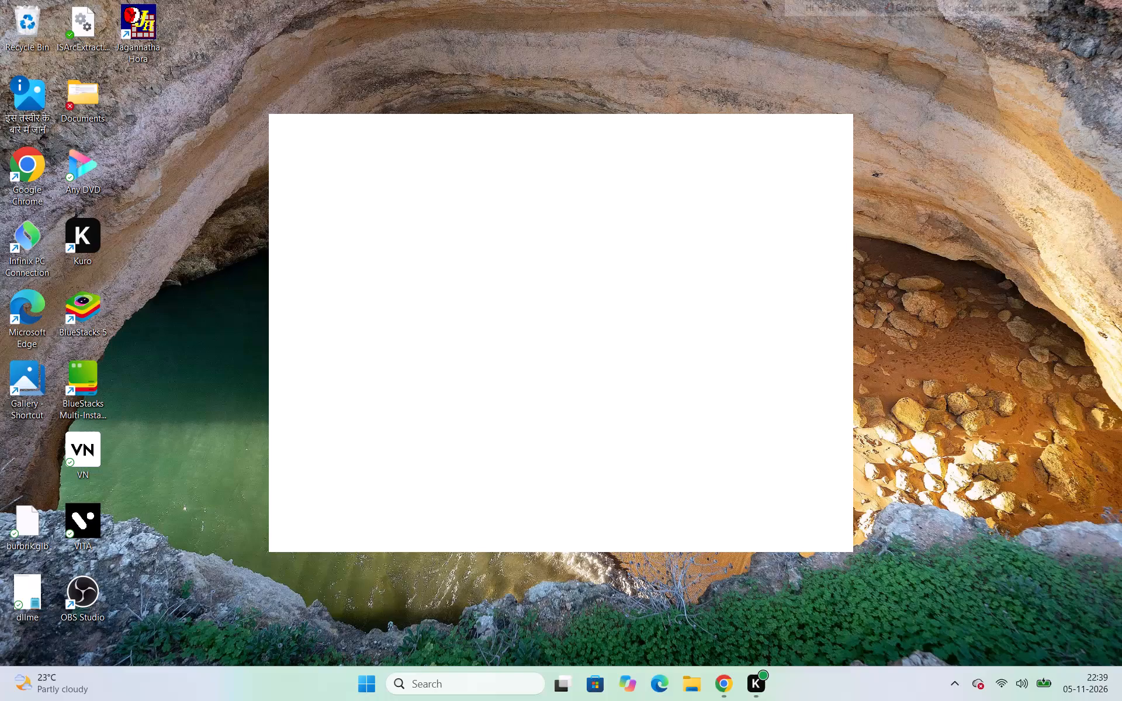
In Google Chrome, find the Canva India site through a search for canva and log in.
click(786, 92)
click(730, 678)
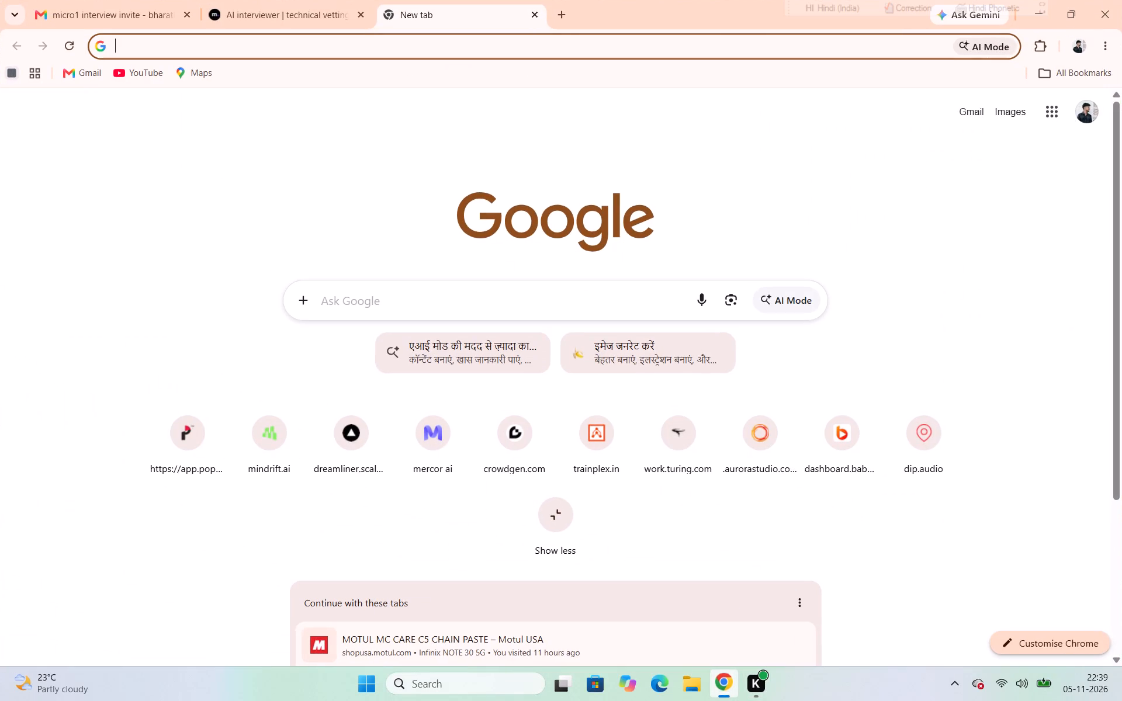
click(559, 300)
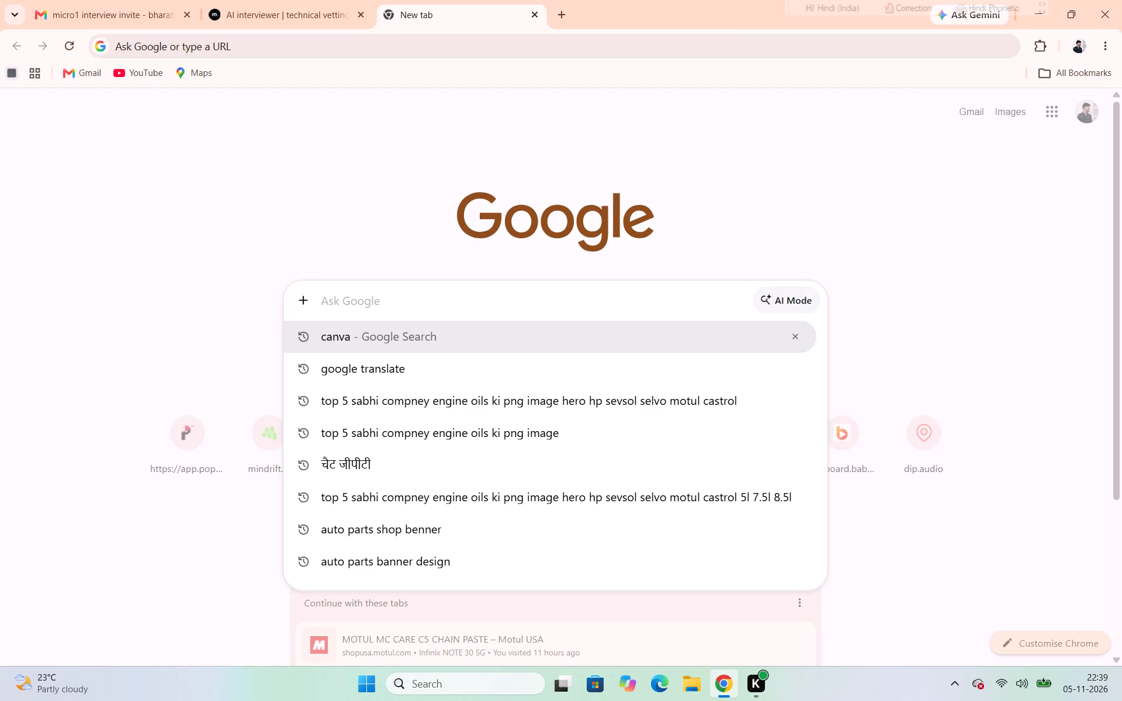
click(439, 334)
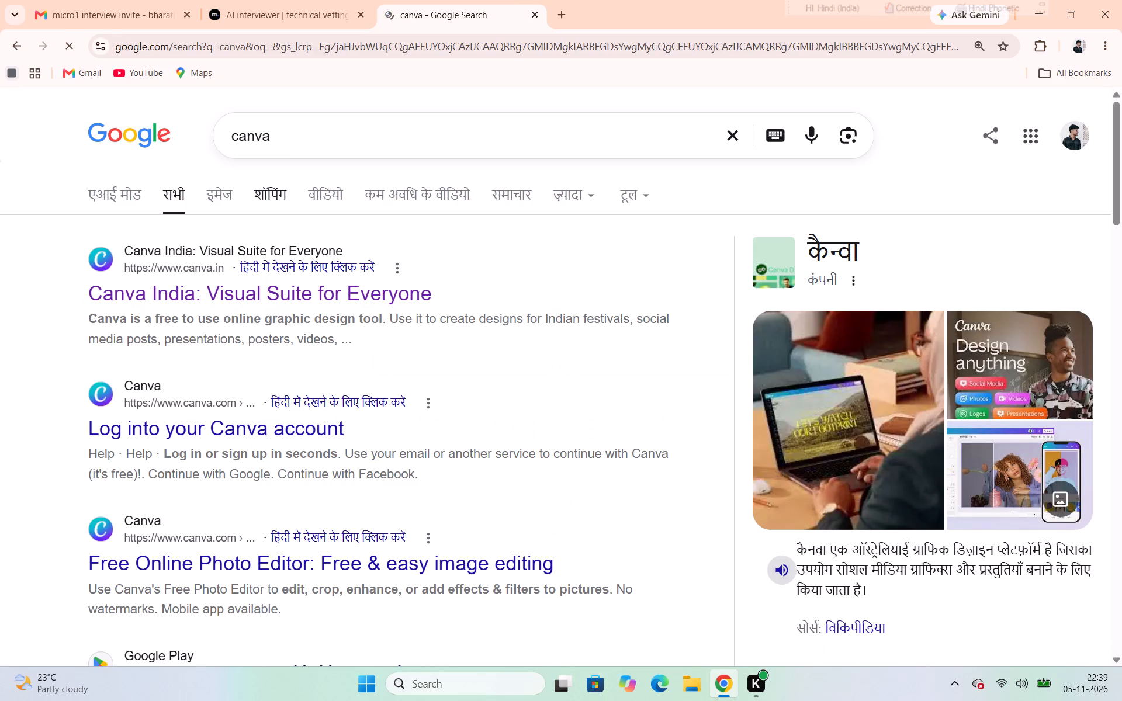
click(188, 284)
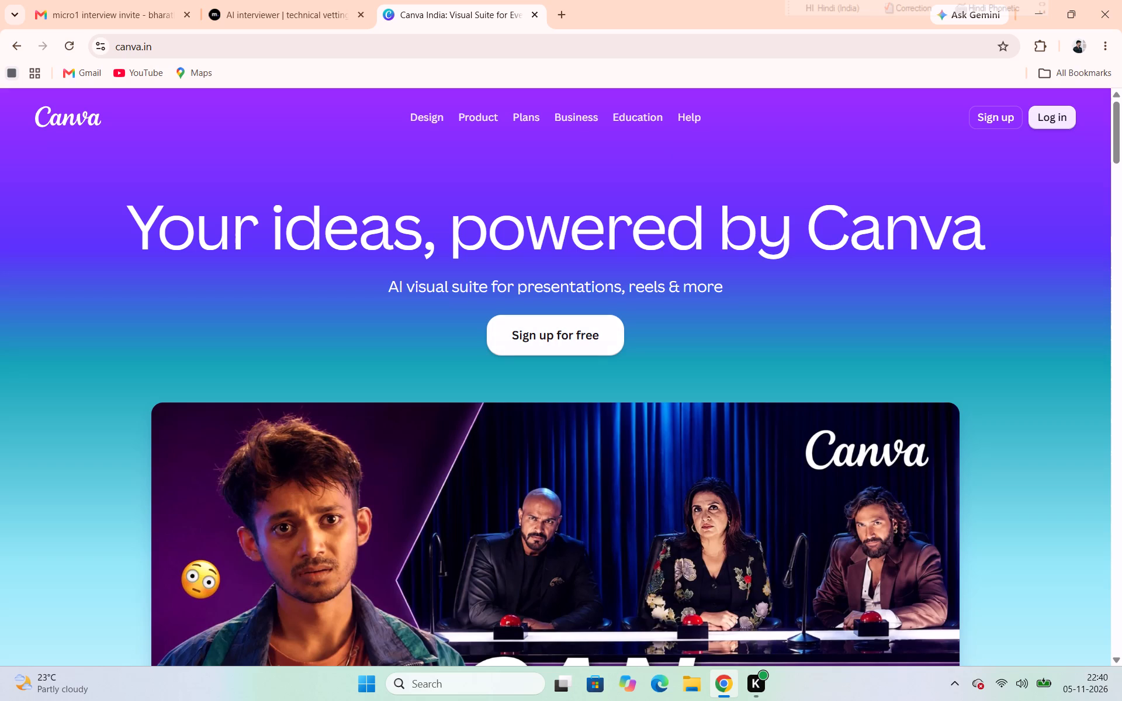
click(1049, 116)
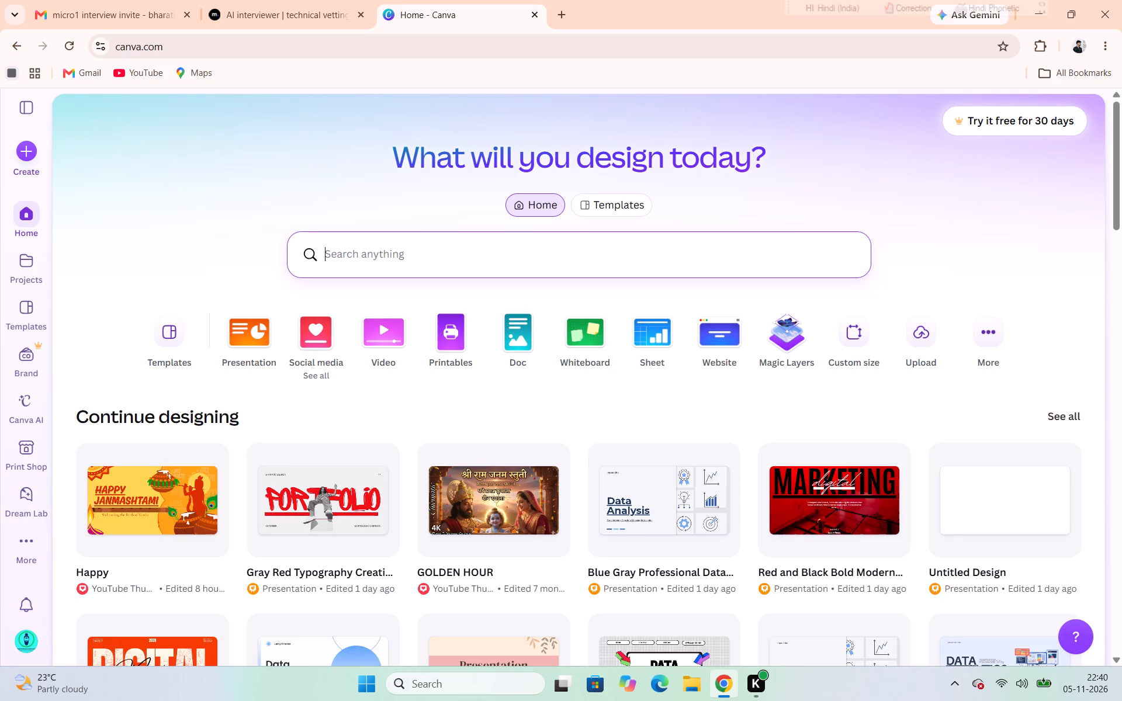
Create a new blank presentation and collapse the template browser to free up the canvas.
click(254, 362)
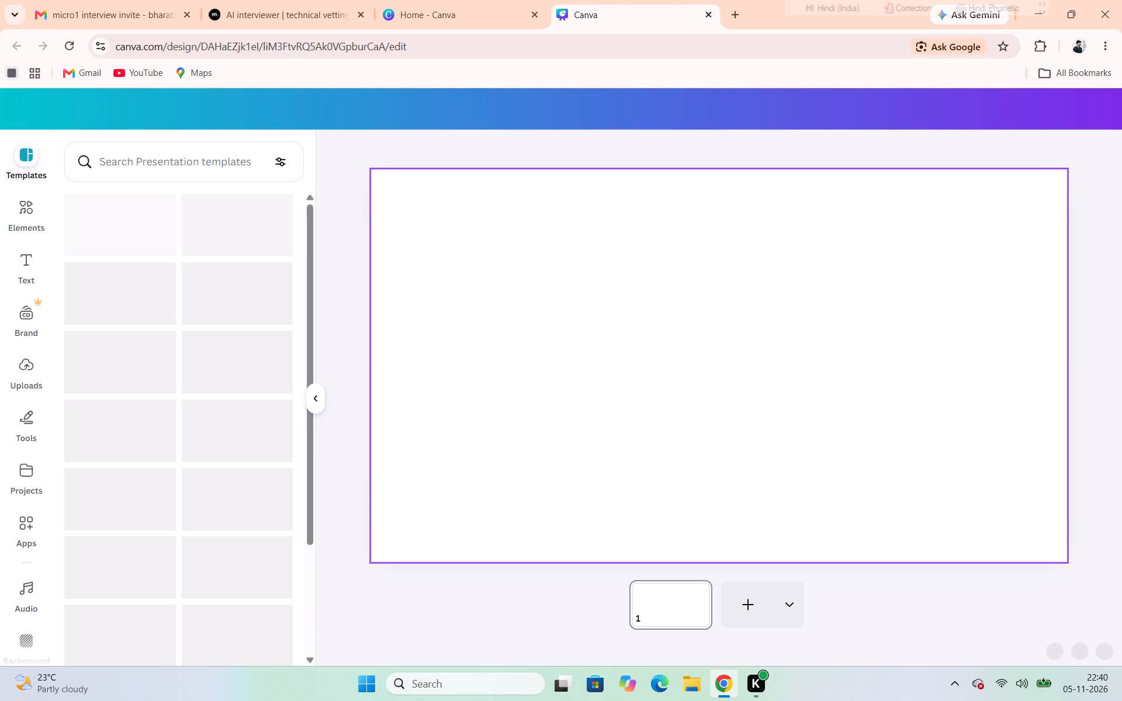
click(321, 402)
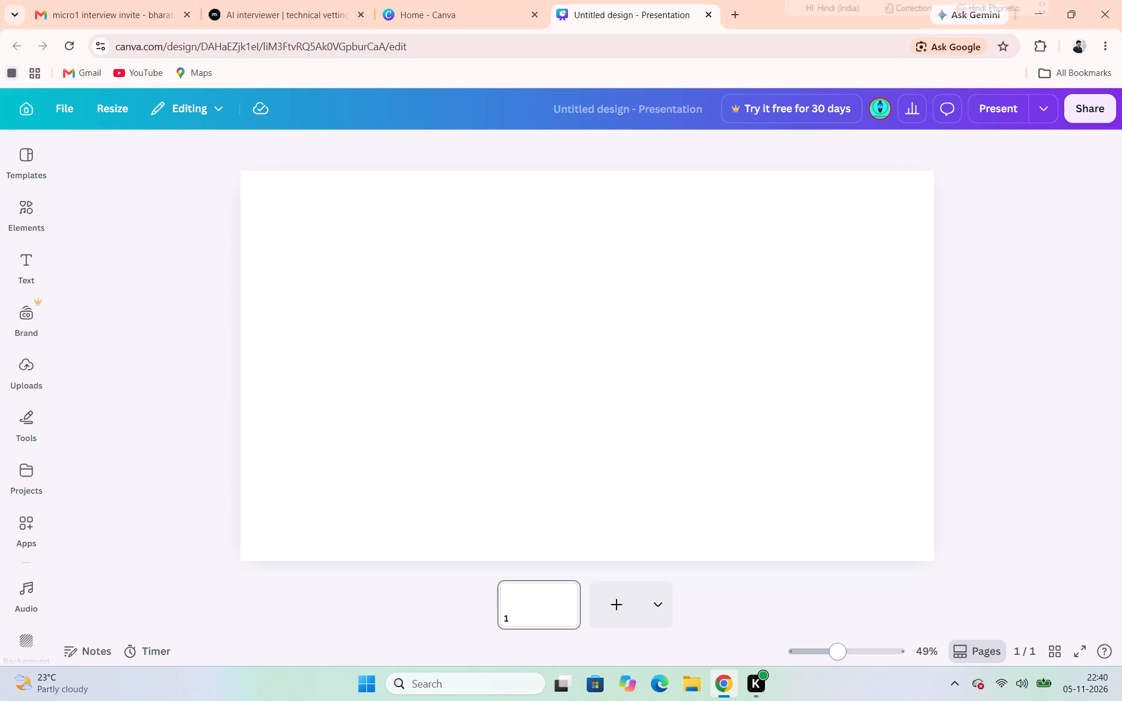
click(992, 563)
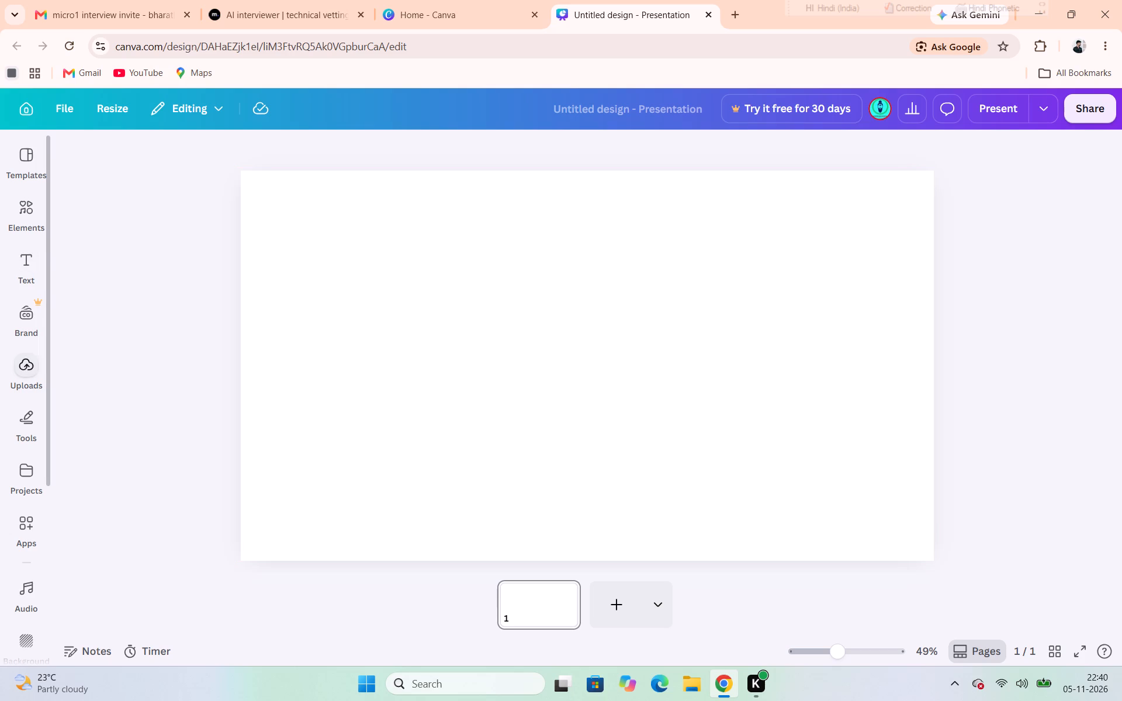
Draw a straight horizontal line near the page's top edge, spanning almost the full page width.
click(41, 426)
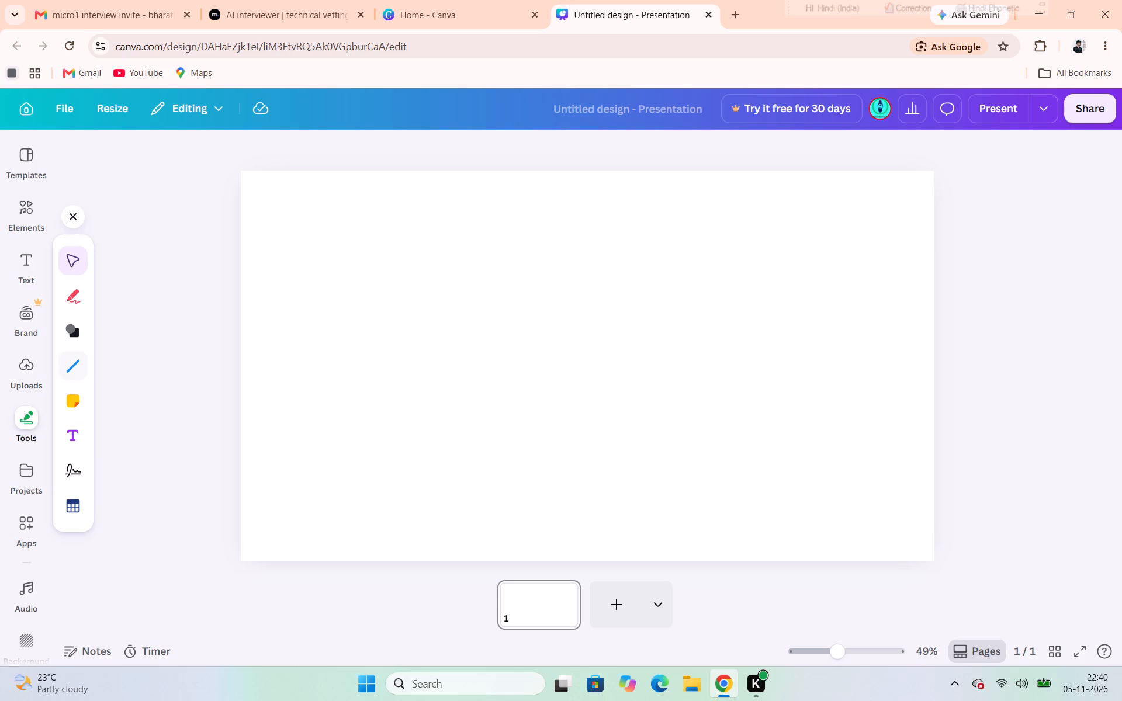
click(75, 355)
drag(271, 196, 612, 213)
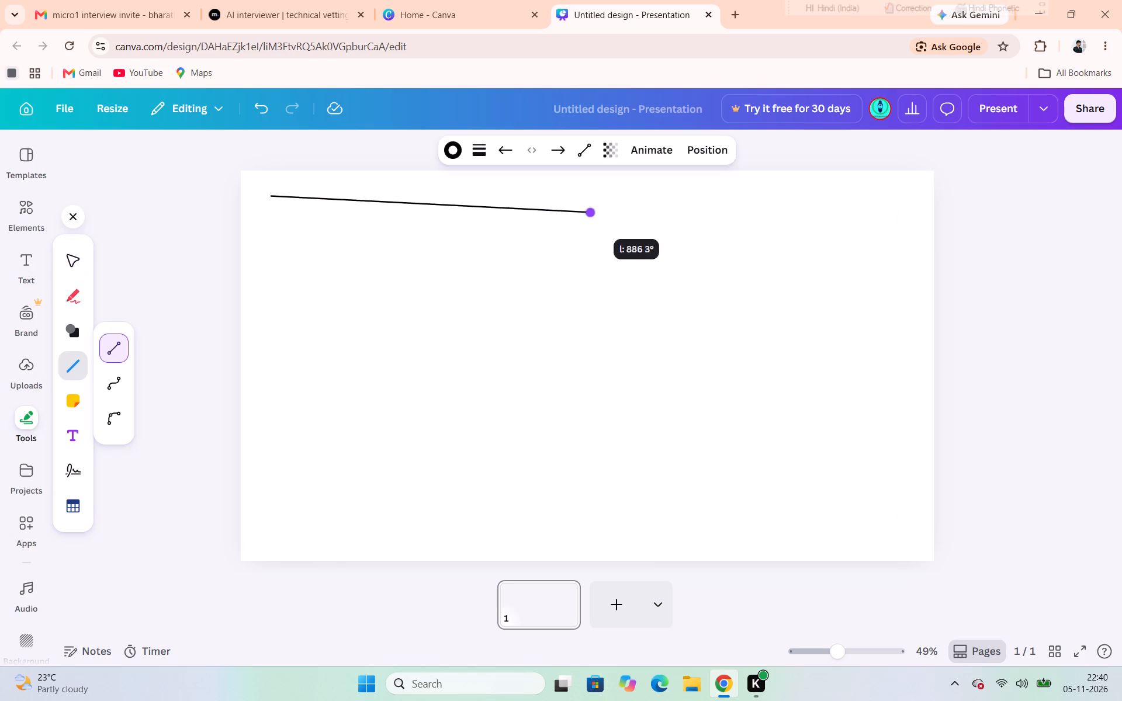
drag(612, 213, 886, 200)
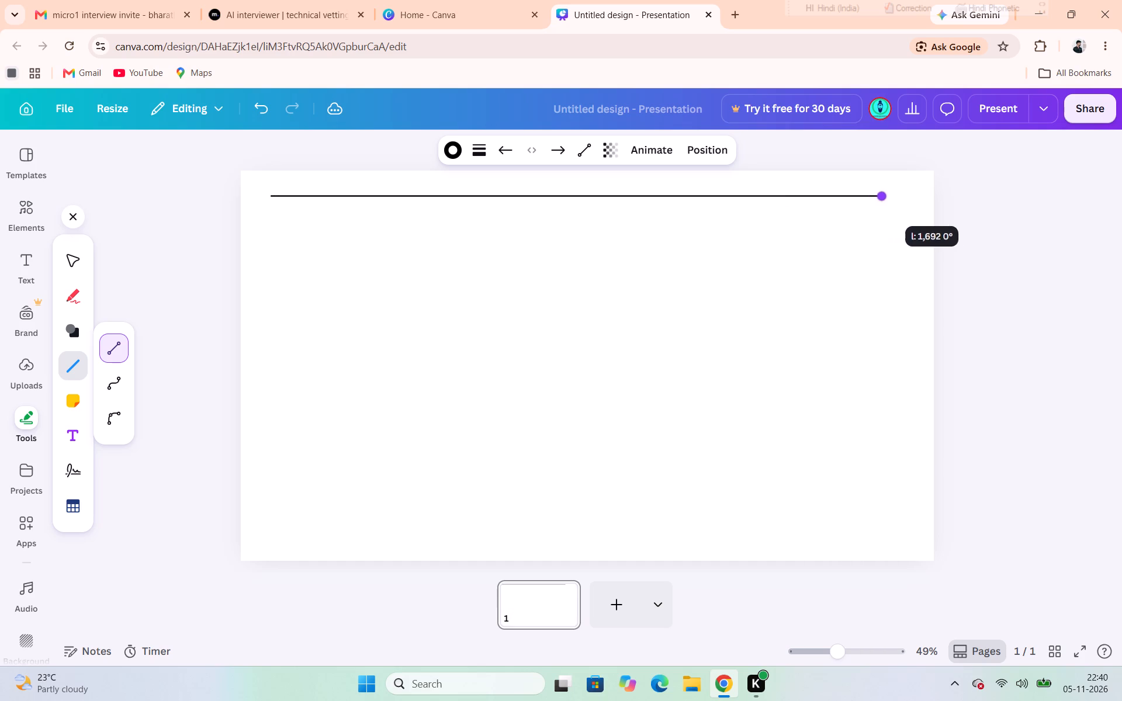
drag(886, 200, 912, 190)
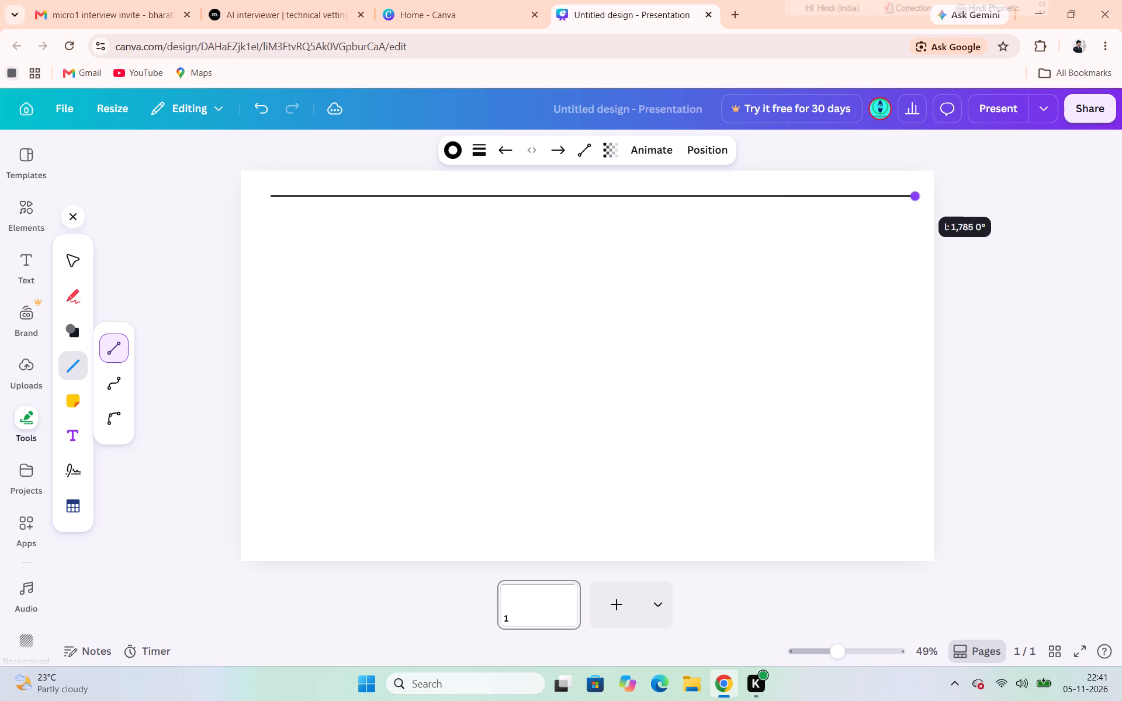
drag(912, 190, 900, 193)
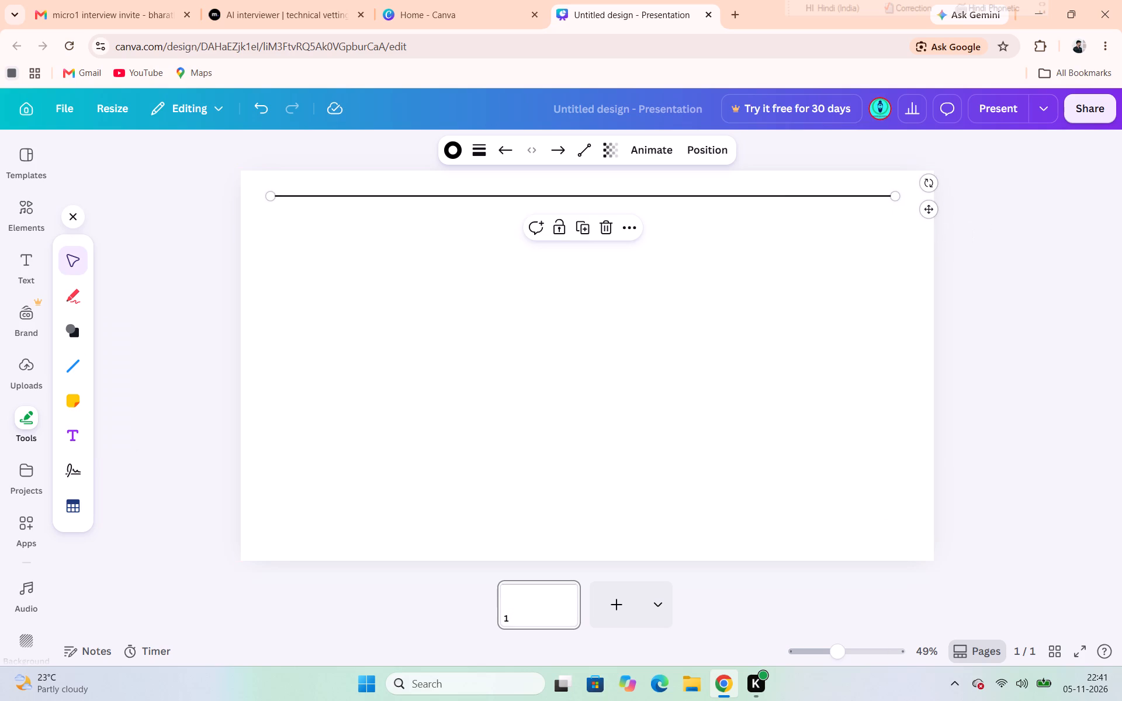
click(348, 185)
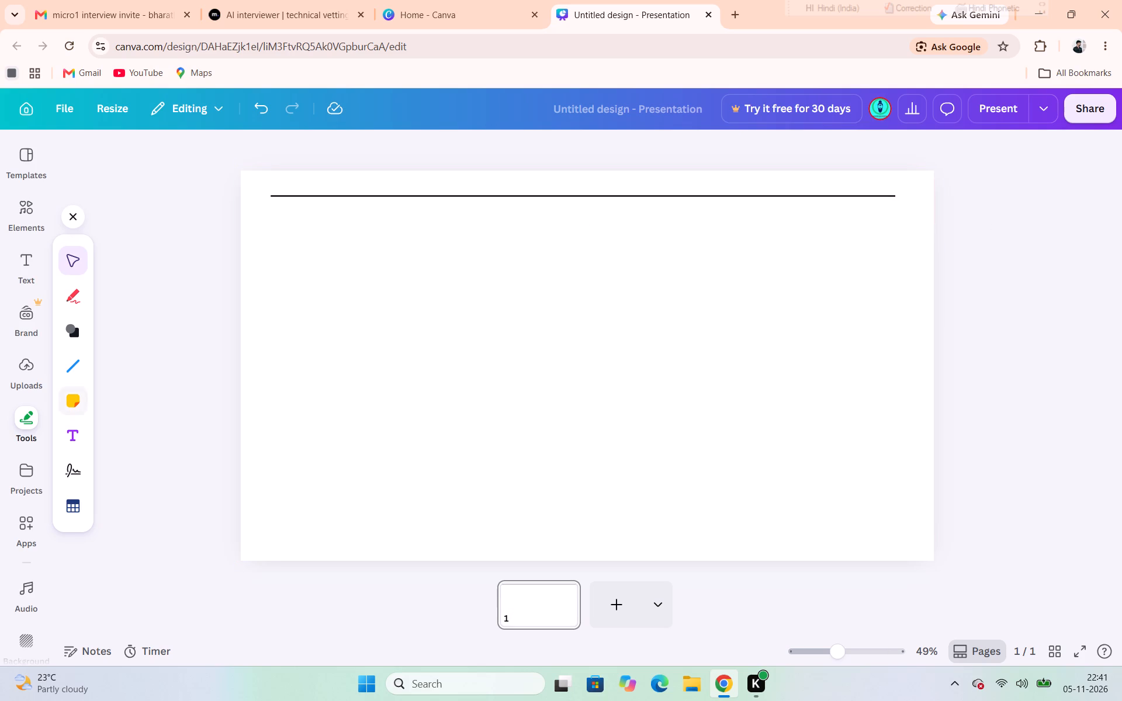
Draw a straight vertical line about 900 long down from the left end of the top line.
click(82, 365)
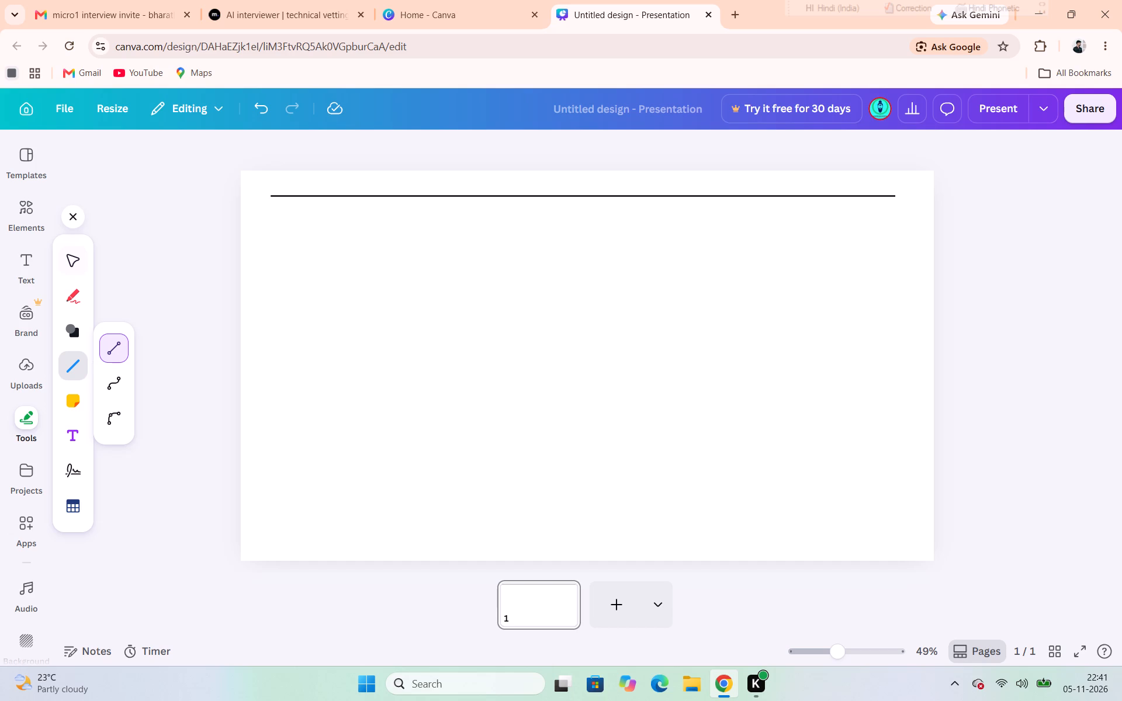
click(117, 359)
drag(270, 196, 273, 263)
drag(273, 263, 273, 508)
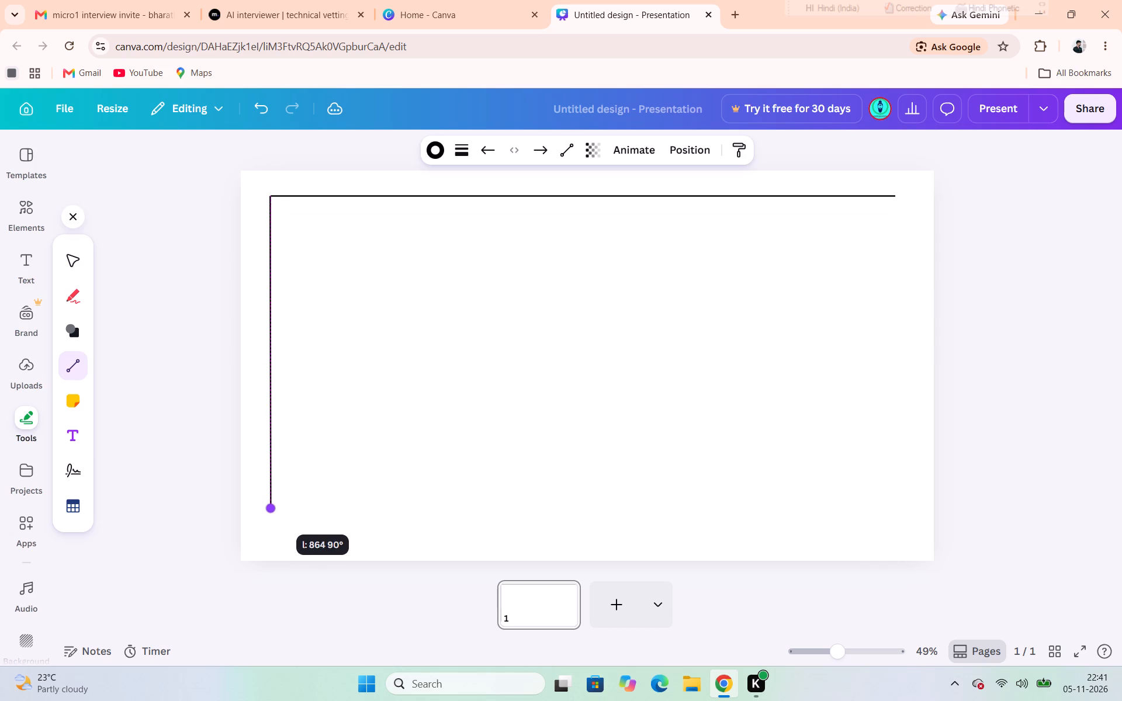
drag(273, 508, 275, 519)
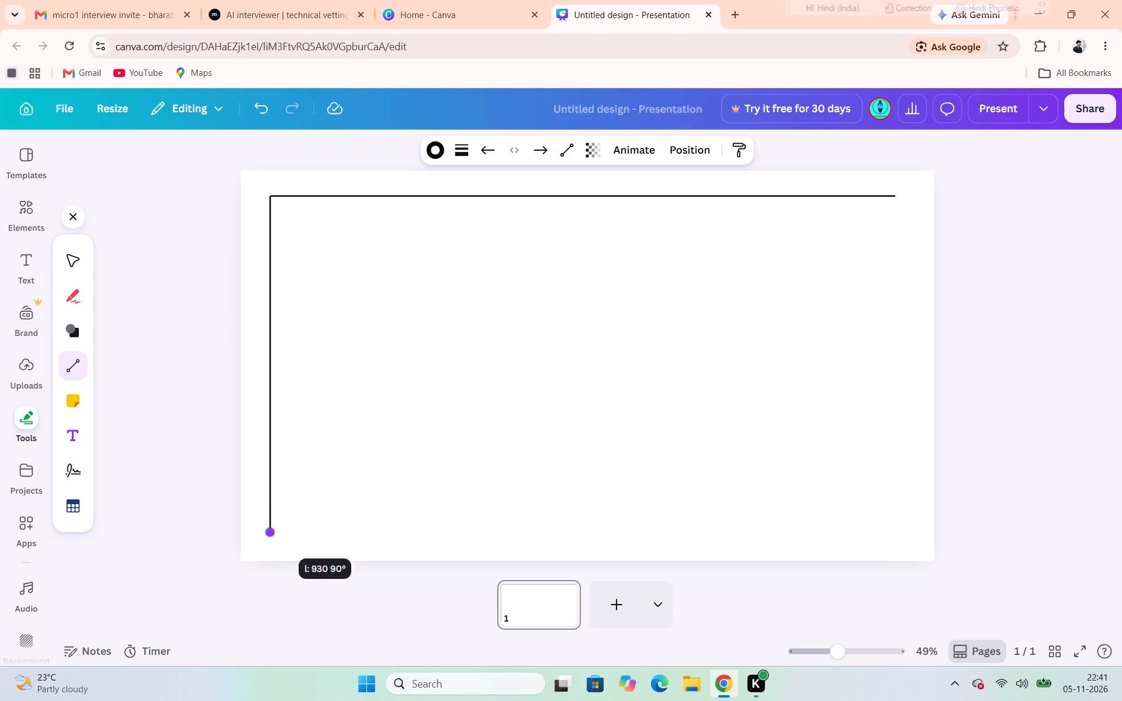
drag(275, 519, 275, 529)
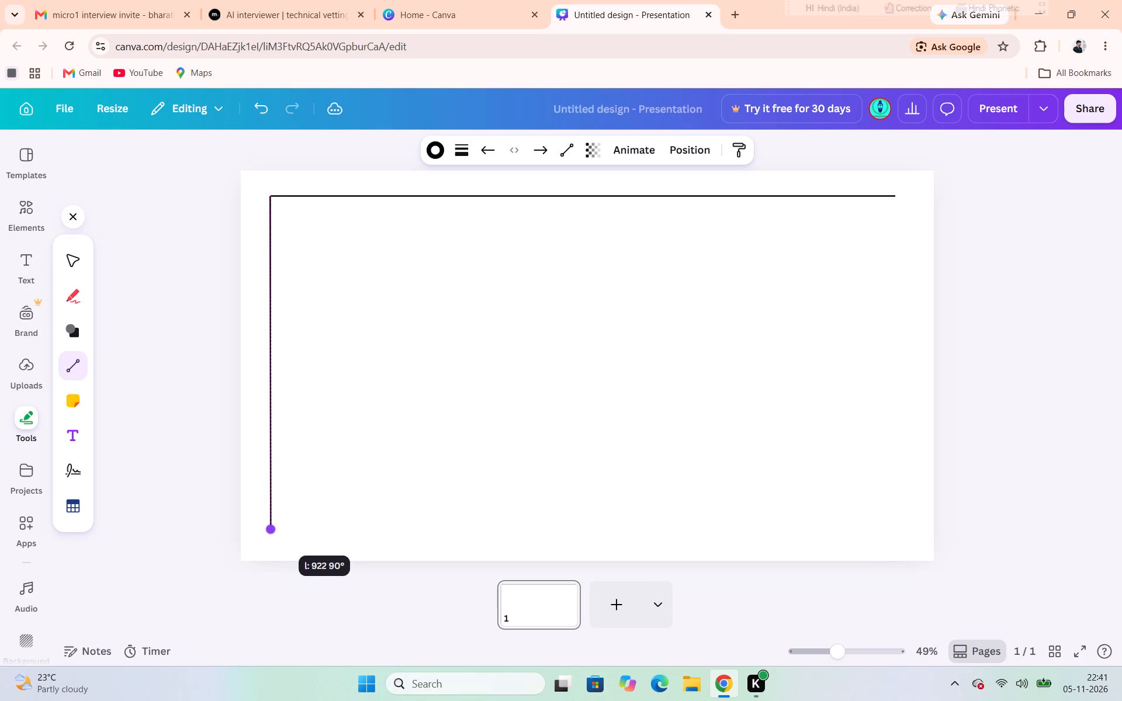
drag(275, 529, 272, 526)
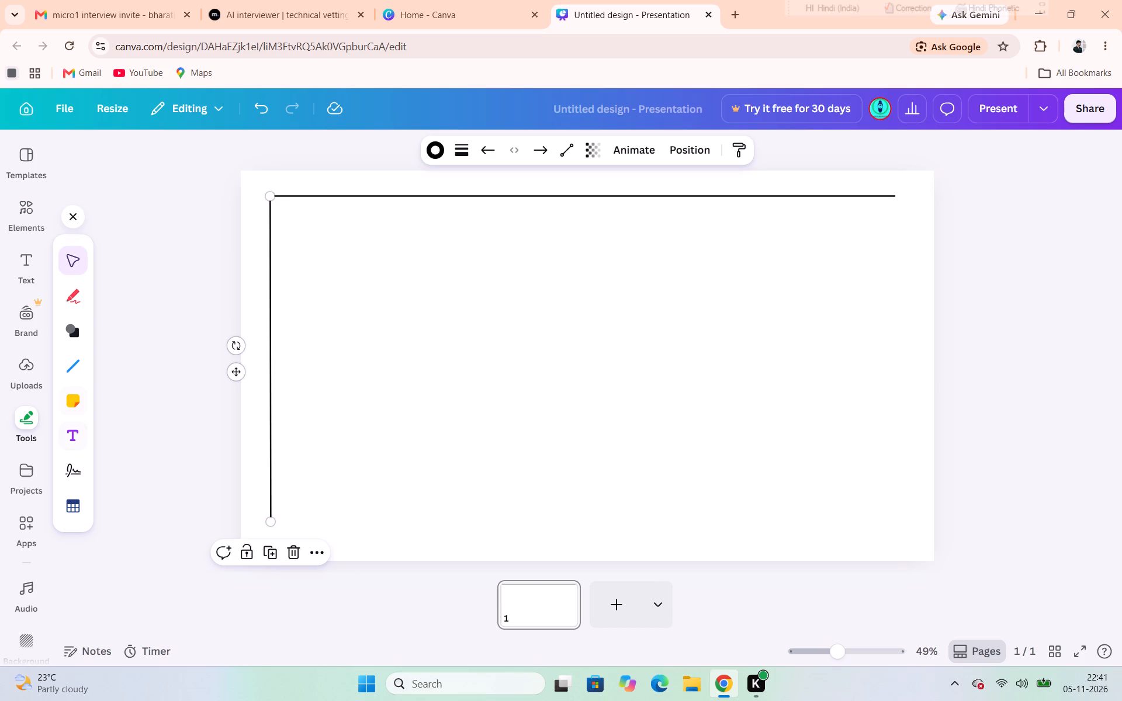
Draw a horizontal line about 1,730 long from the lower end of the left line, level and joined at the corner.
double_click(61, 355)
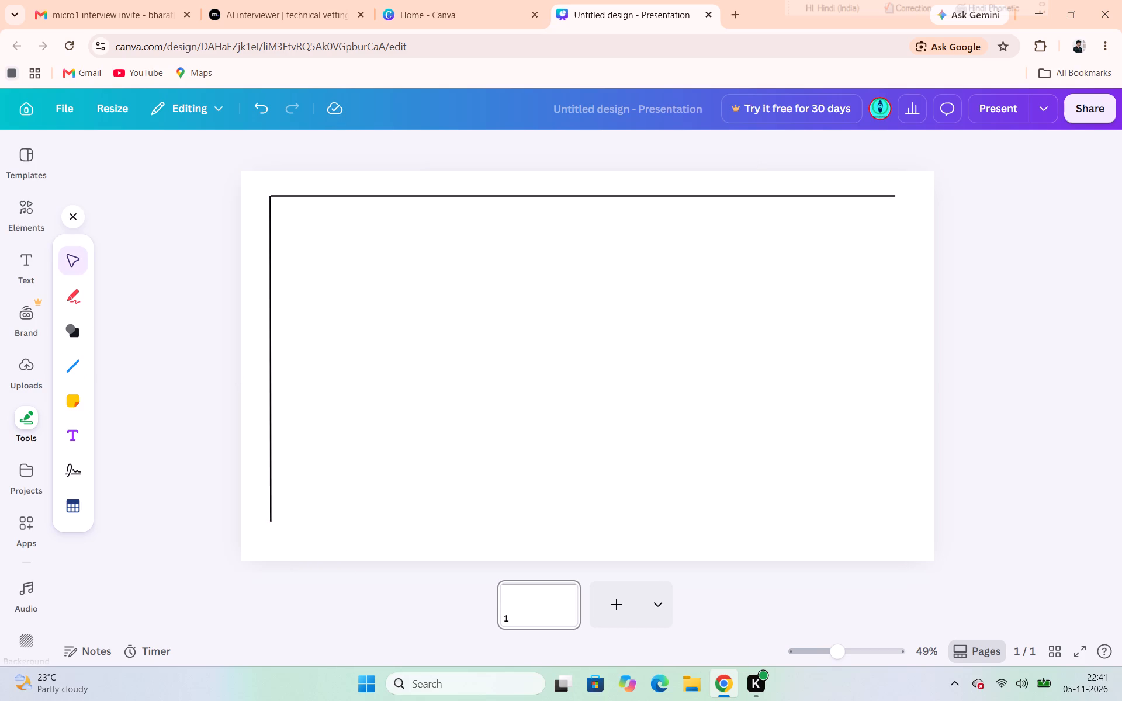
click(70, 366)
click(108, 360)
drag(269, 518, 615, 506)
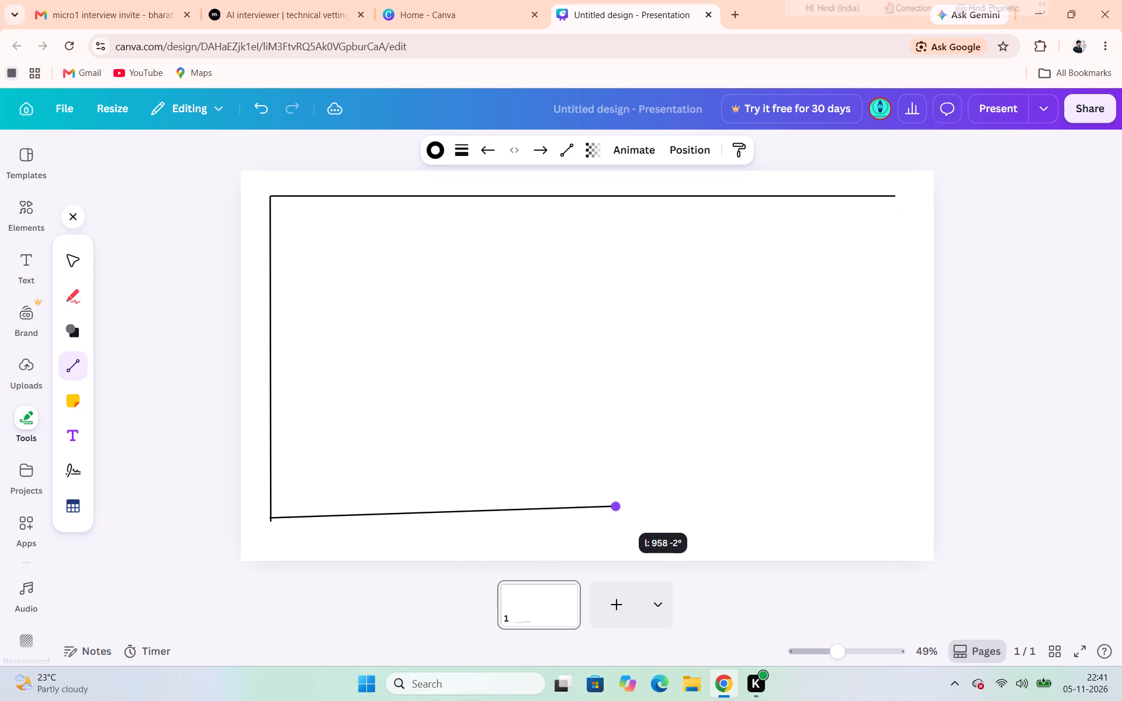
drag(615, 506, 948, 519)
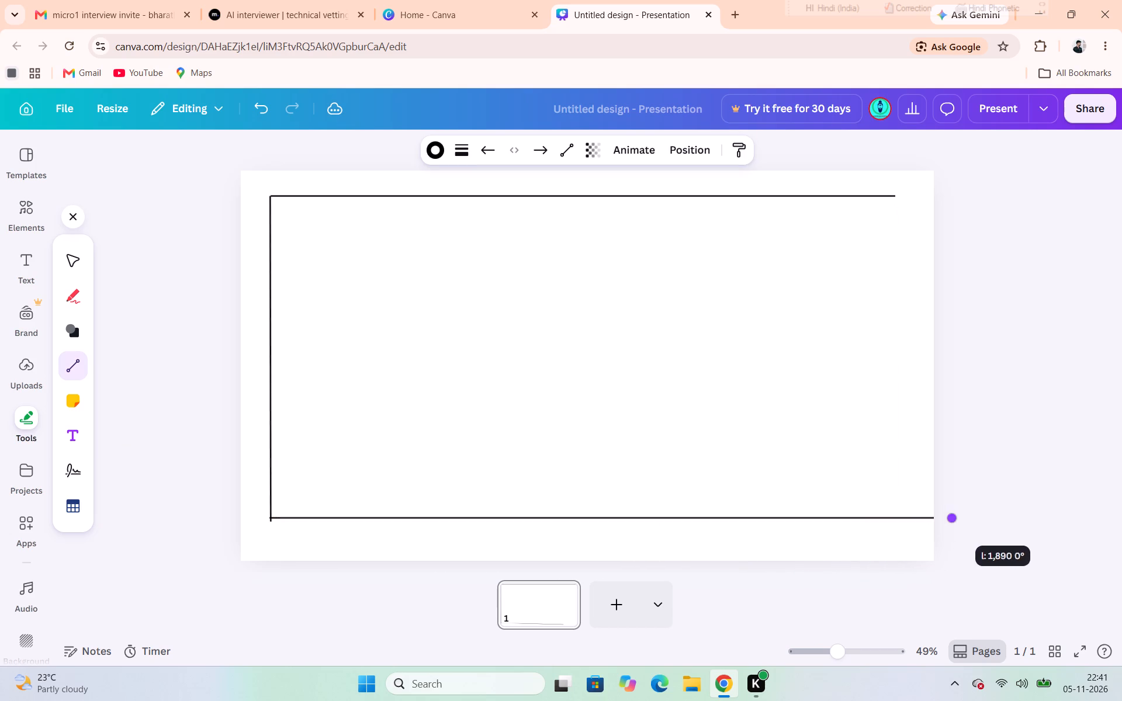
drag(948, 519, 898, 516)
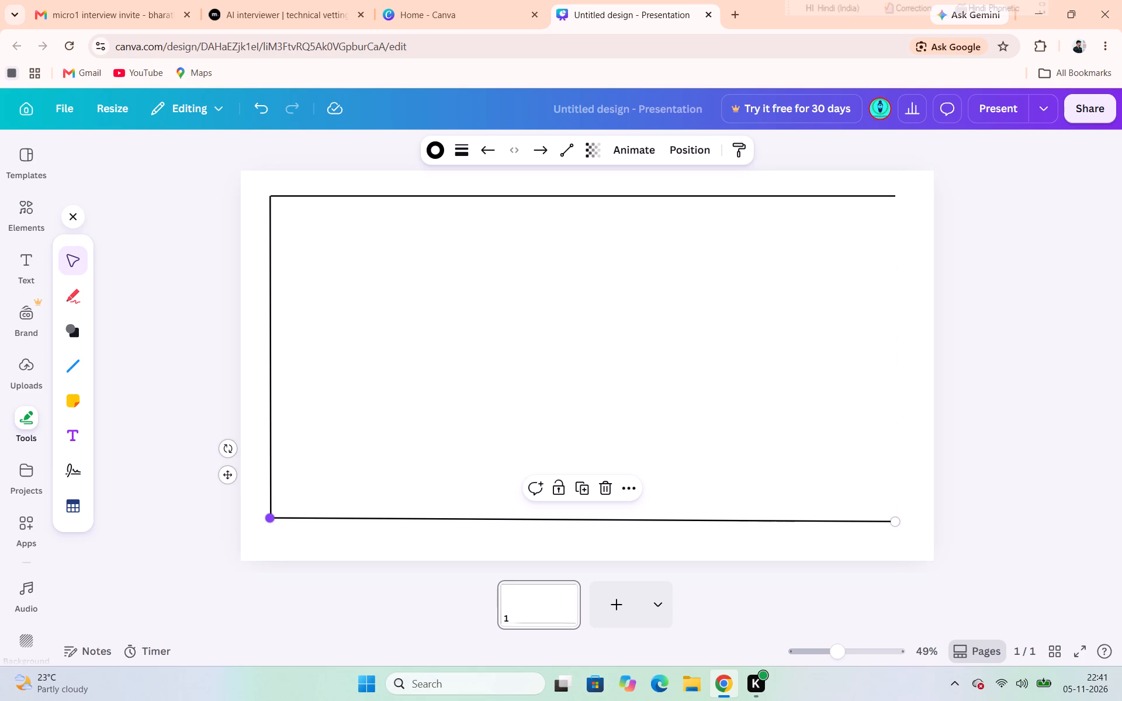
drag(268, 520, 271, 529)
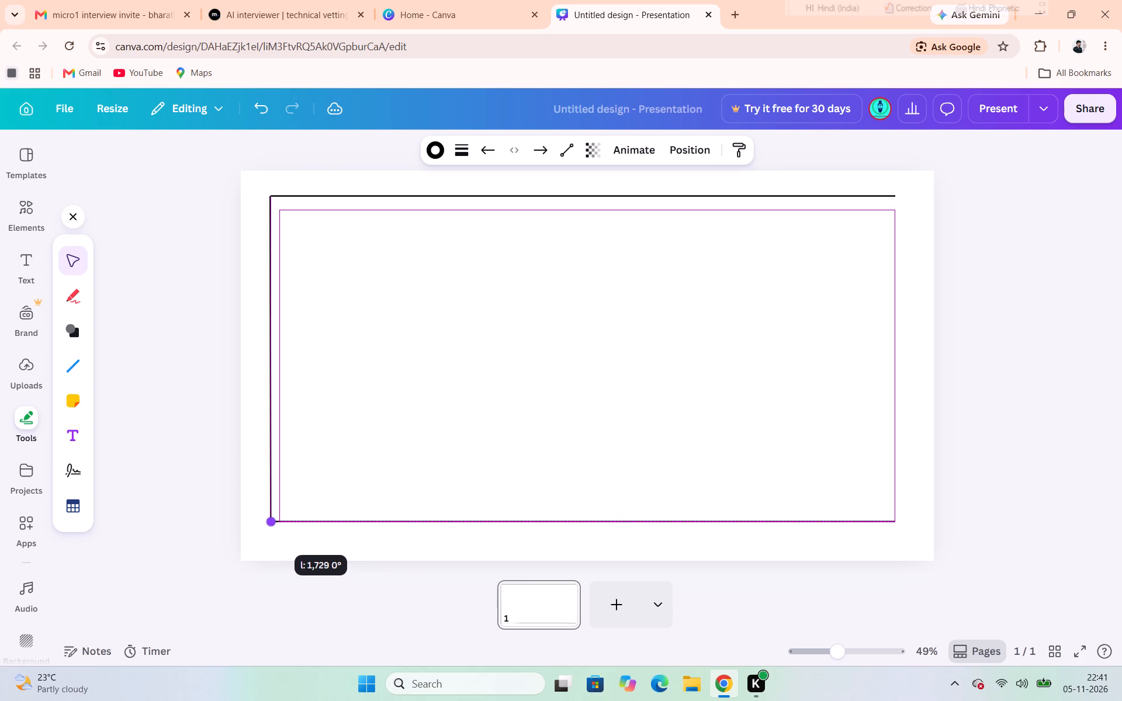
drag(271, 529, 270, 529)
click(423, 467)
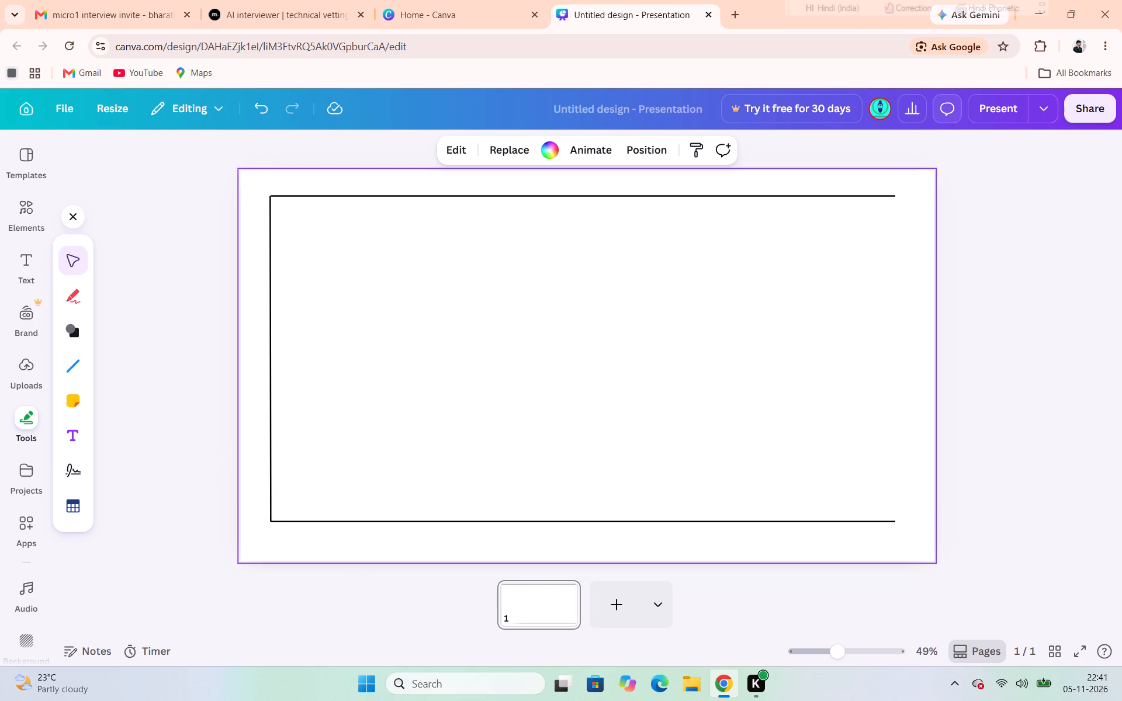
Draw a vertical line about 910 long along the right side, down to the right end of the bottom line.
click(61, 362)
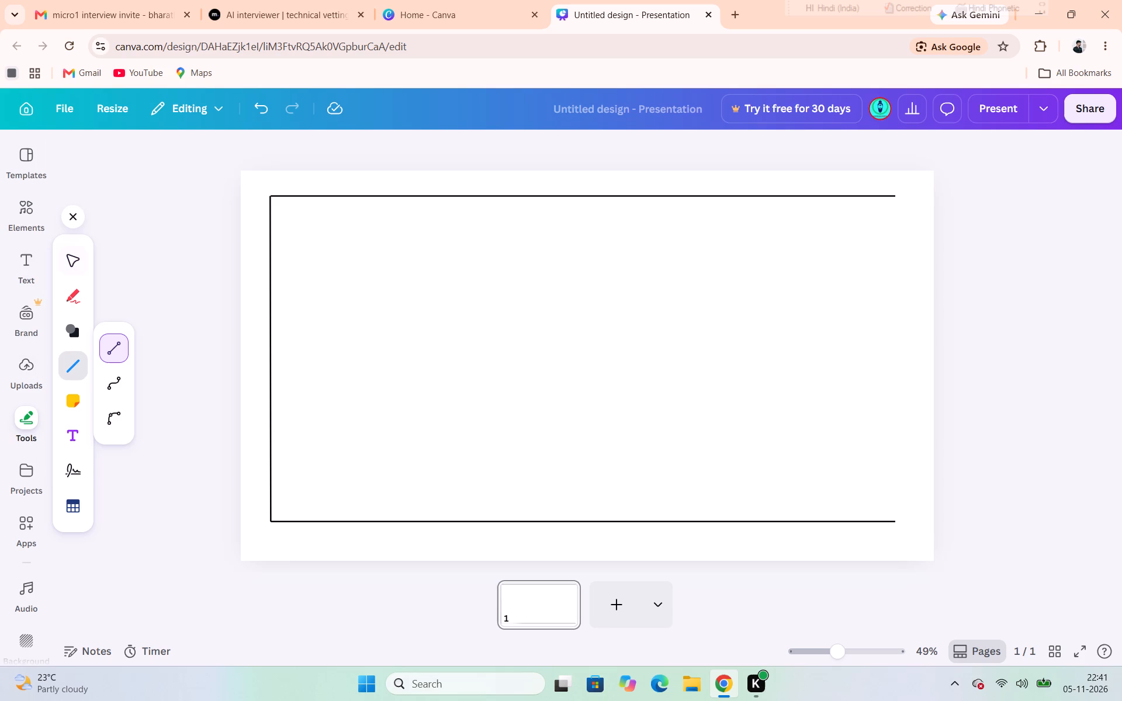
click(122, 347)
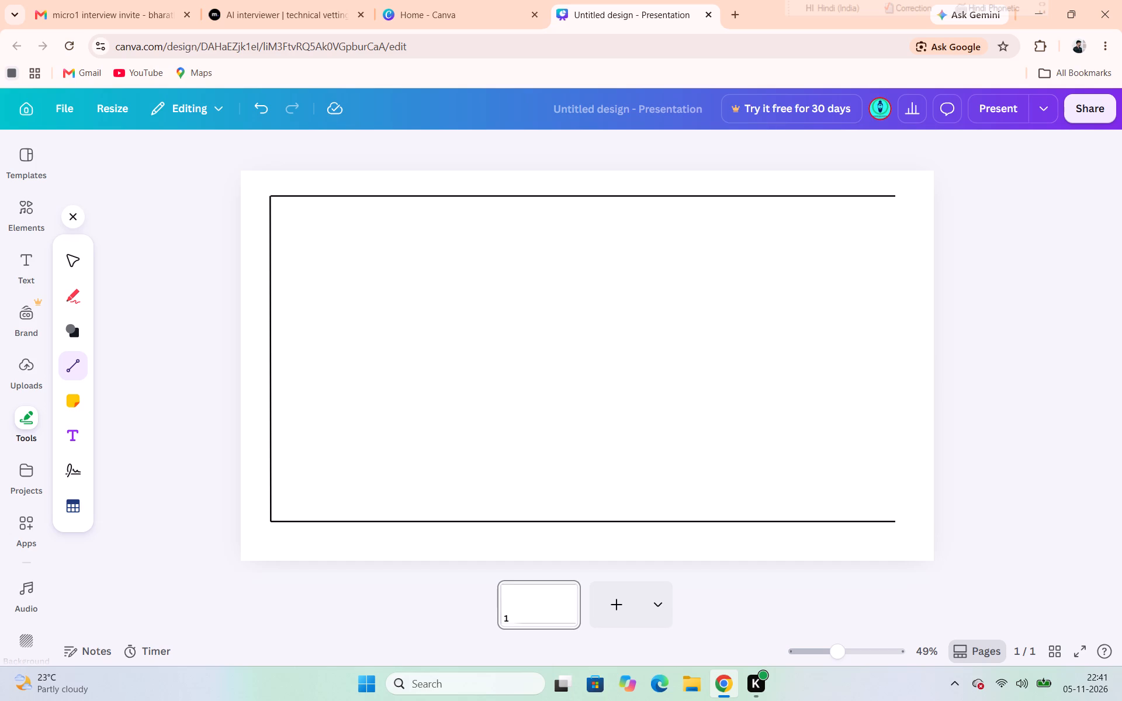
drag(897, 194, 898, 393)
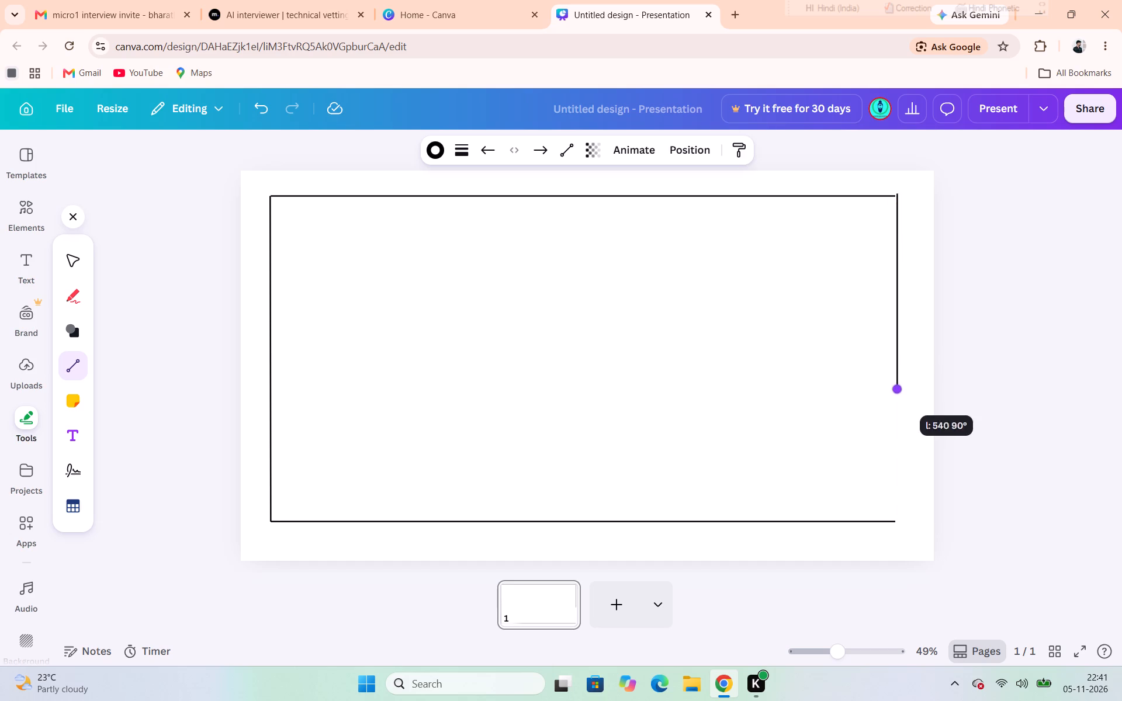
drag(898, 393, 898, 516)
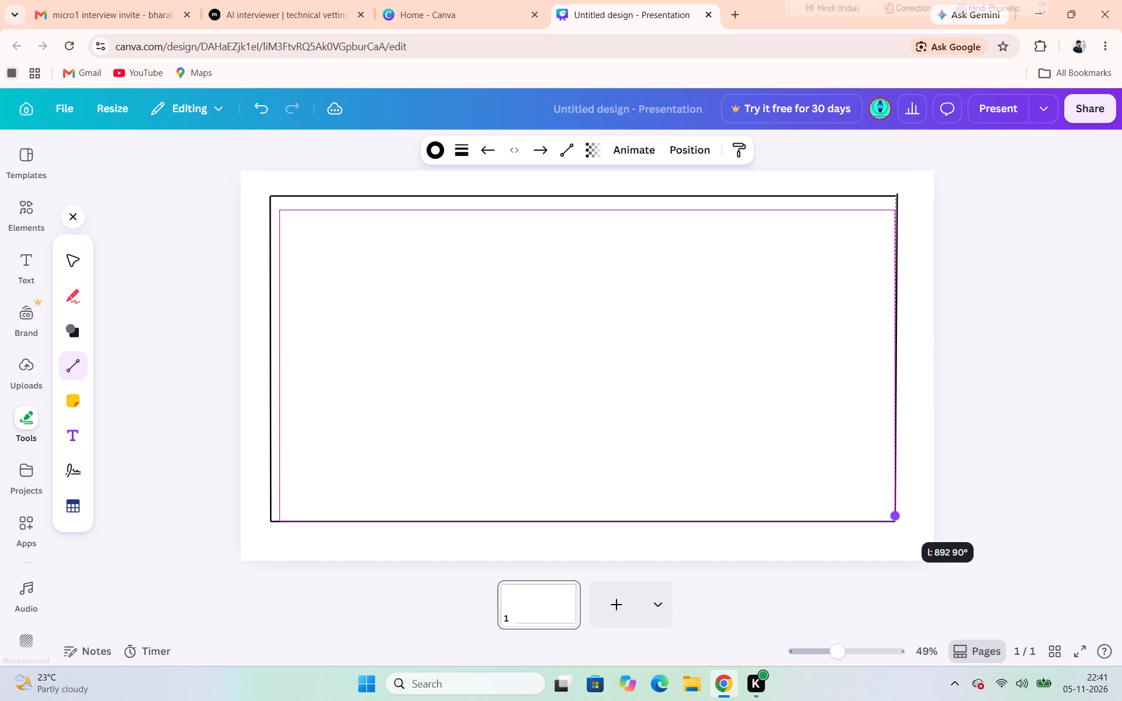
drag(898, 516, 900, 519)
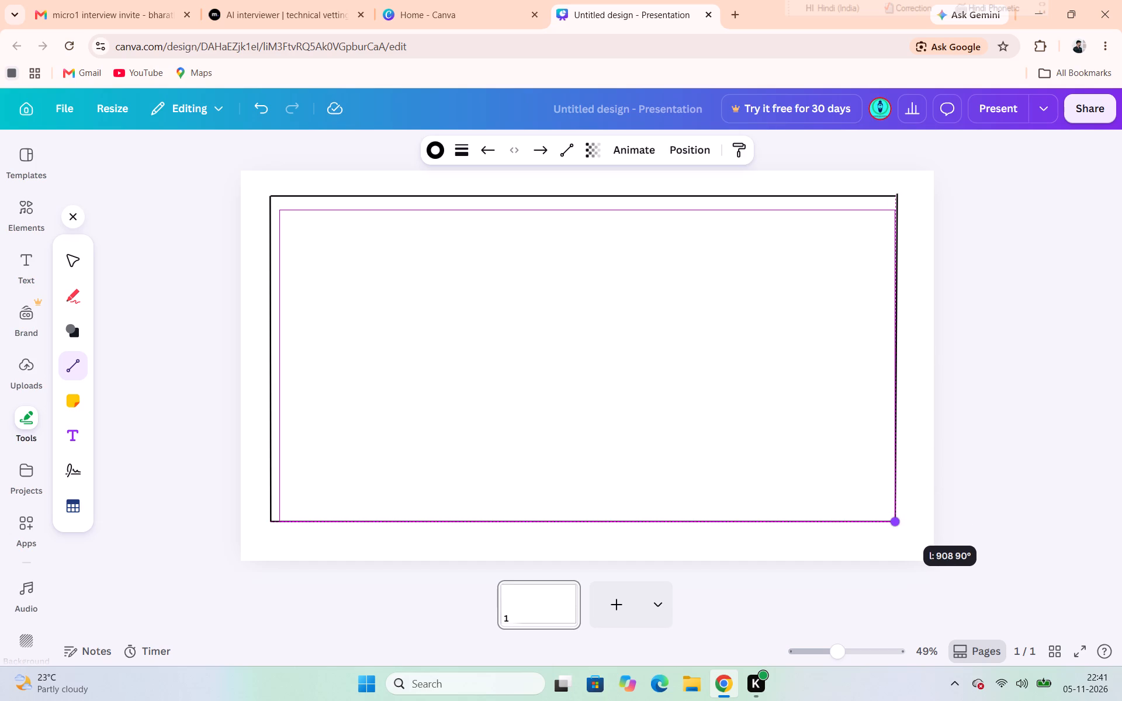
drag(900, 519, 899, 518)
click(969, 430)
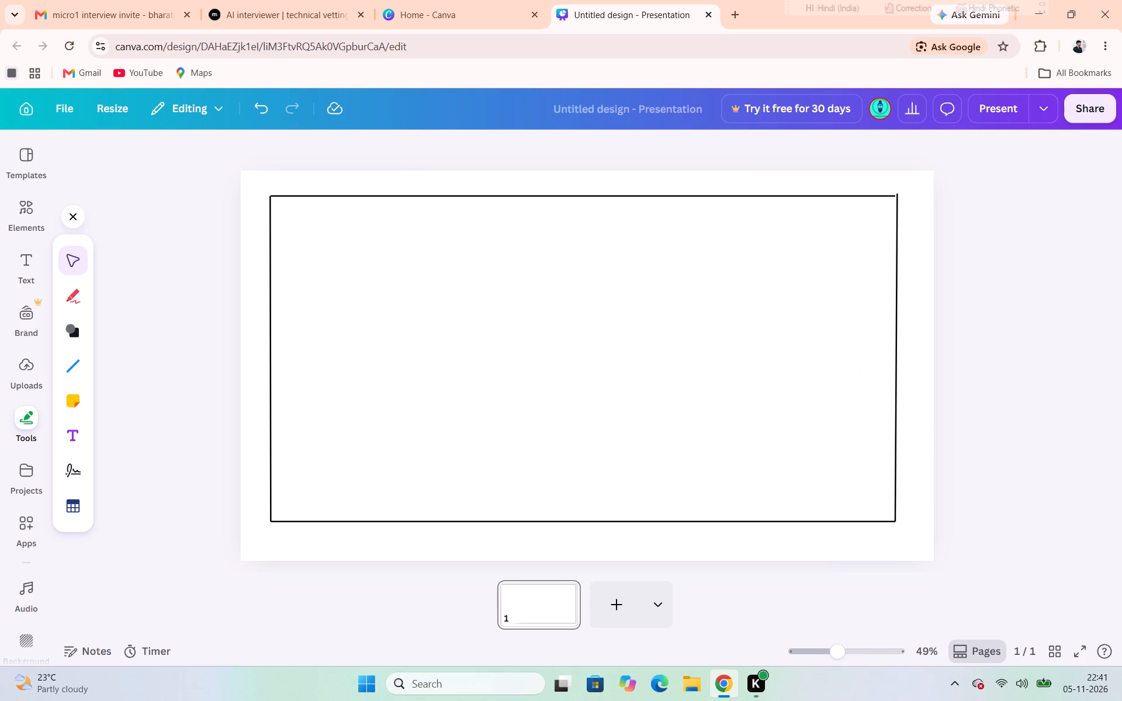
Extend the top line's right end to meet the right vertical line, making it about 1,734 long.
click(890, 193)
drag(892, 195, 896, 192)
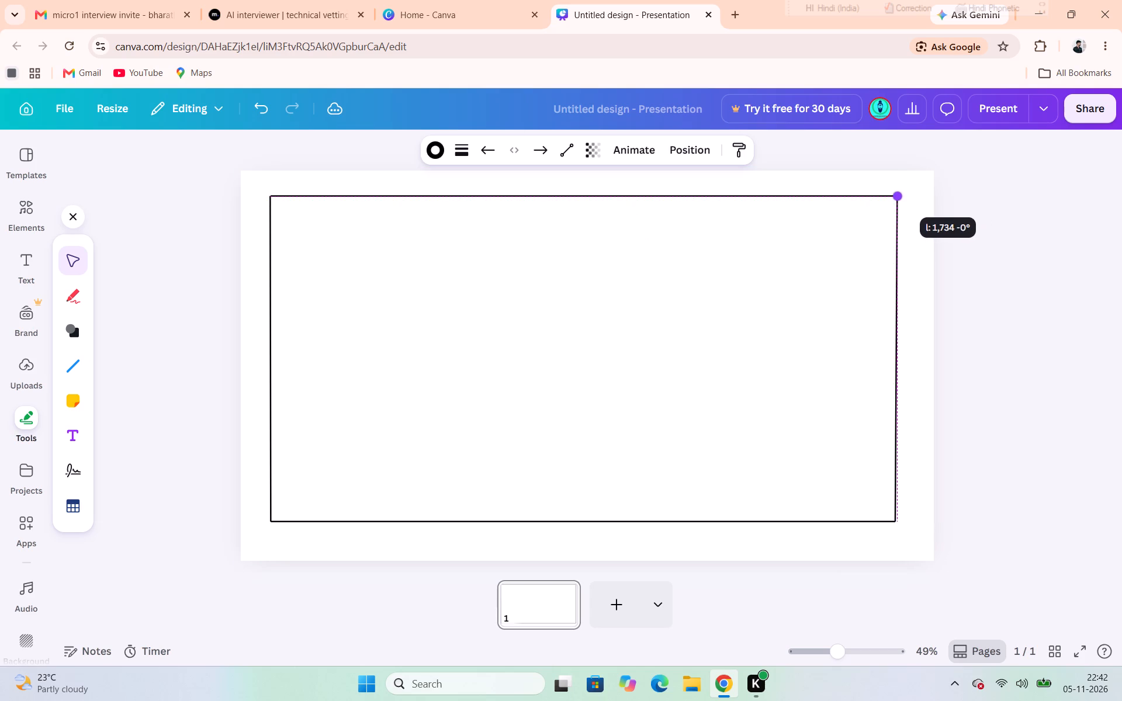
drag(896, 192, 898, 192)
click(980, 218)
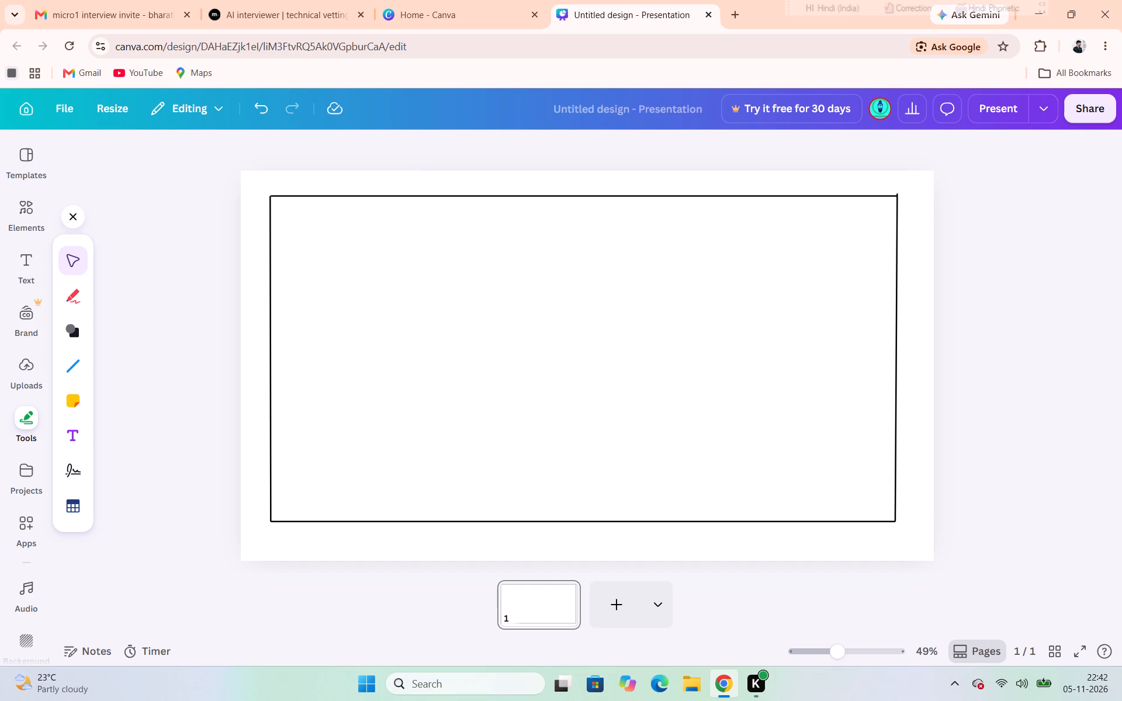
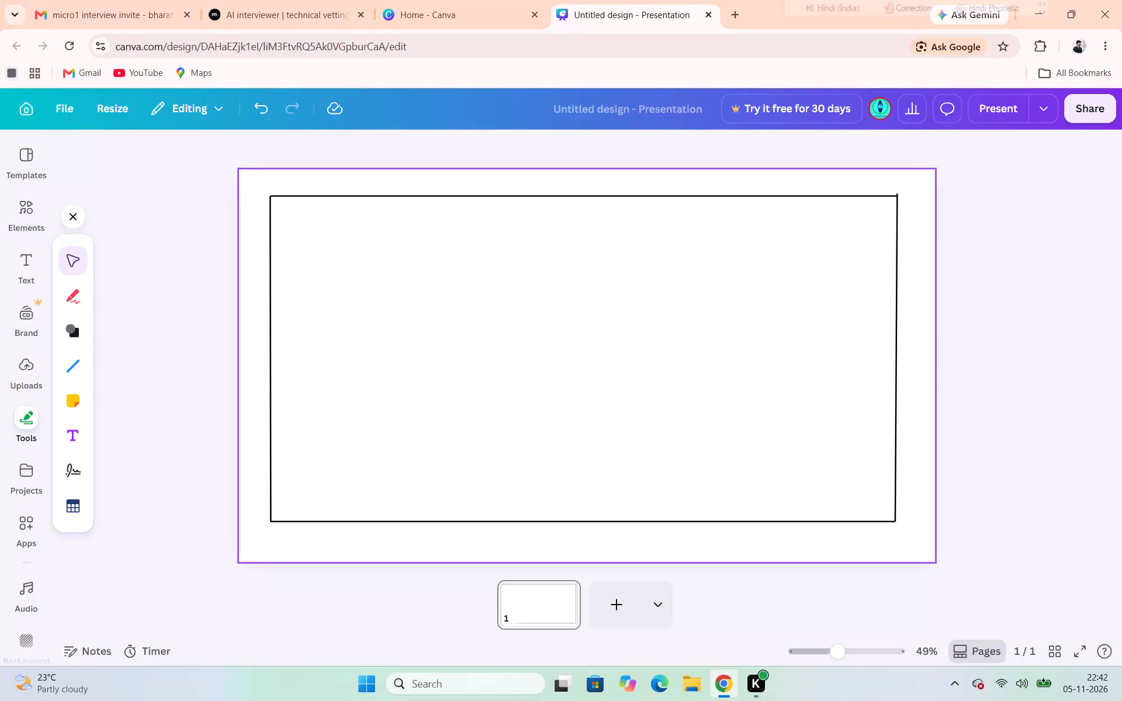
Draw a straight diagonal line about 107 long across the frame's upper-left corner, from the left line up to the top line.
click(77, 370)
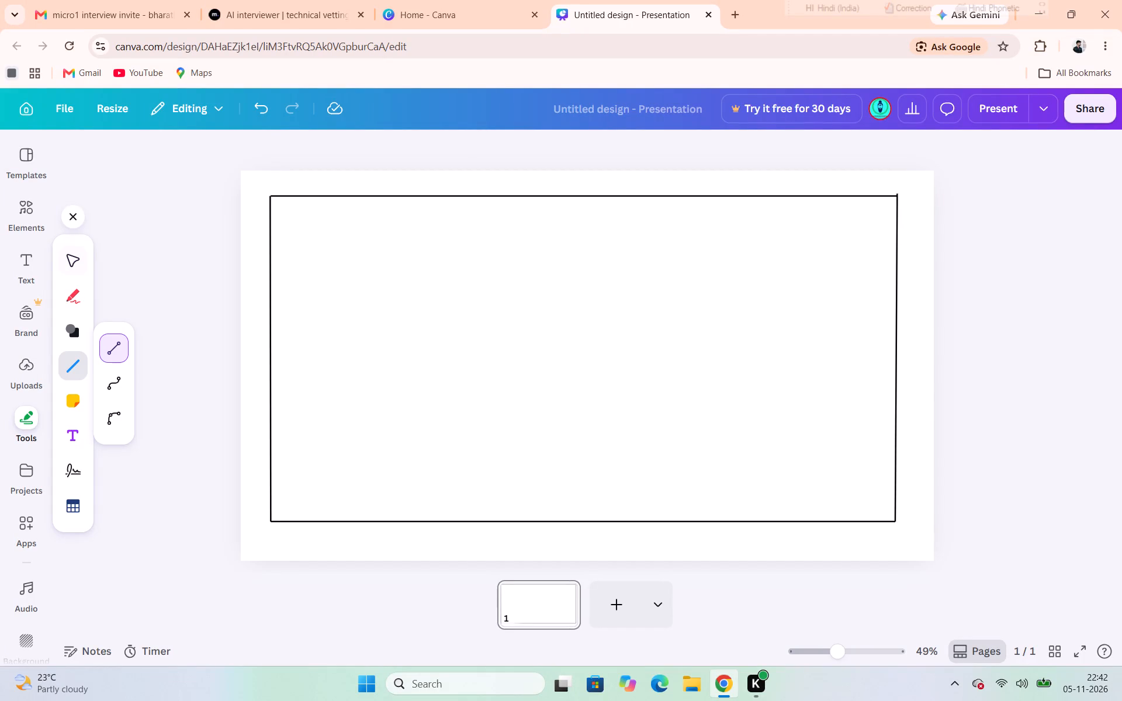
drag(268, 221, 292, 196)
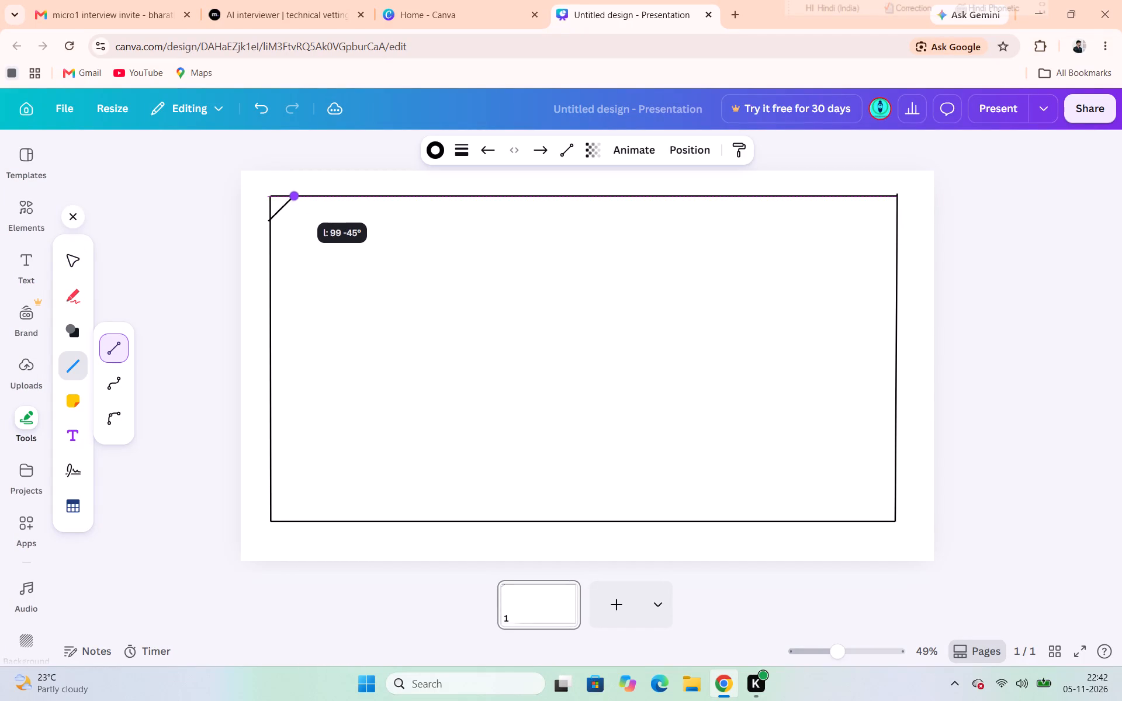
drag(292, 196, 297, 199)
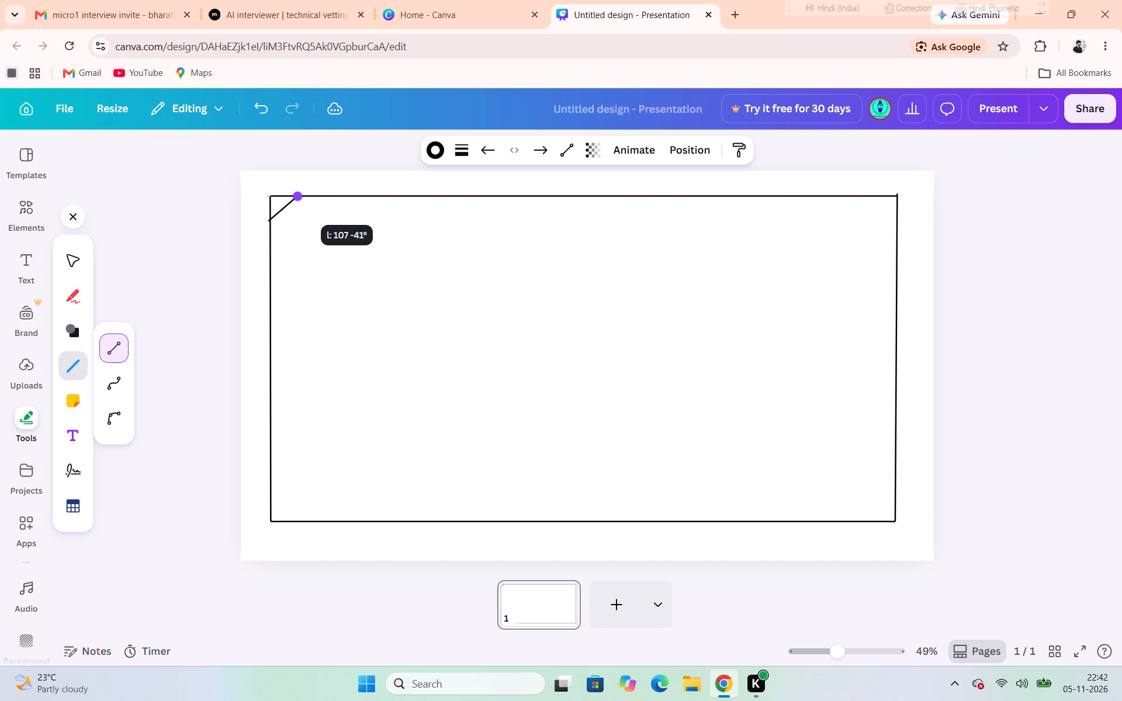
drag(297, 199, 297, 199)
click(368, 179)
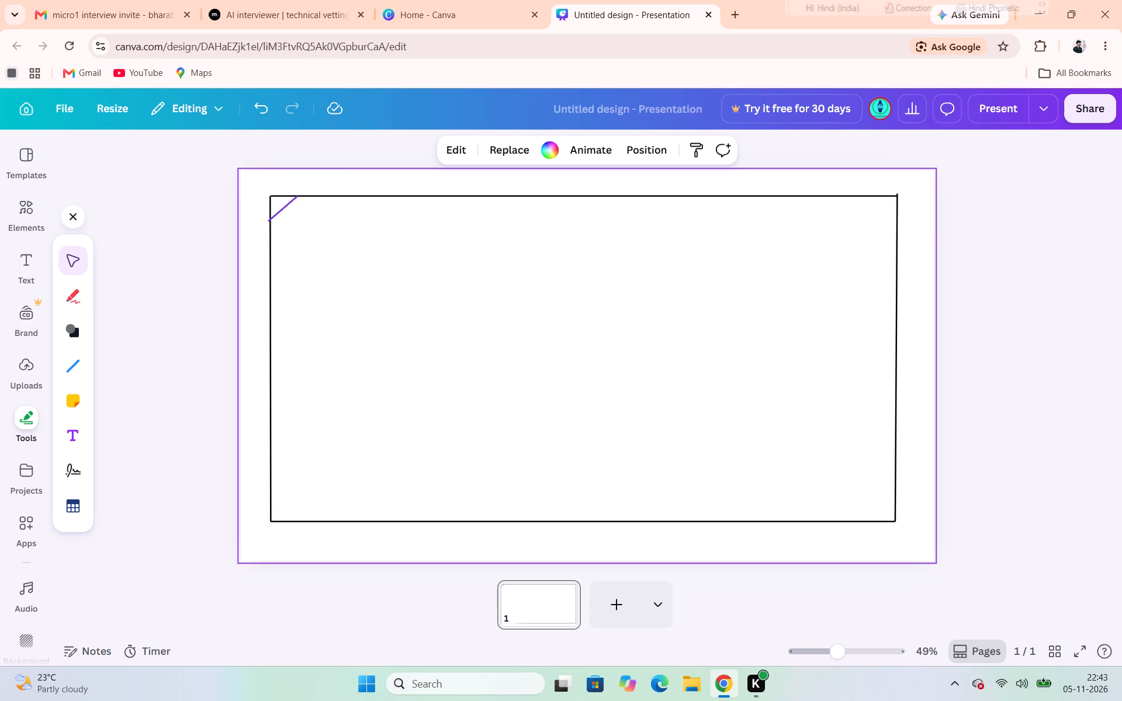
Duplicate the short corner diagonal three times, making a row of four parallel diagonals.
click(294, 202)
click(288, 253)
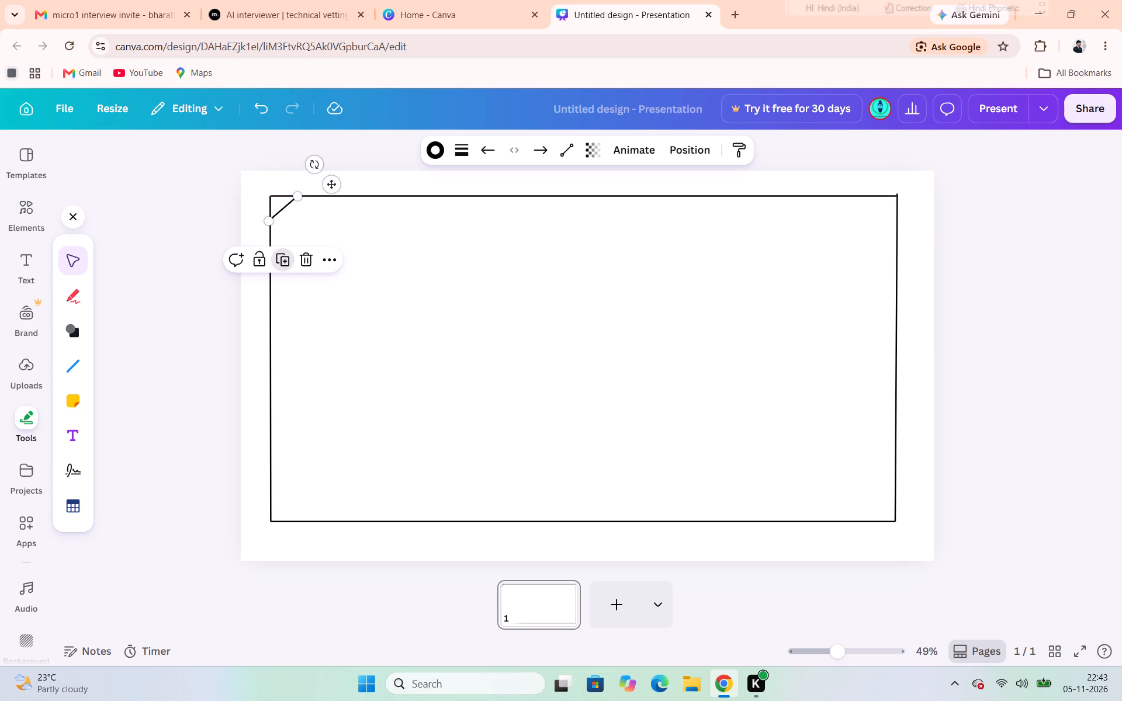
click(288, 253)
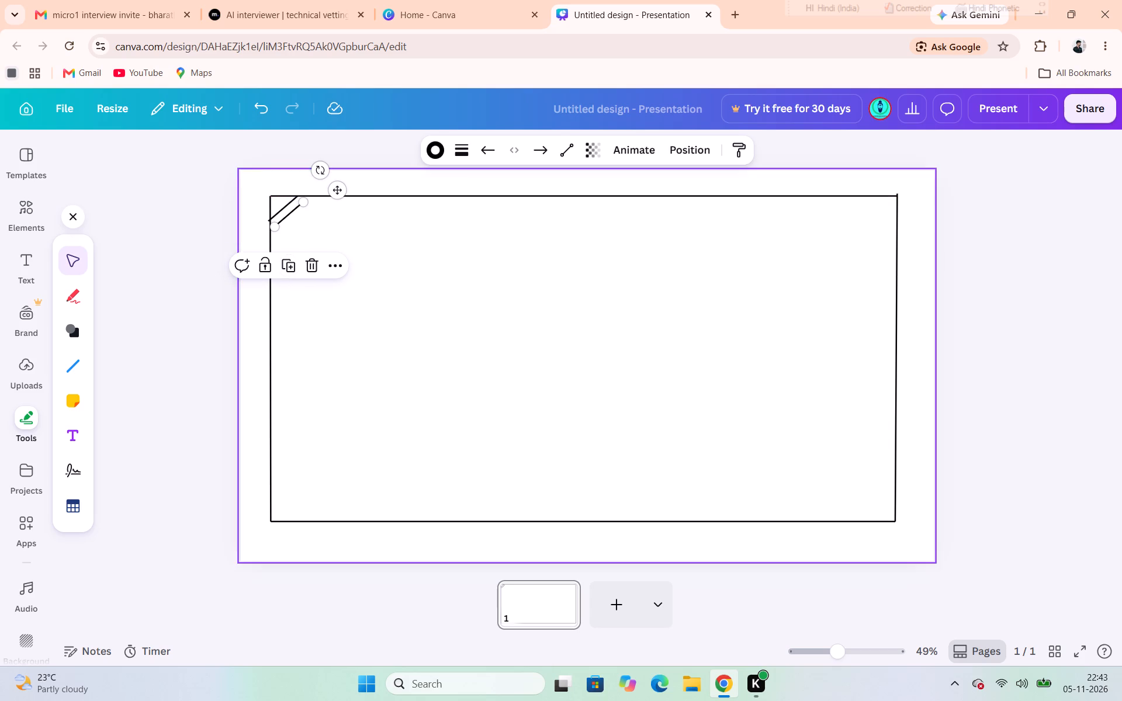
click(292, 262)
click(292, 262)
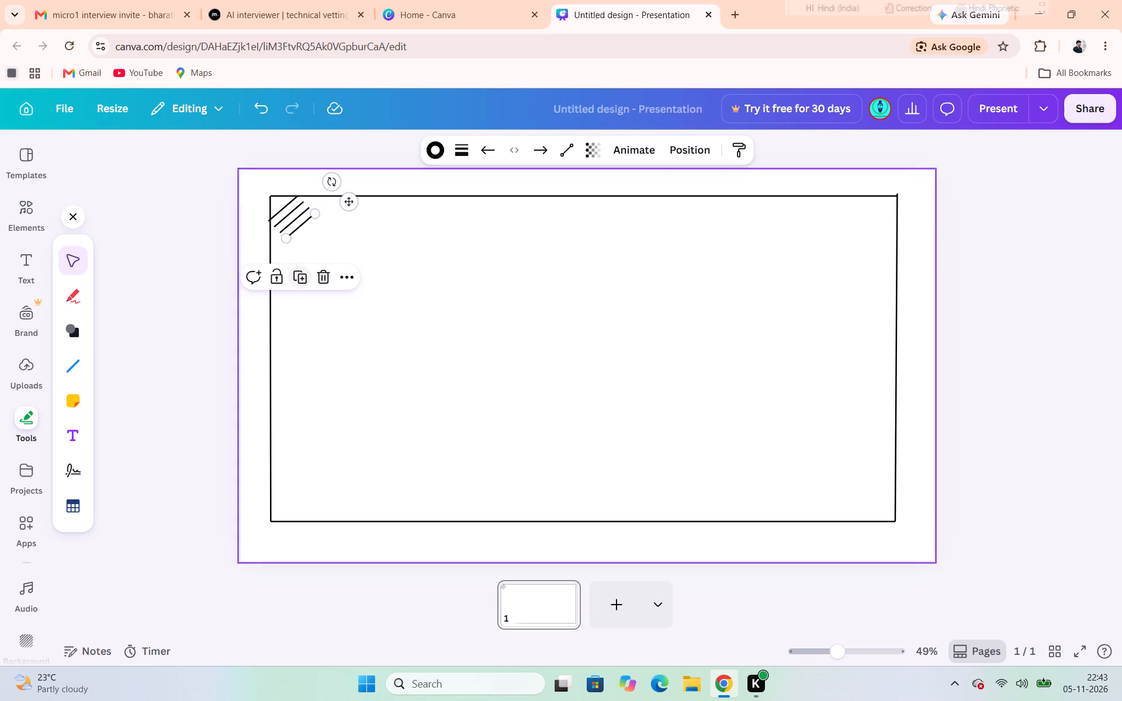
Extend both ends of the second diagonal to meet the frame's left and top lines.
click(294, 211)
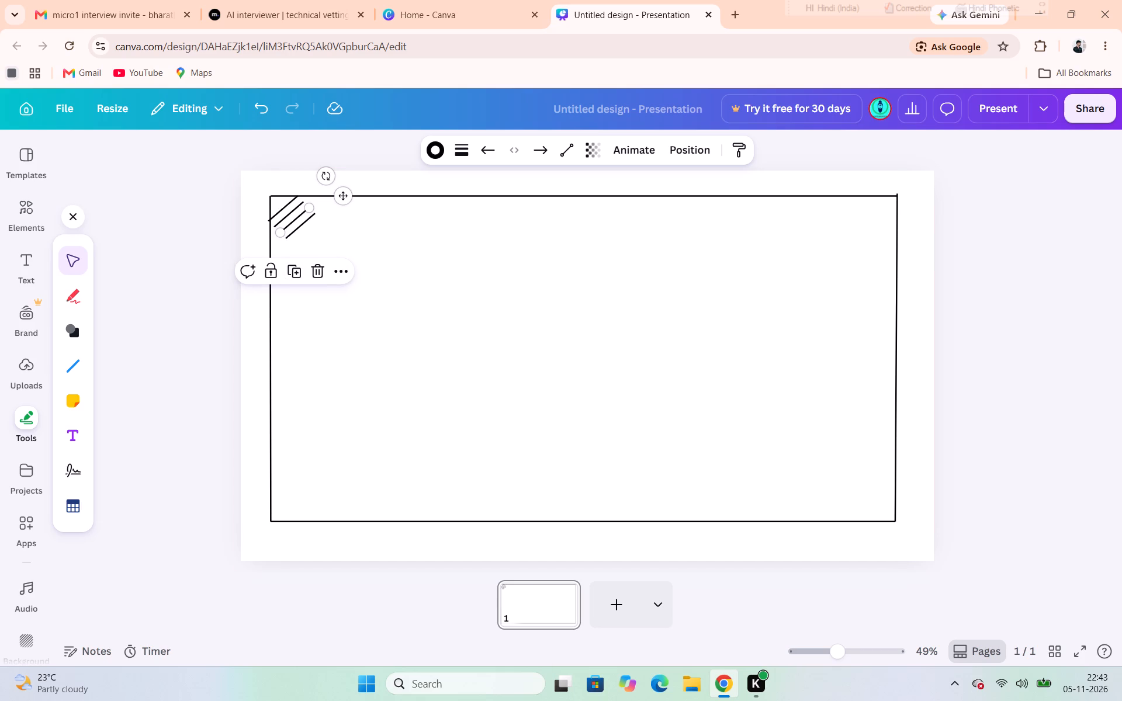
click(289, 209)
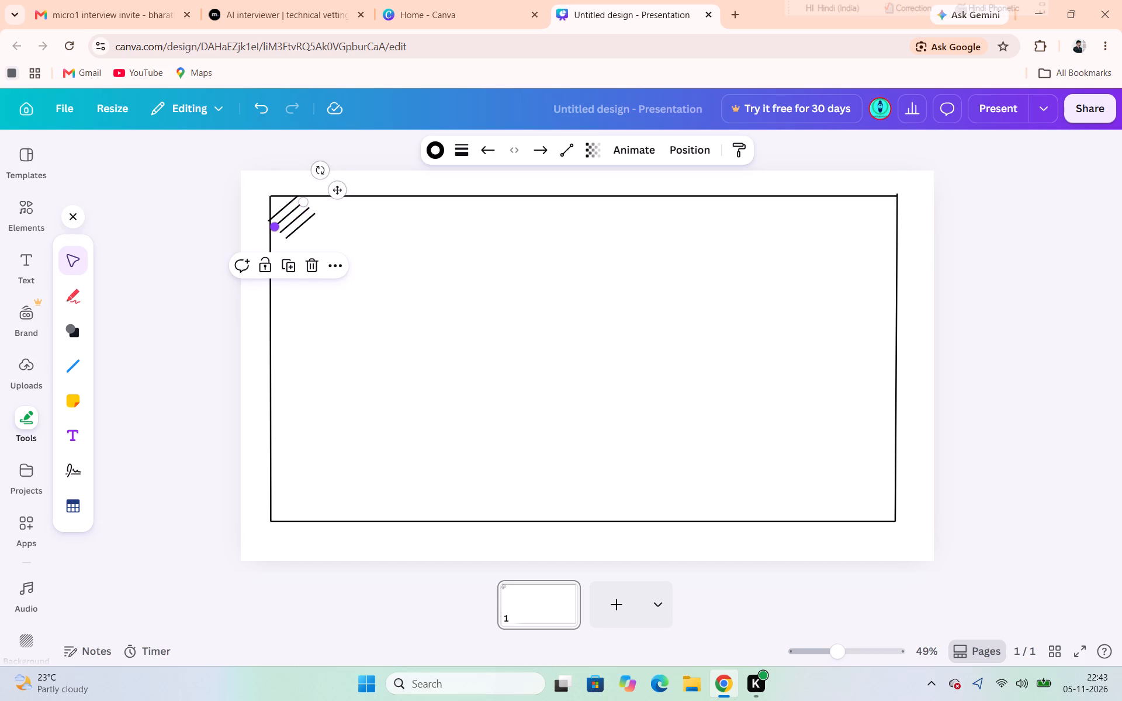
drag(275, 227, 266, 233)
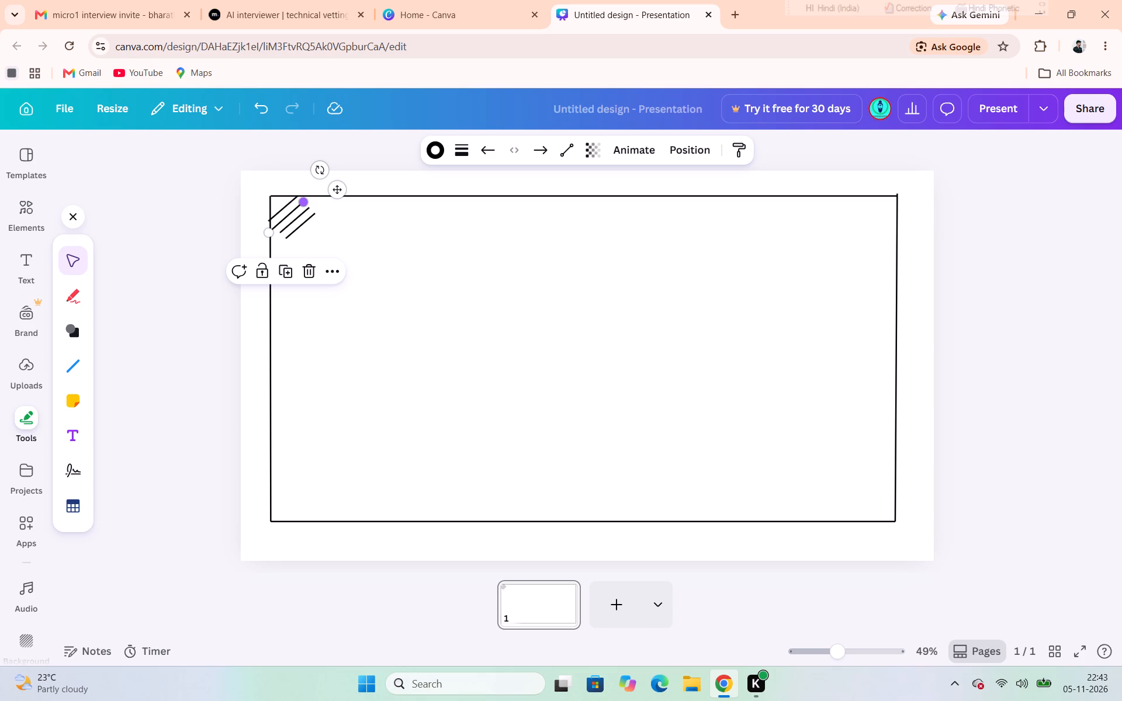
click(303, 200)
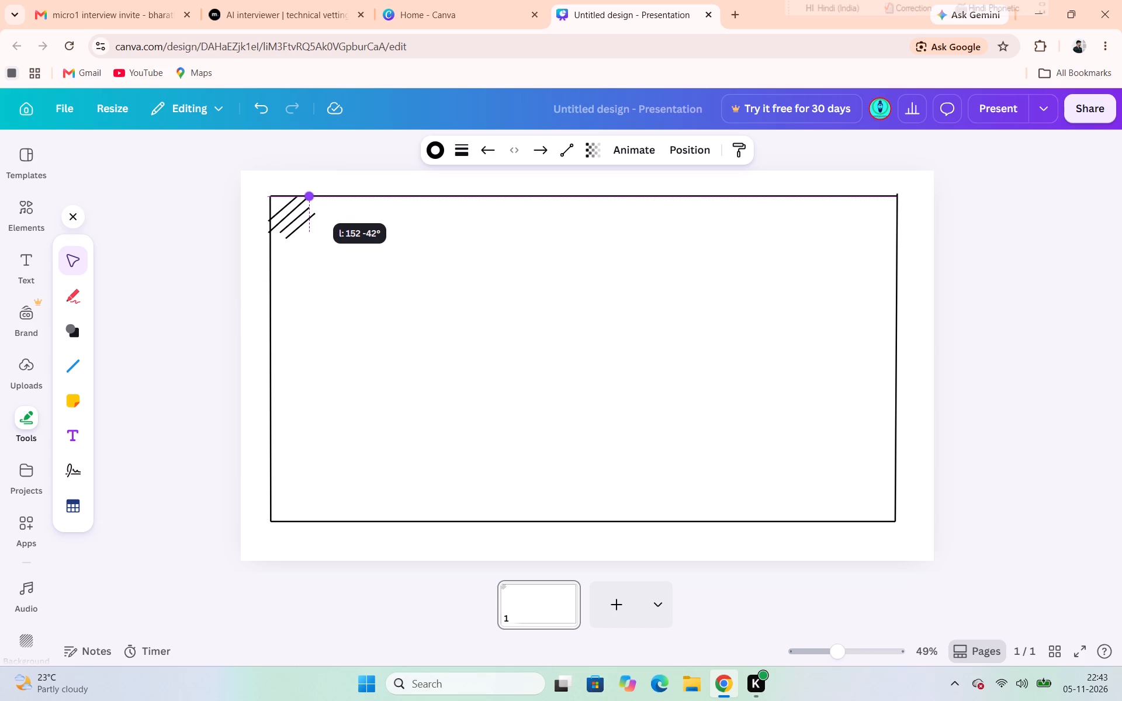
click(451, 159)
click(372, 155)
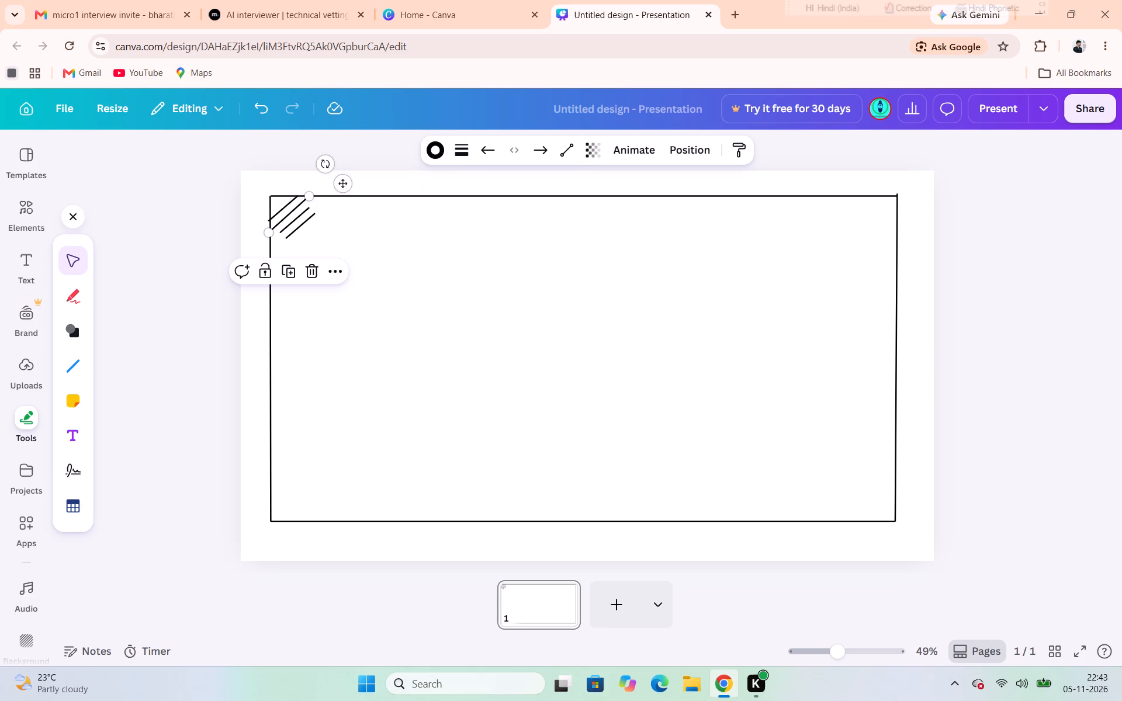
Reshape the third diagonal into a near-vertical inner line about 790 long, just inside the frame's left side and ending above the bottom line.
click(291, 220)
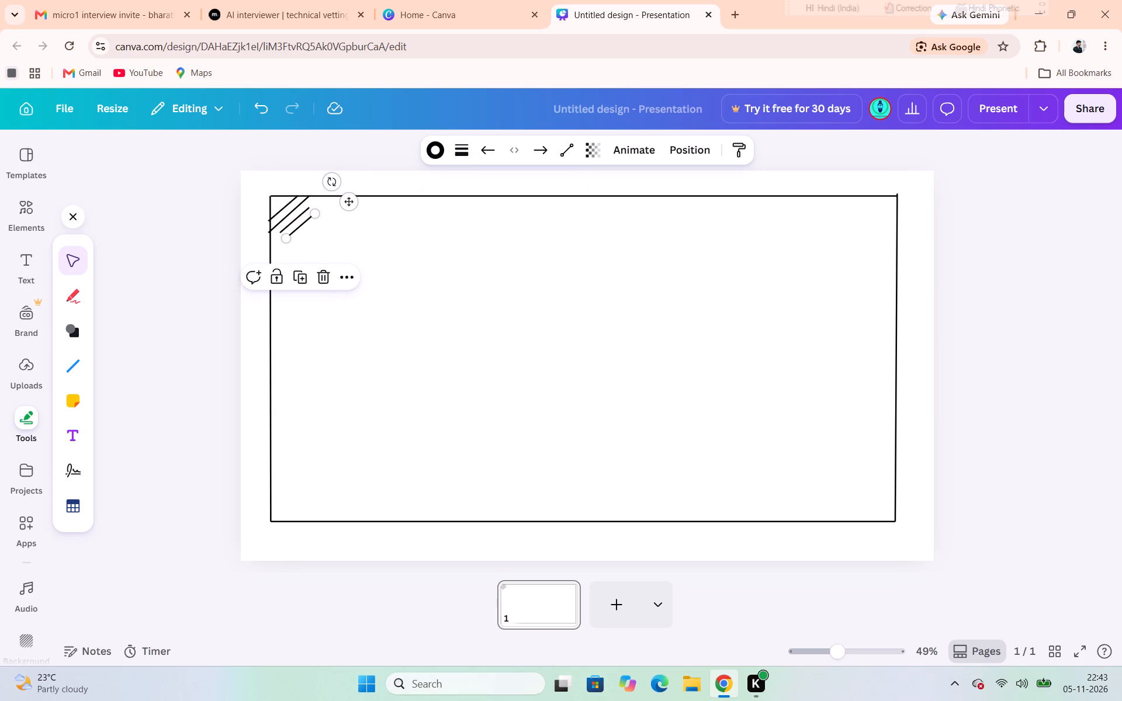
click(295, 216)
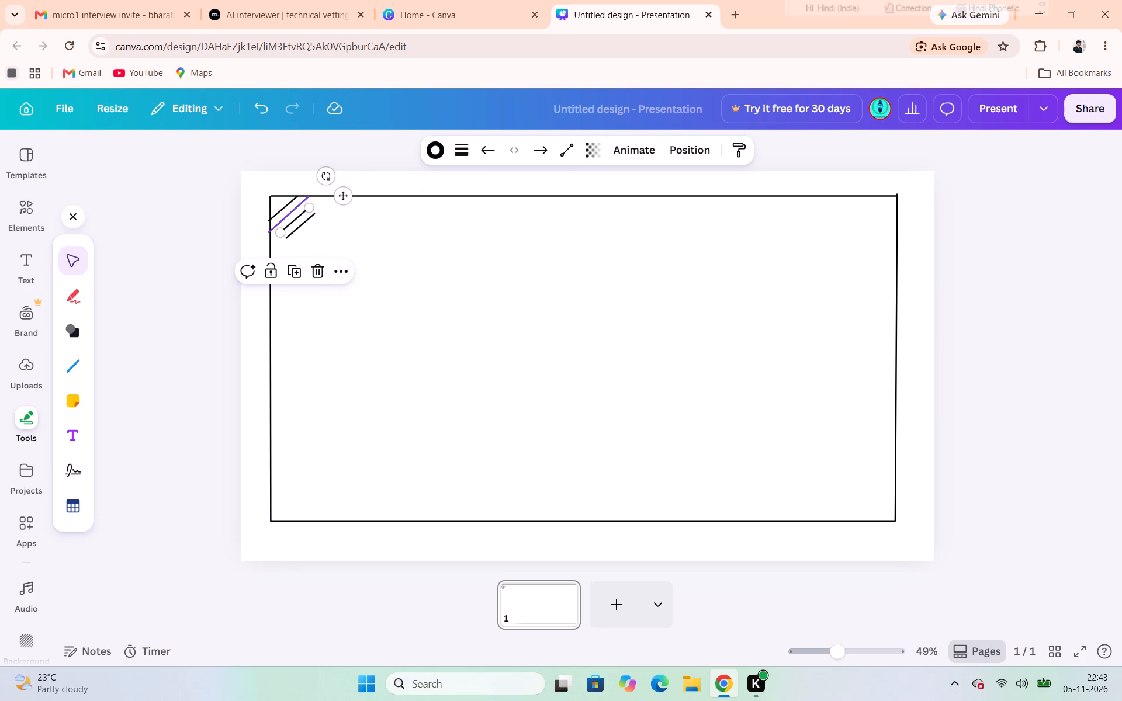
drag(278, 234, 267, 239)
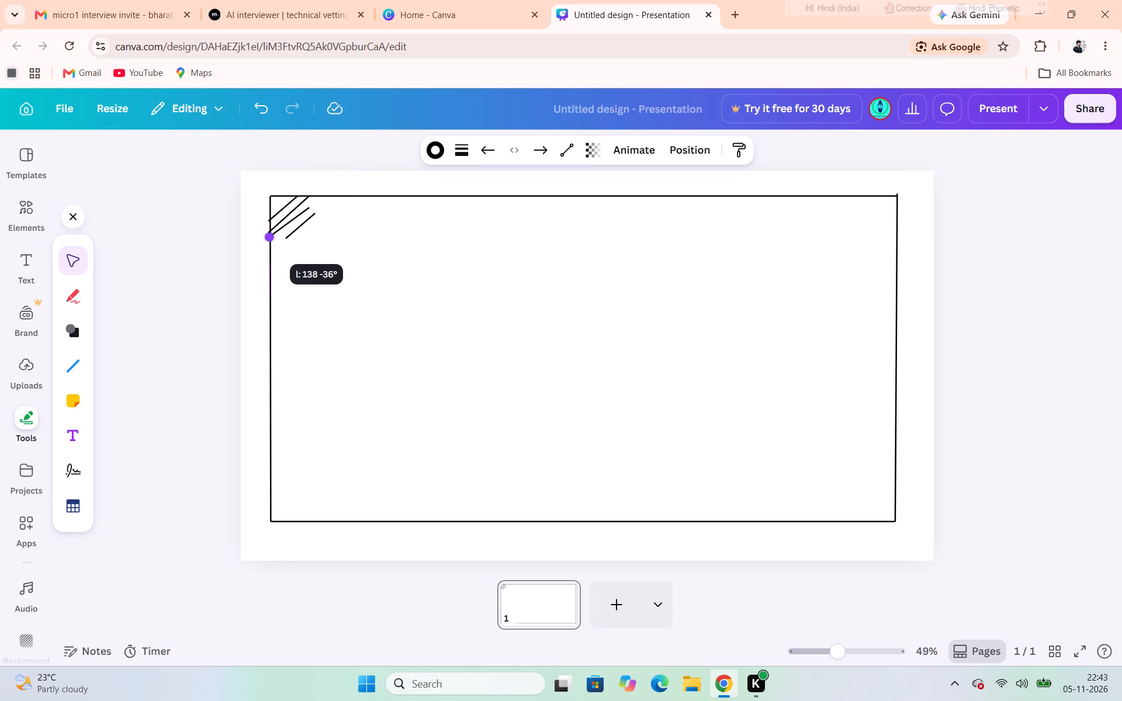
drag(267, 239, 275, 247)
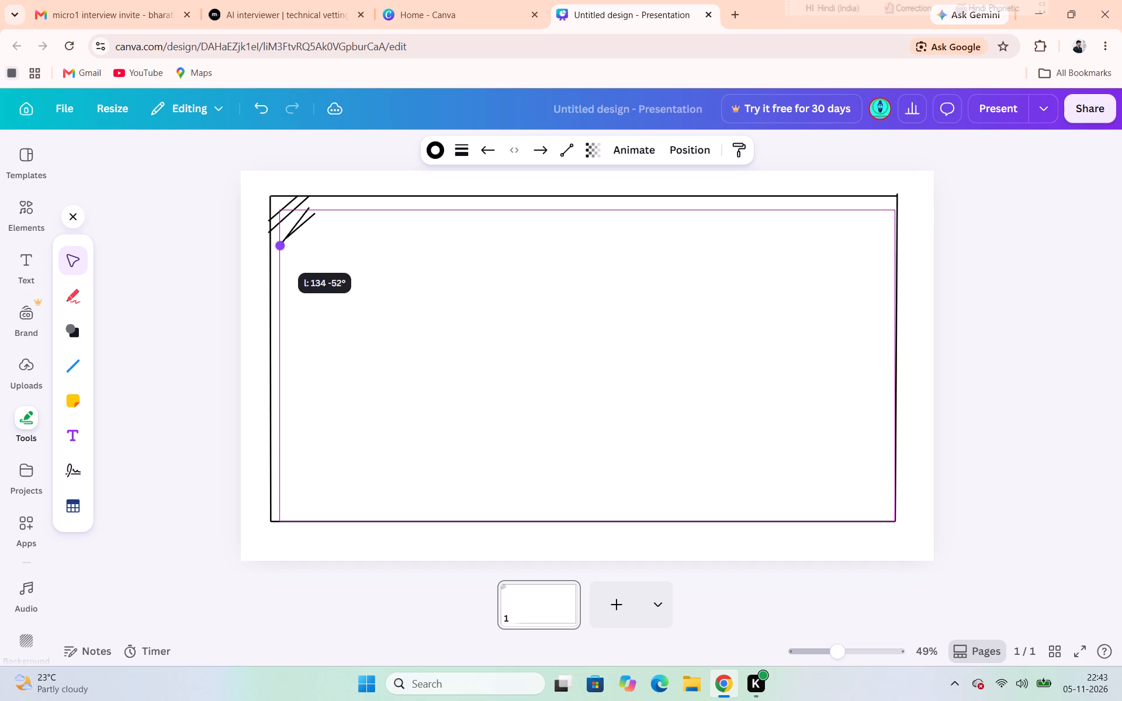
drag(275, 247, 268, 247)
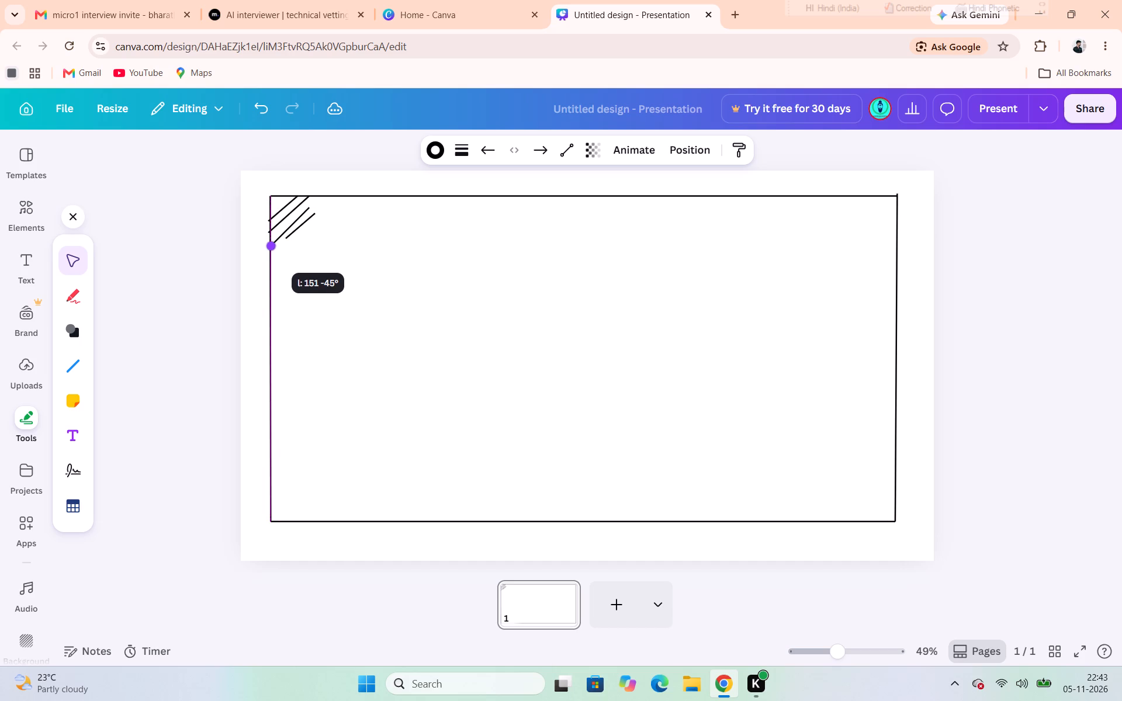
drag(268, 247, 268, 250)
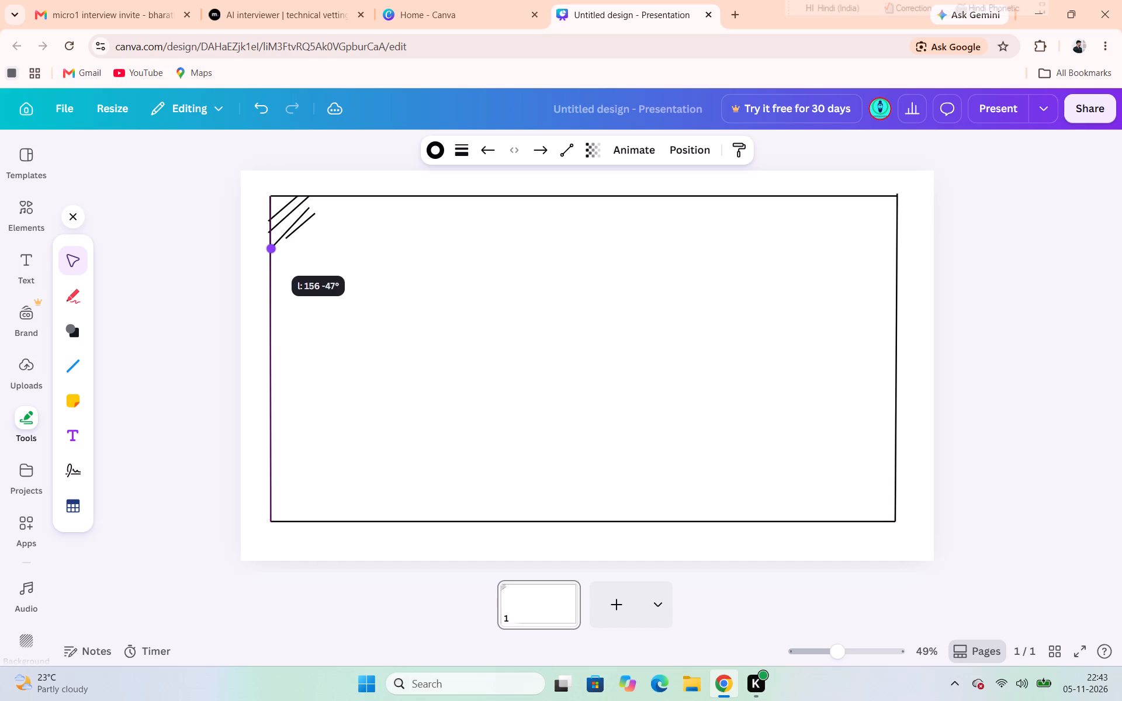
drag(268, 250, 275, 246)
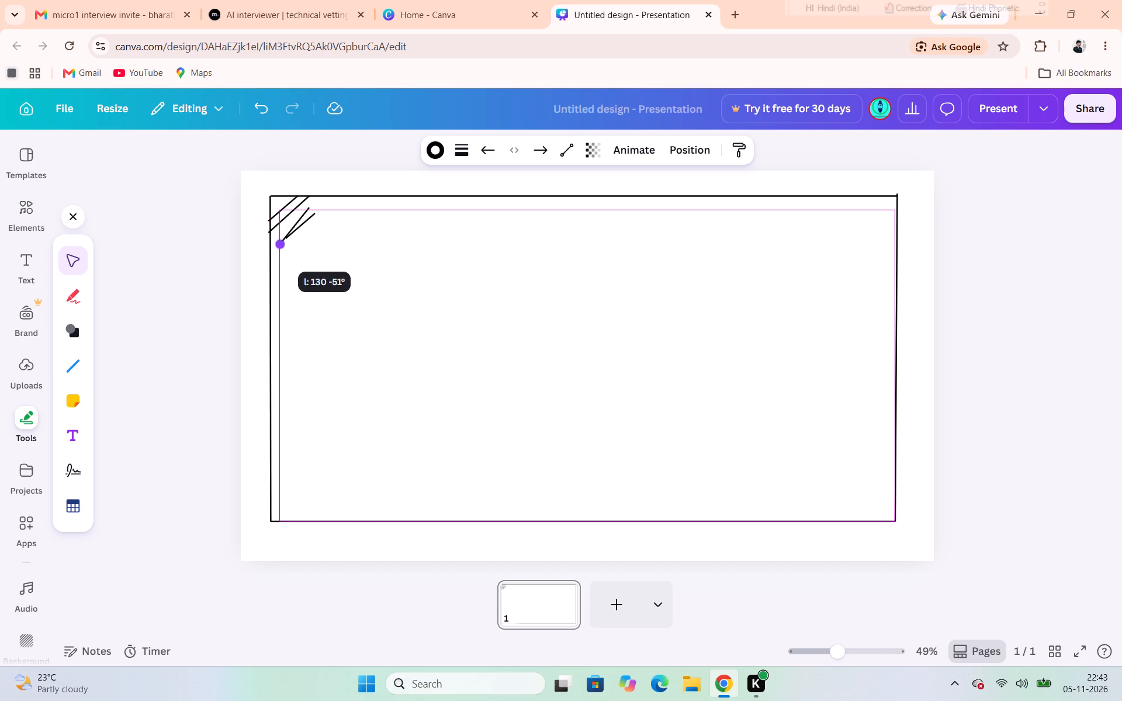
drag(275, 246, 296, 400)
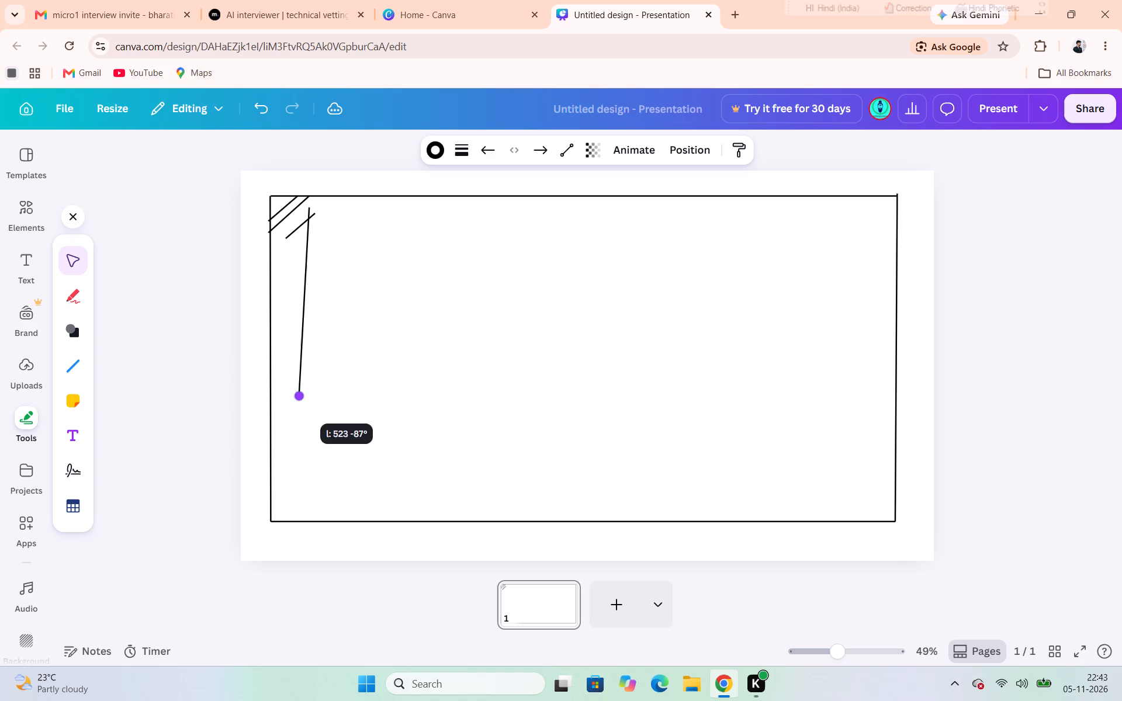
drag(296, 400, 296, 513)
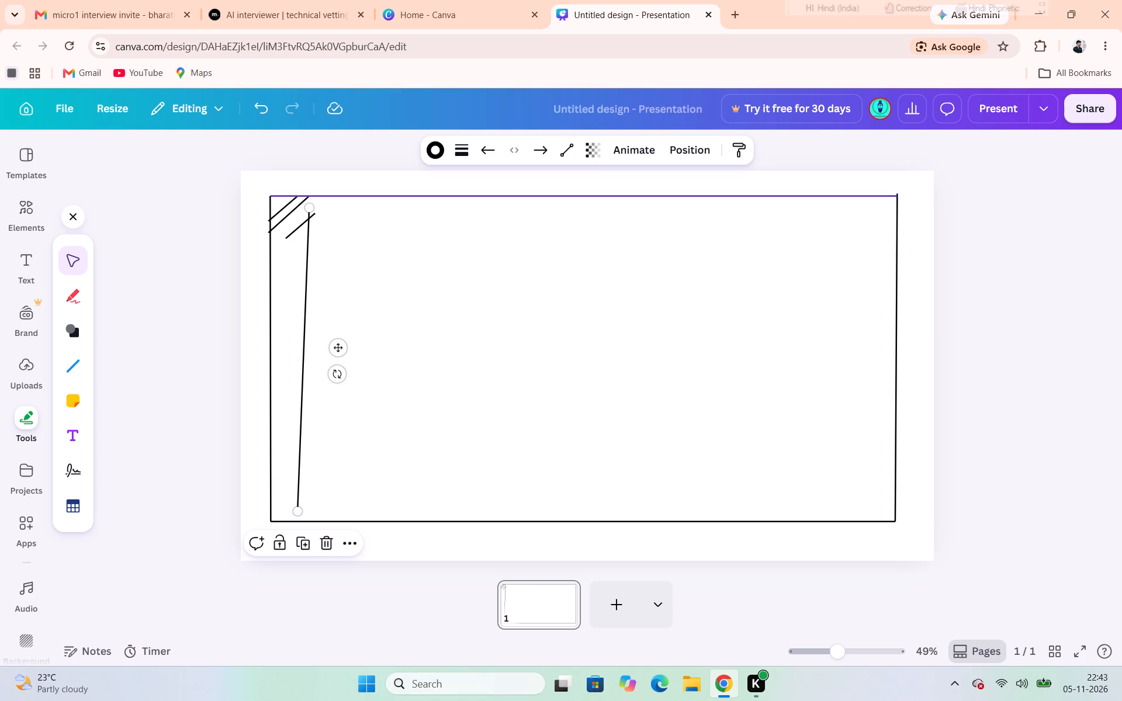
drag(308, 213, 300, 230)
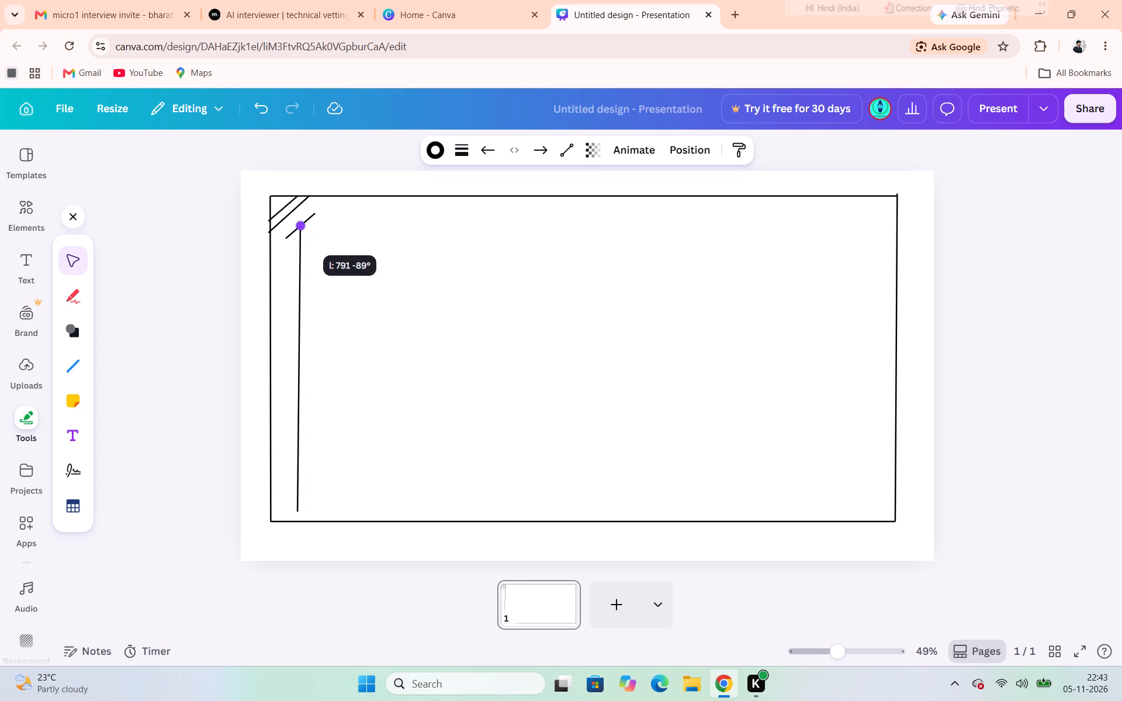
drag(300, 230, 299, 230)
click(462, 220)
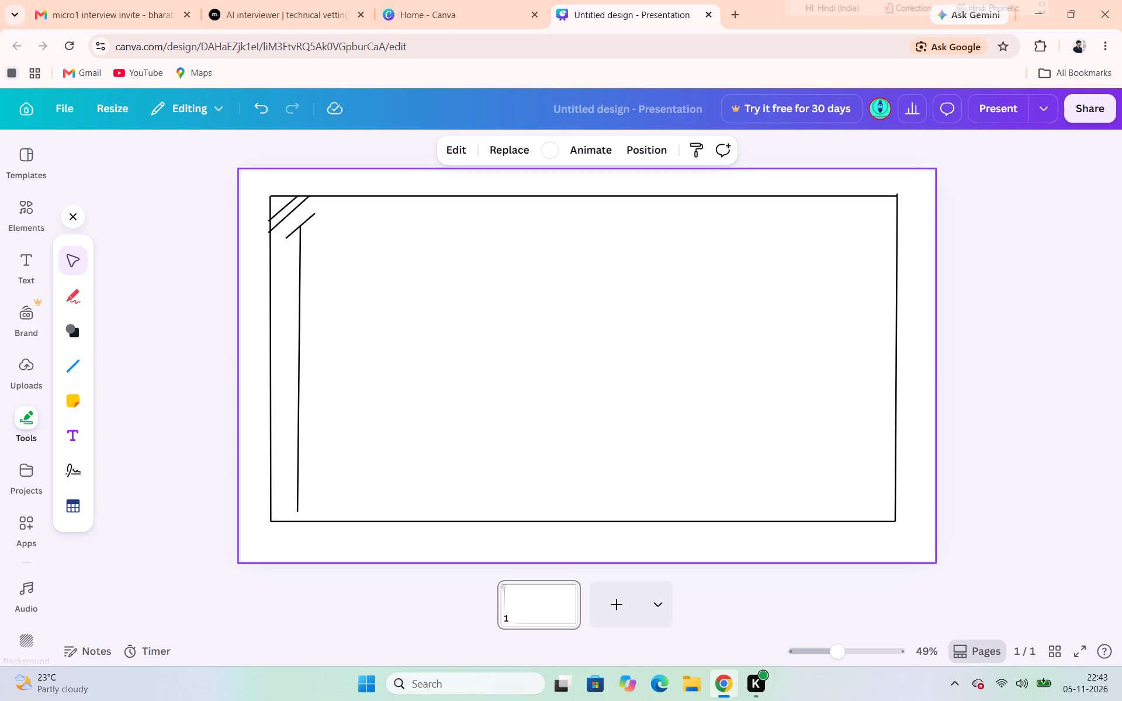
Duplicate the inner vertical line and turn the copy into a level line below the top line, reaching just past the frame's right side.
click(300, 306)
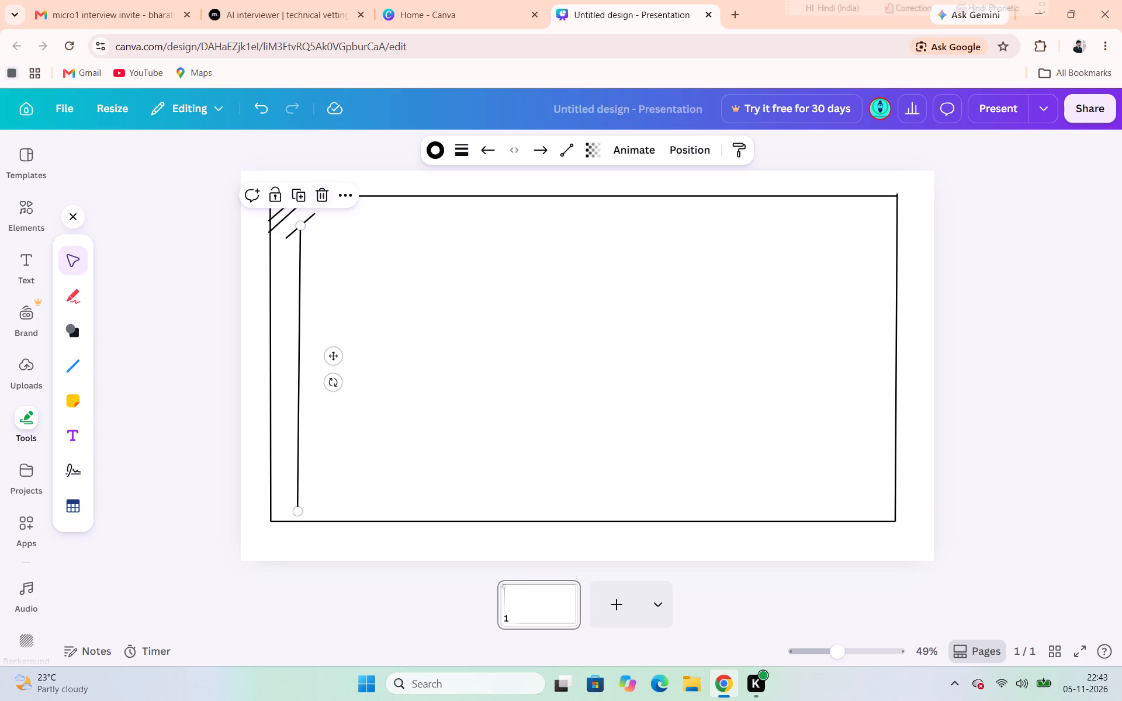
click(306, 199)
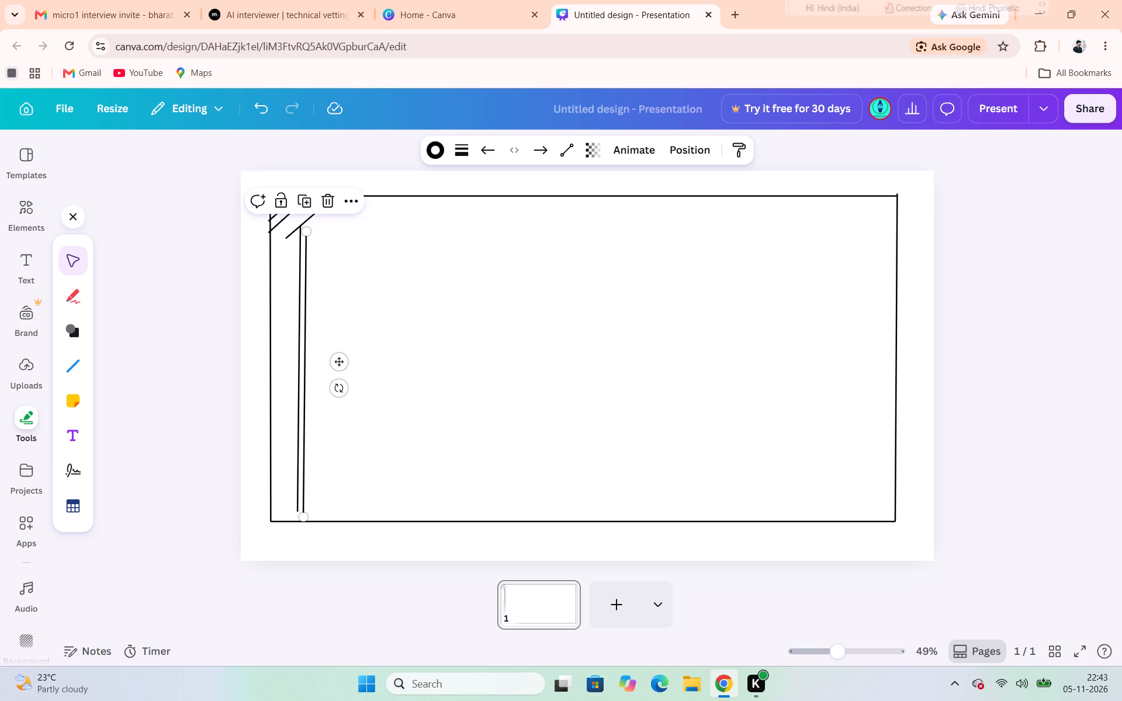
drag(301, 515, 580, 262)
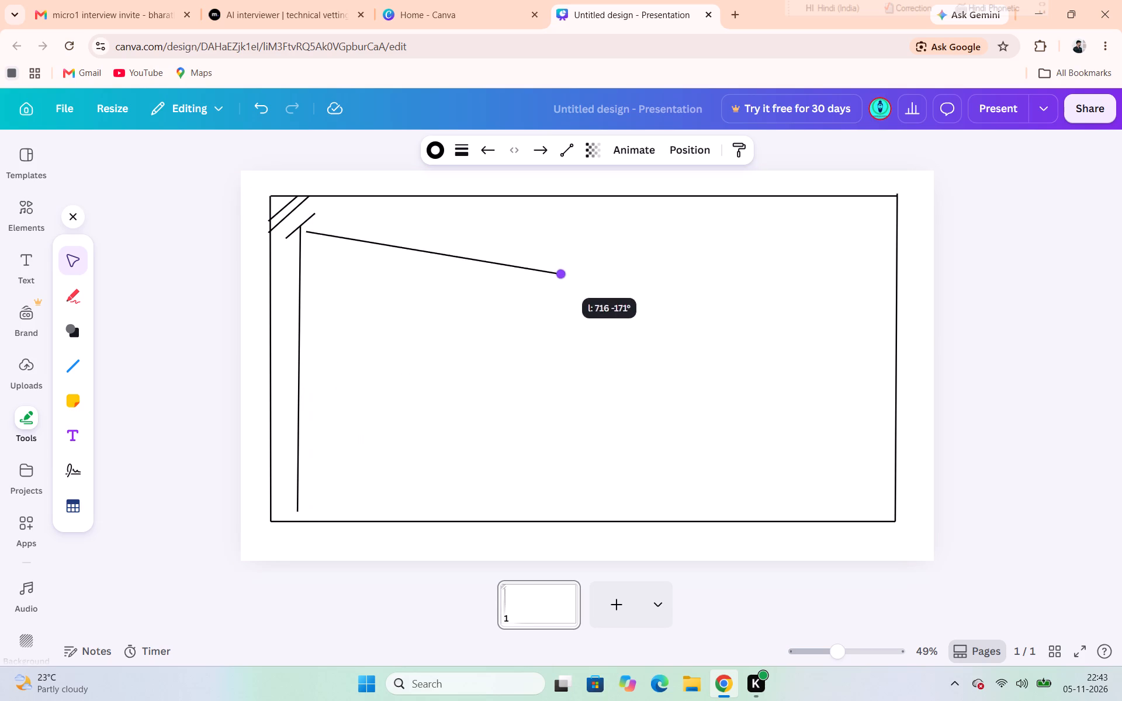
drag(580, 262, 834, 232)
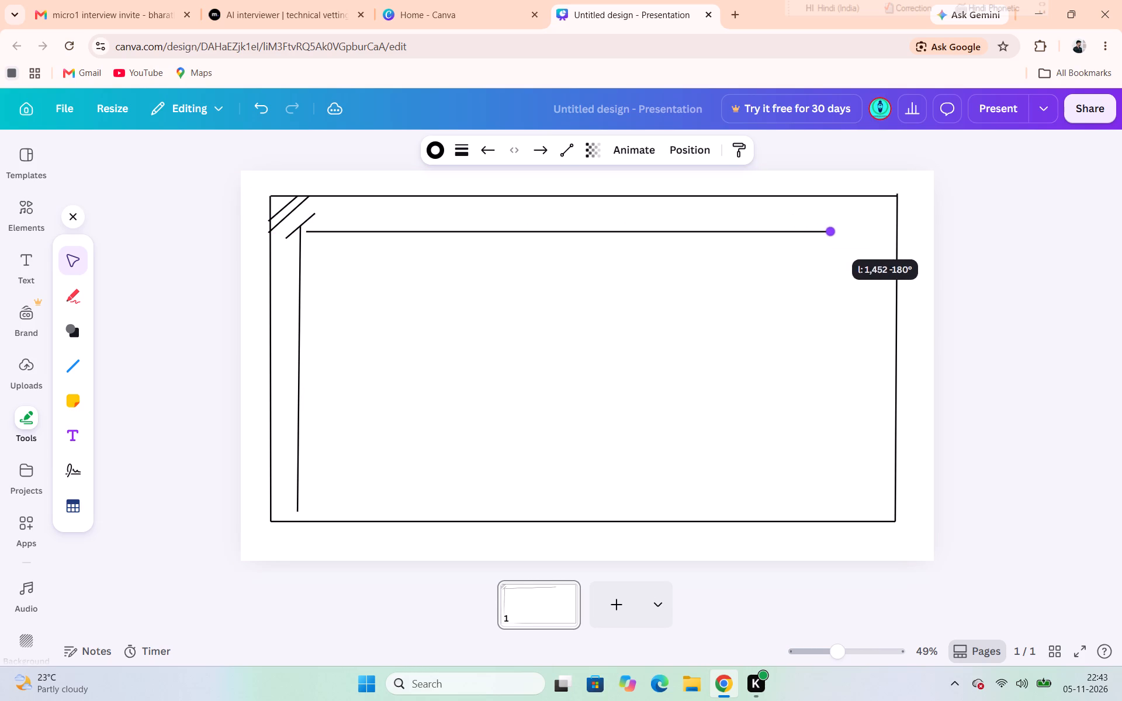
drag(834, 232, 908, 225)
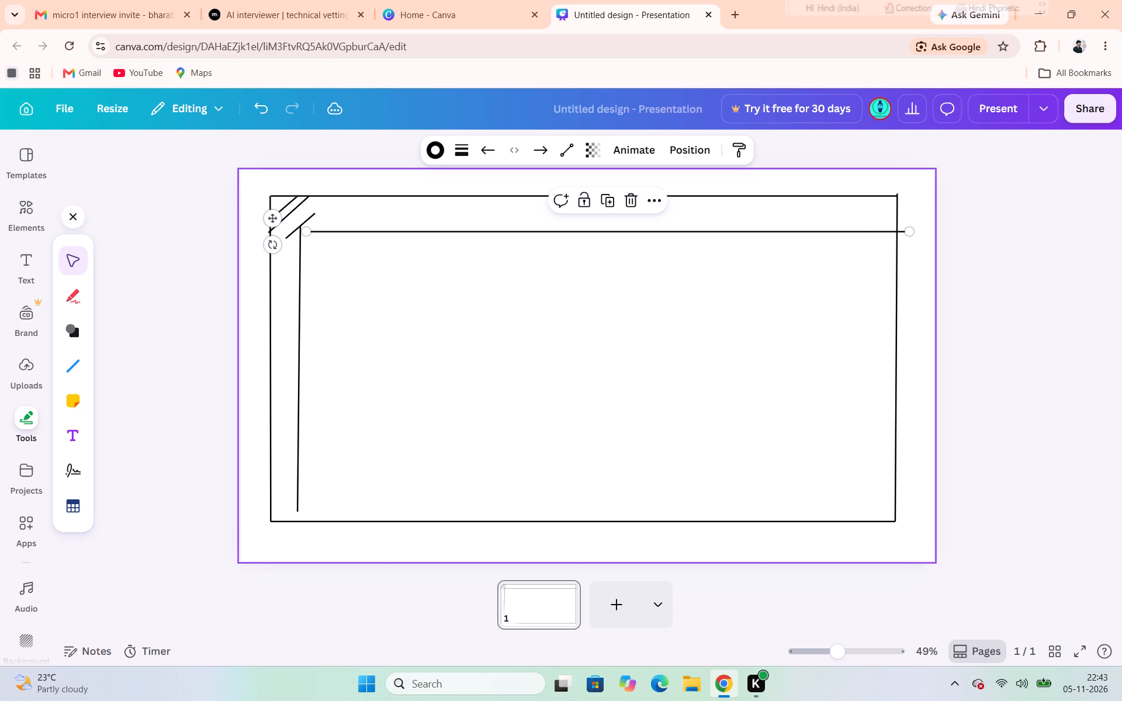
click(548, 237)
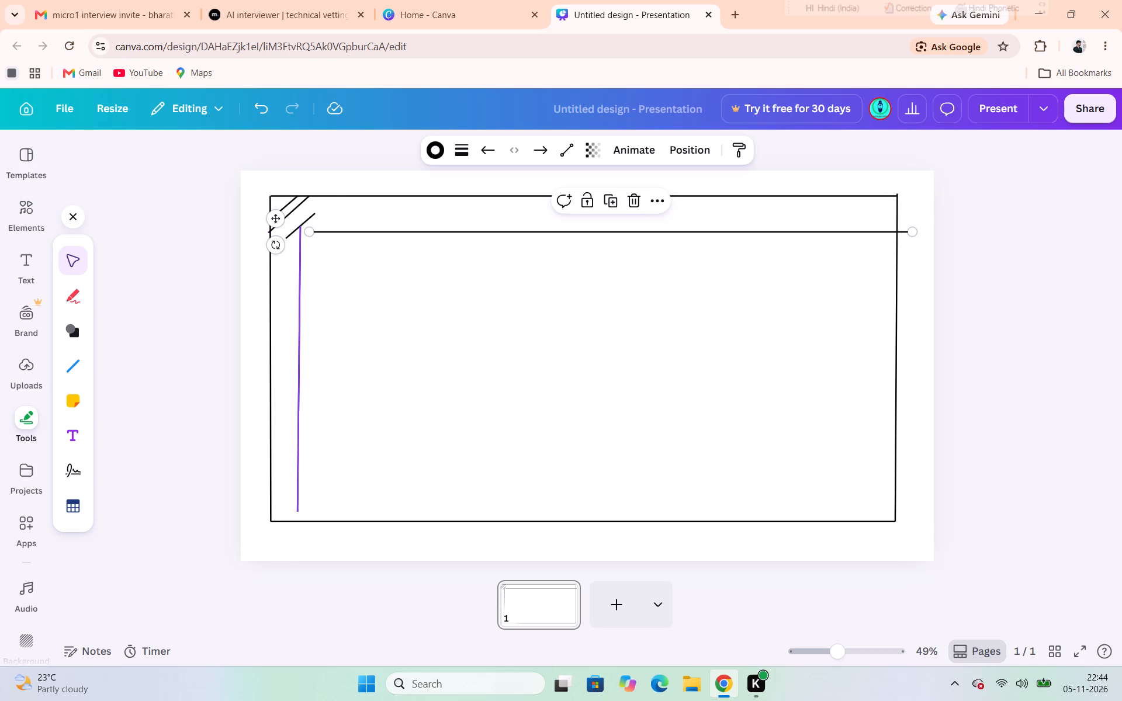
Move the inner vertical line sideways so its upper end joins the left end of the inner horizontal line.
drag(301, 278, 316, 285)
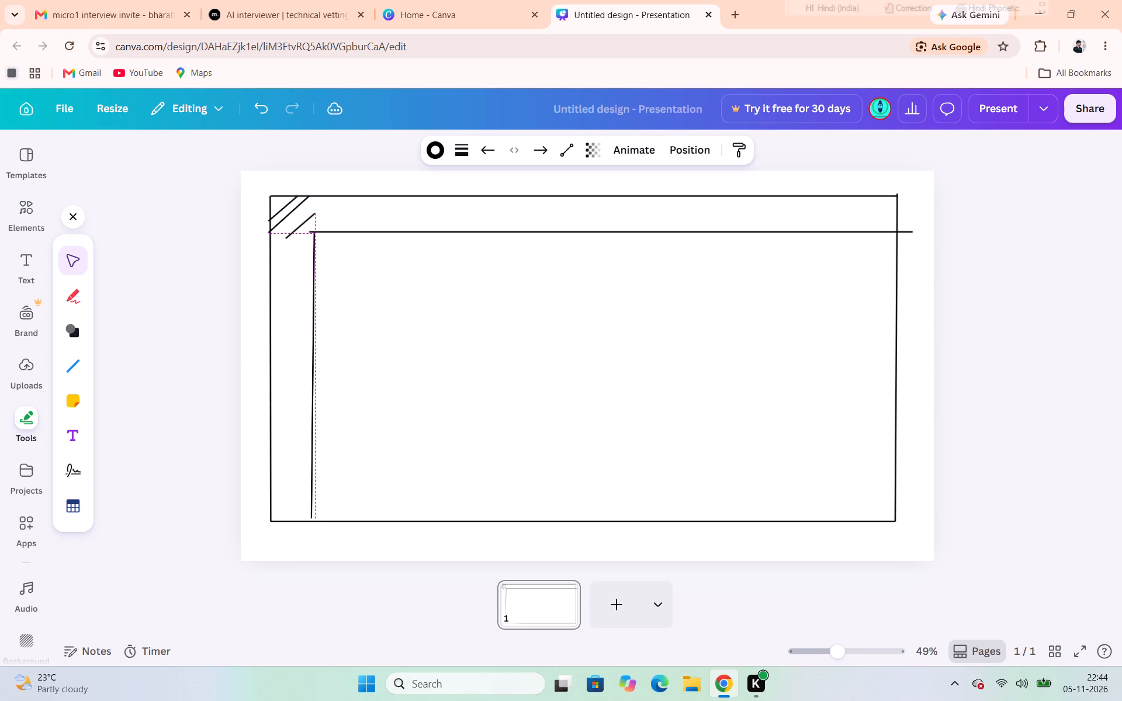
drag(316, 285, 311, 286)
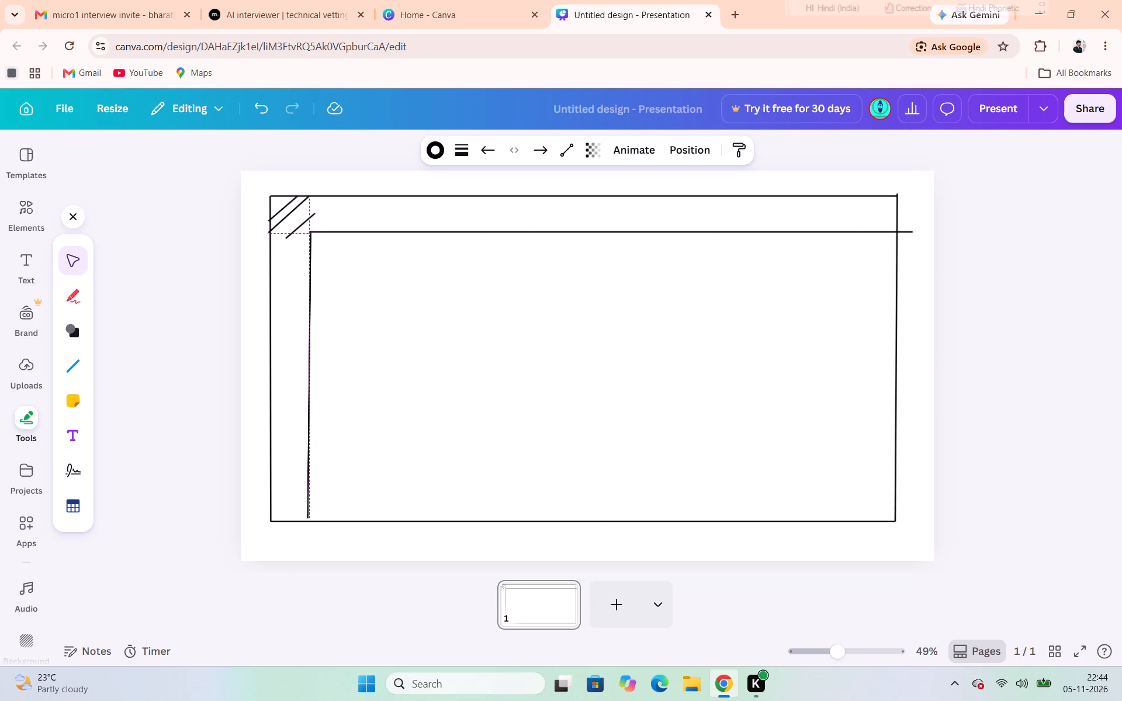
drag(311, 286, 311, 287)
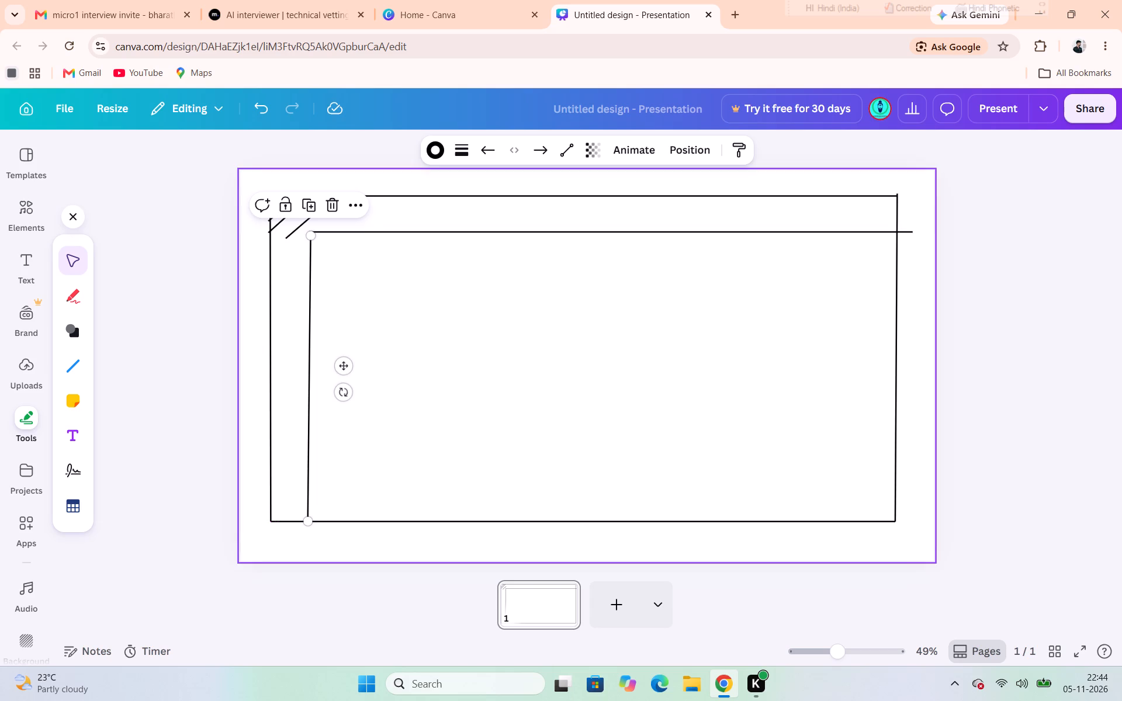
click(356, 277)
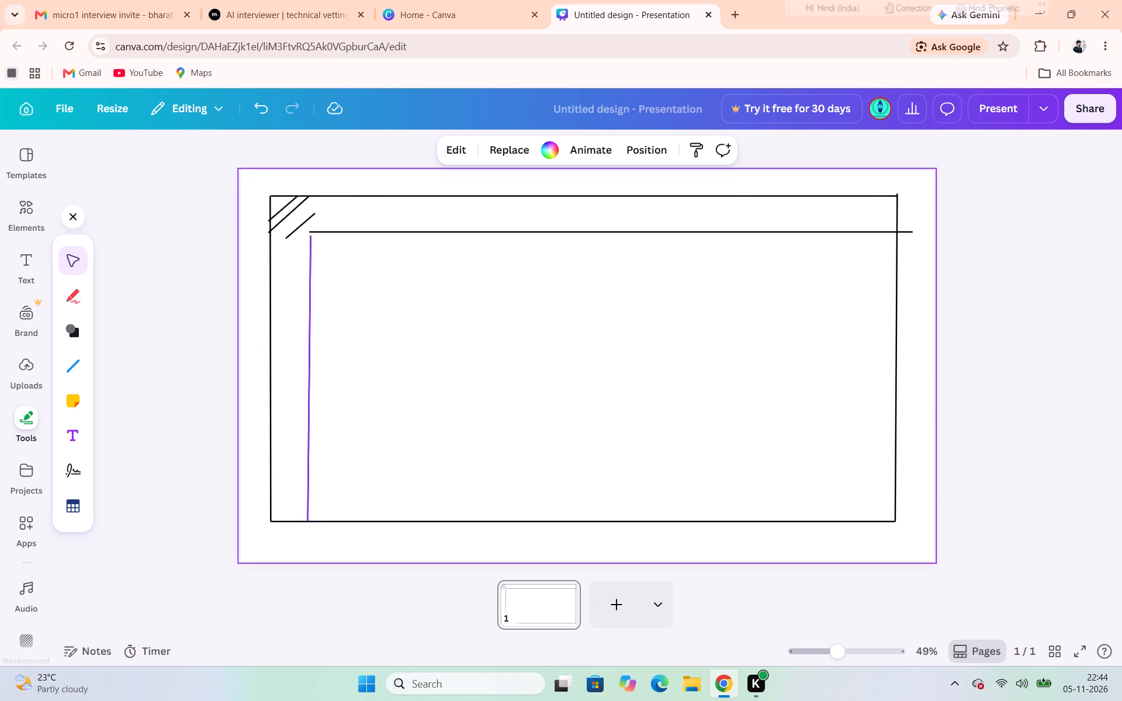
drag(313, 280, 311, 274)
click(365, 262)
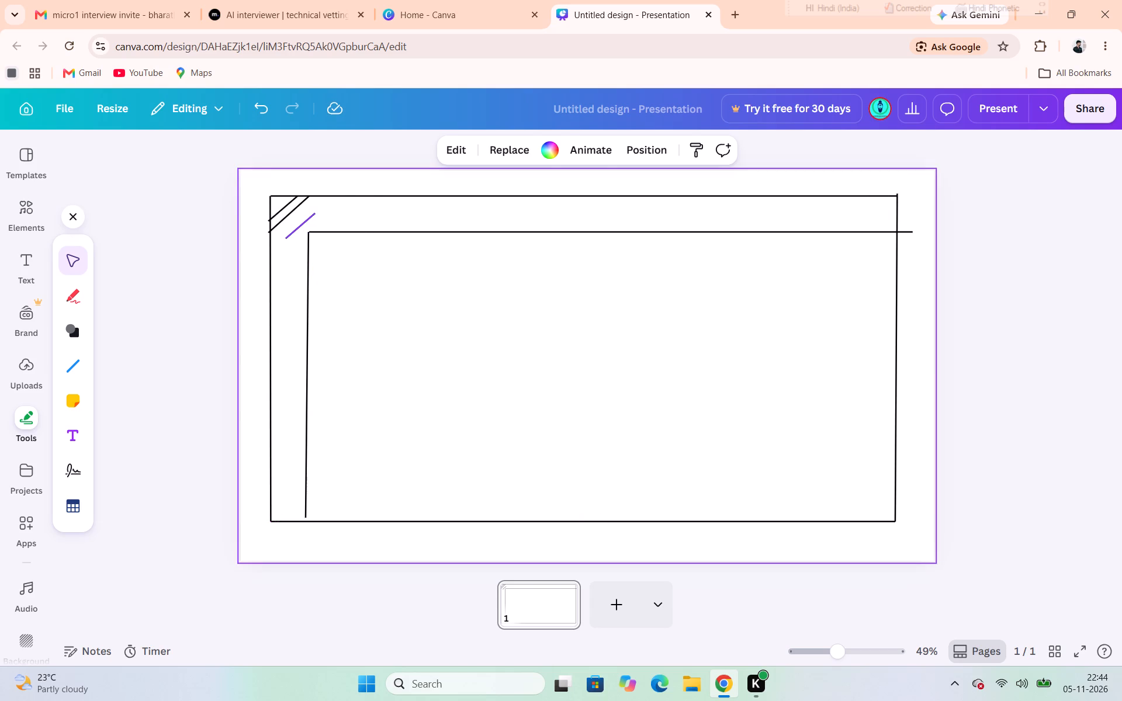
Move the third short diagonal so it crosses the inner frame's upper-left corner.
drag(294, 228, 303, 232)
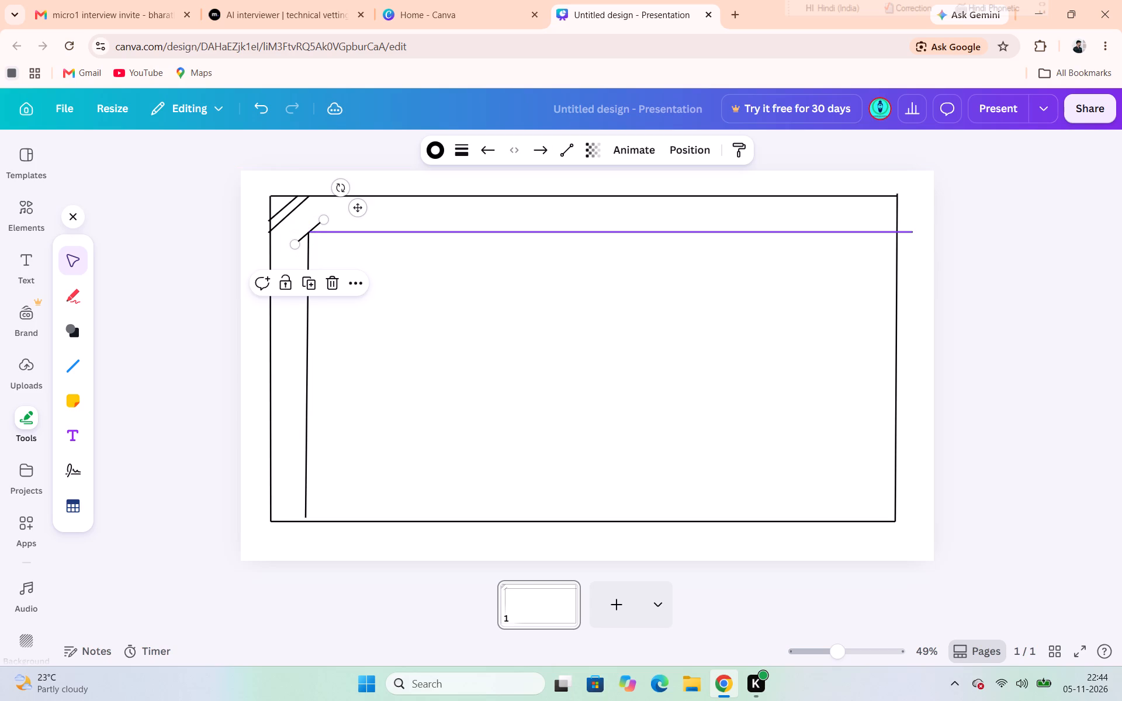
click(372, 270)
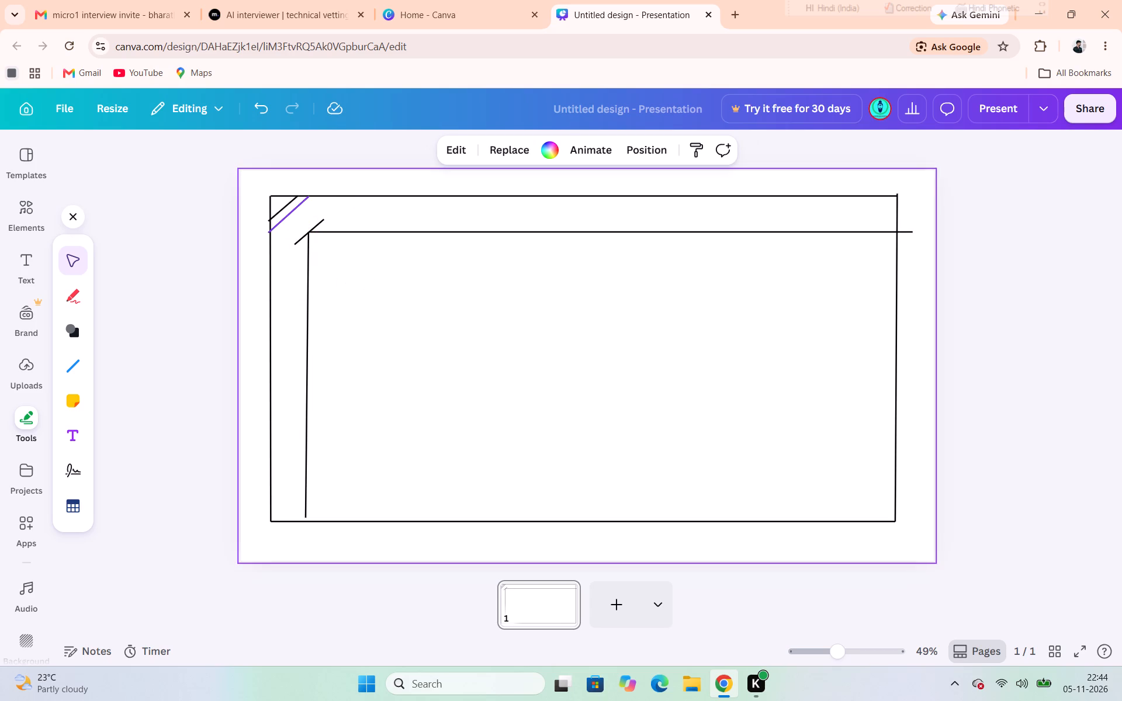
click(374, 303)
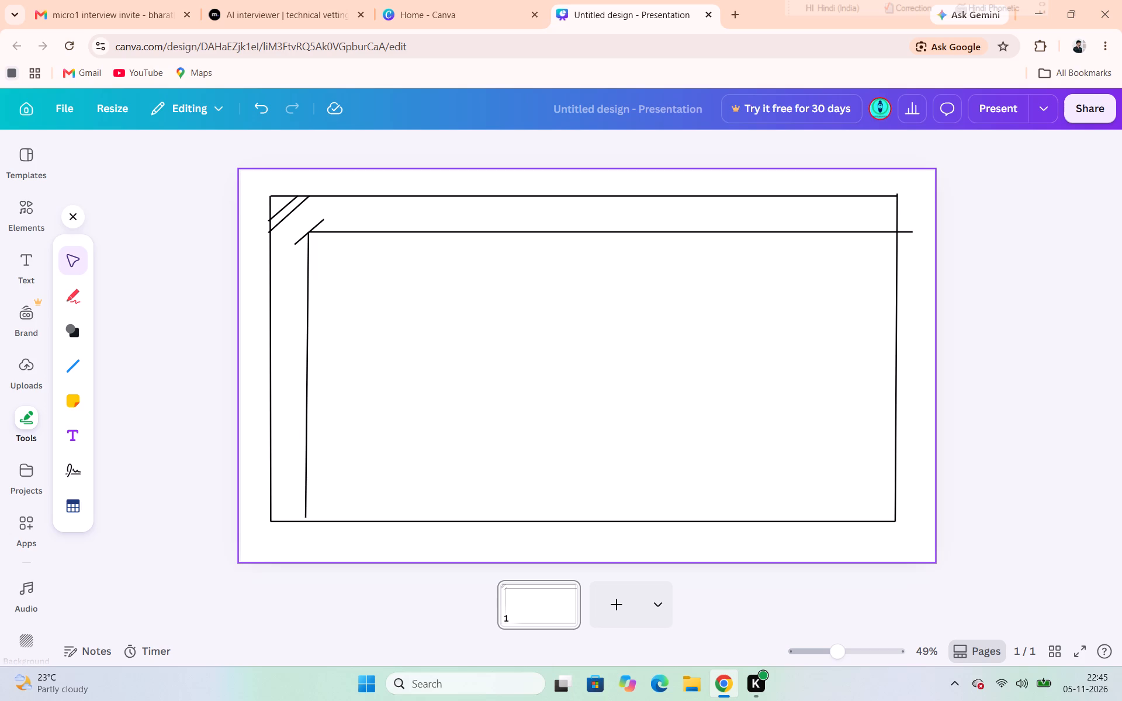
Shorten and straighten the inner vertical line by raising its lower end further above the outer frame's bottom line.
click(311, 506)
drag(307, 516, 307, 515)
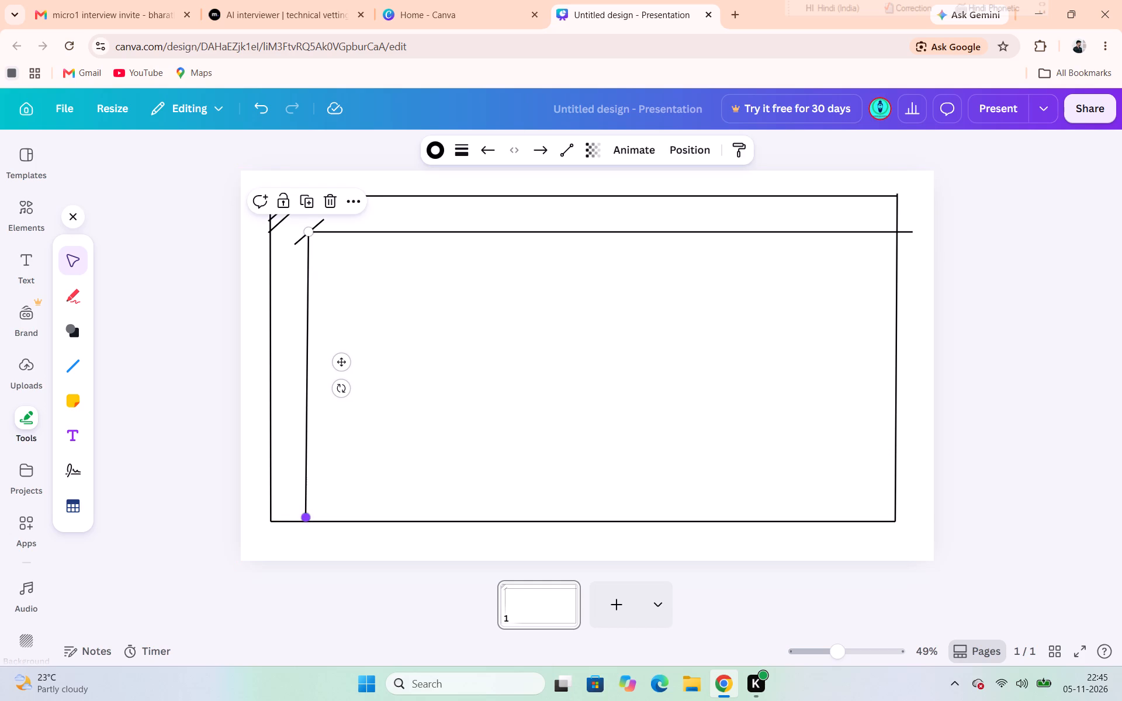
drag(307, 515, 309, 493)
click(411, 449)
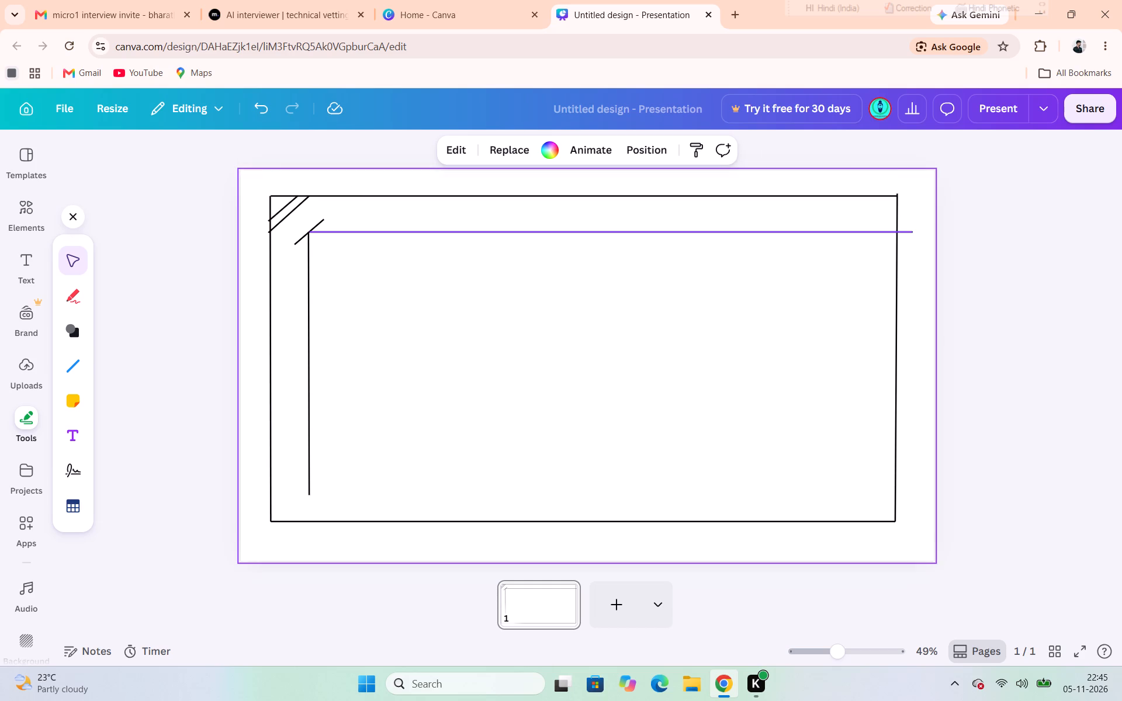
Duplicate the inner horizontal line and place the copy level with the inner vertical line's lower end.
click(414, 229)
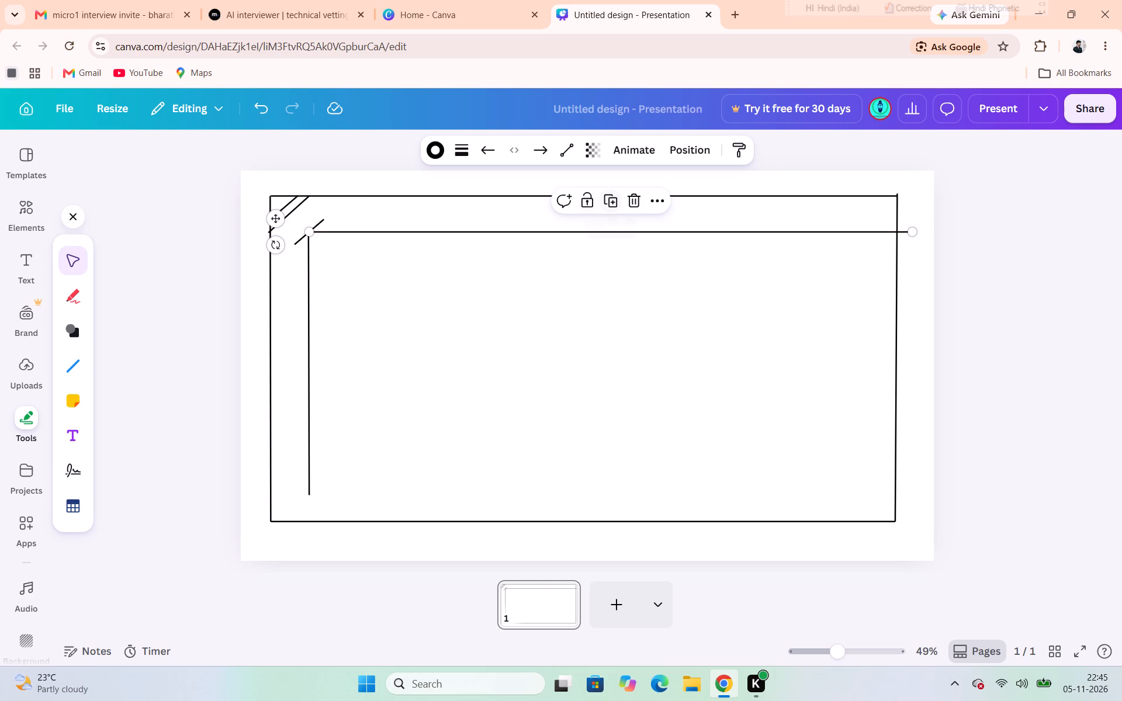
click(612, 199)
drag(605, 241, 601, 271)
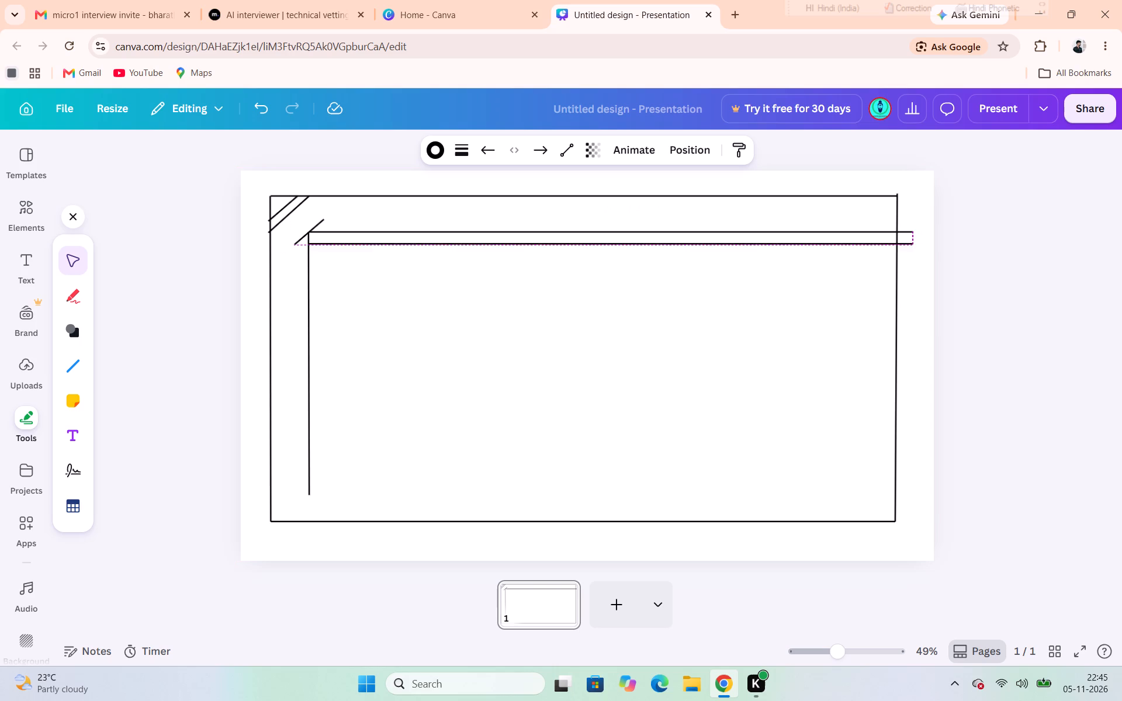
drag(601, 271, 600, 505)
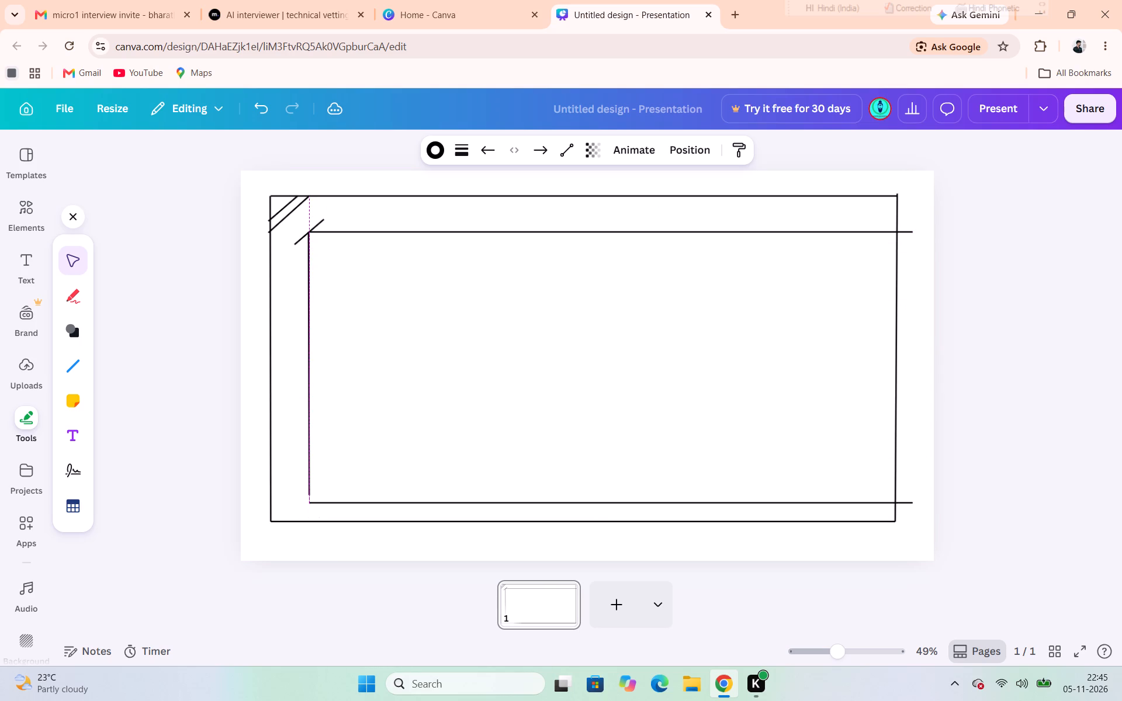
drag(600, 505, 598, 495)
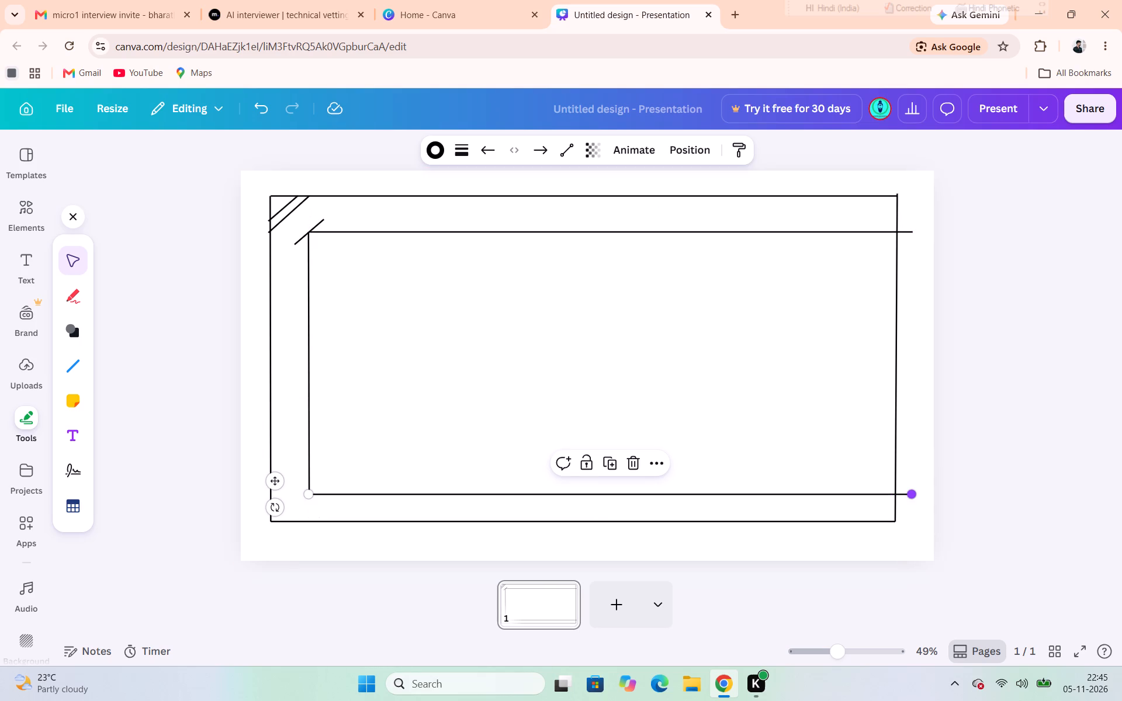
Shorten both inner horizontal lines to about 1,535 long so they end in line, inside the outer frame's right side.
drag(915, 495, 869, 489)
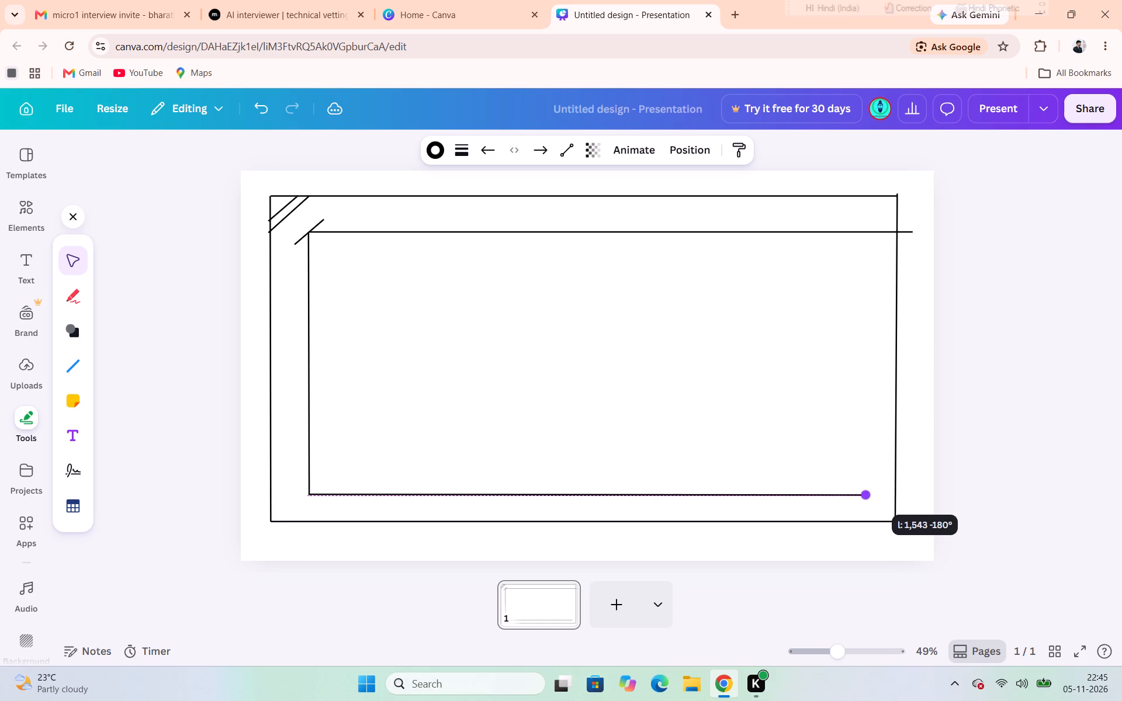
drag(869, 489, 866, 489)
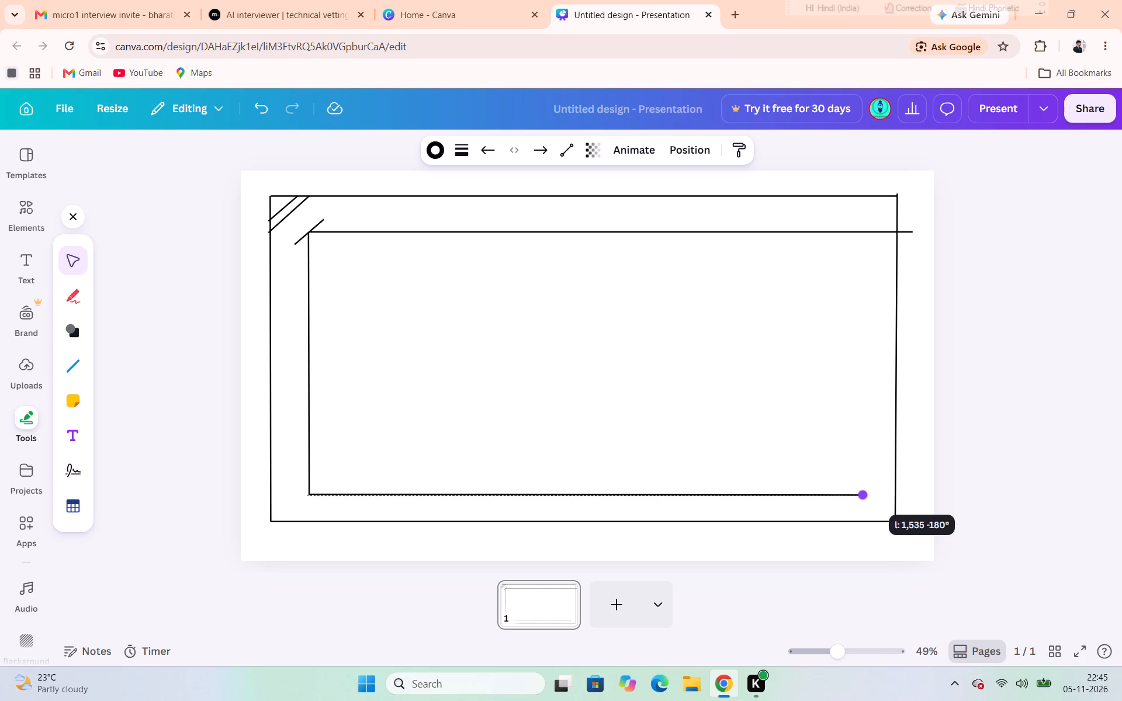
drag(866, 489, 865, 490)
click(862, 228)
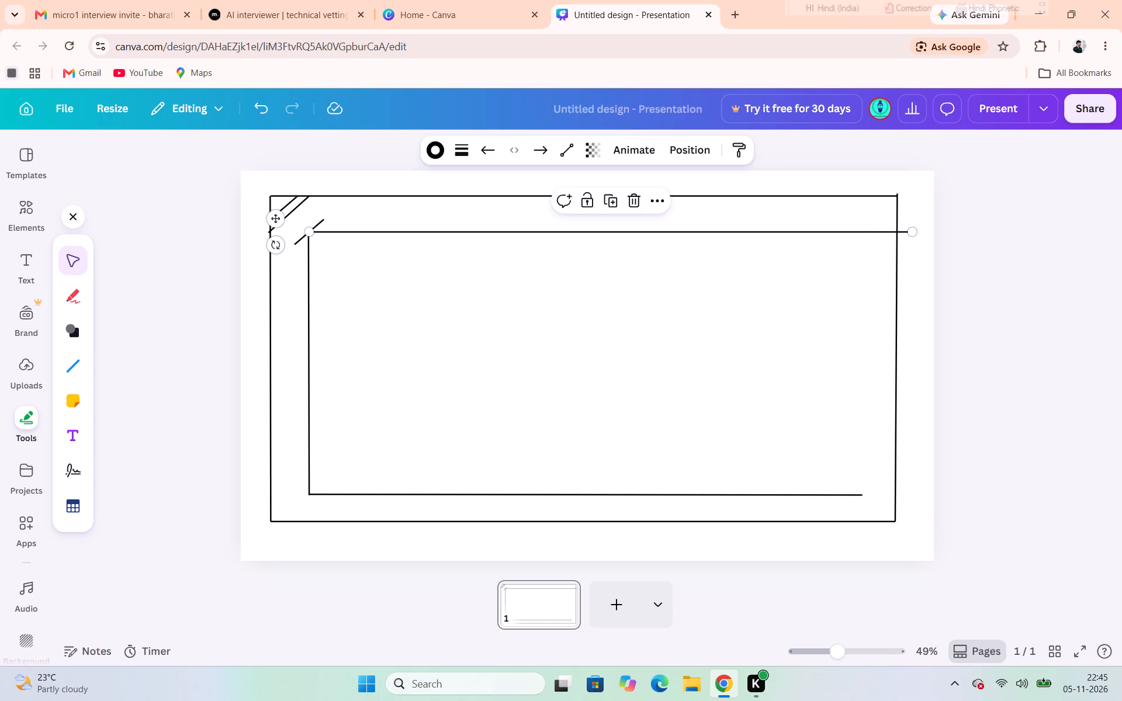
drag(912, 234, 843, 231)
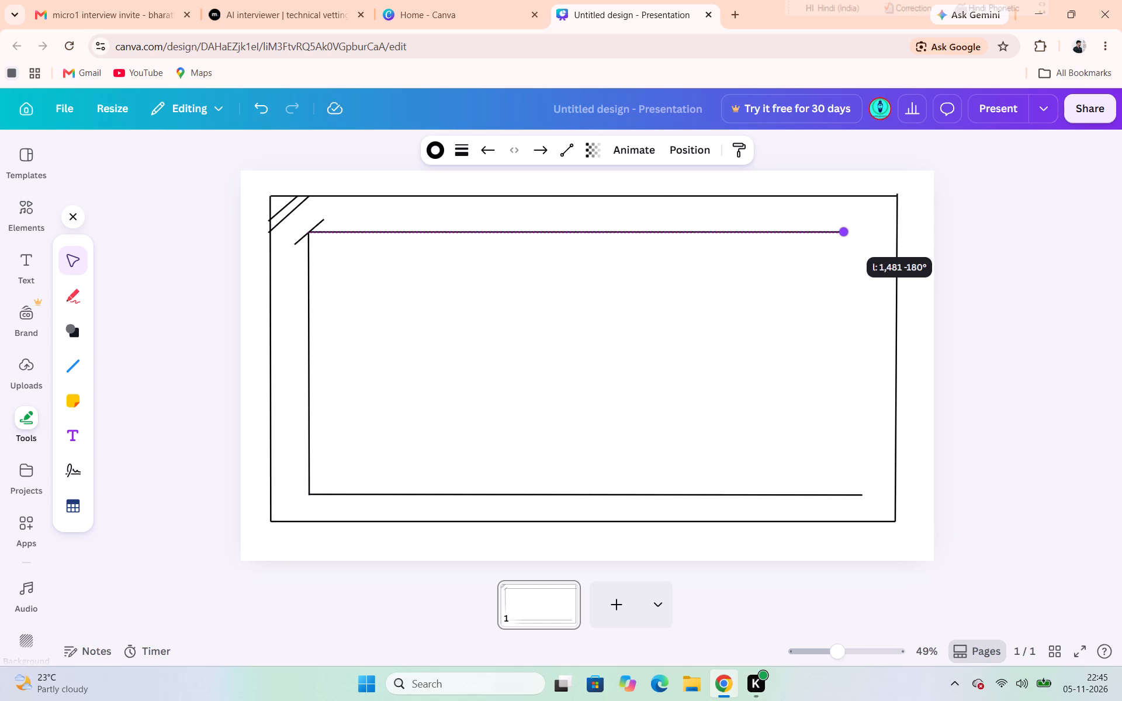
drag(843, 231, 860, 229)
click(1055, 261)
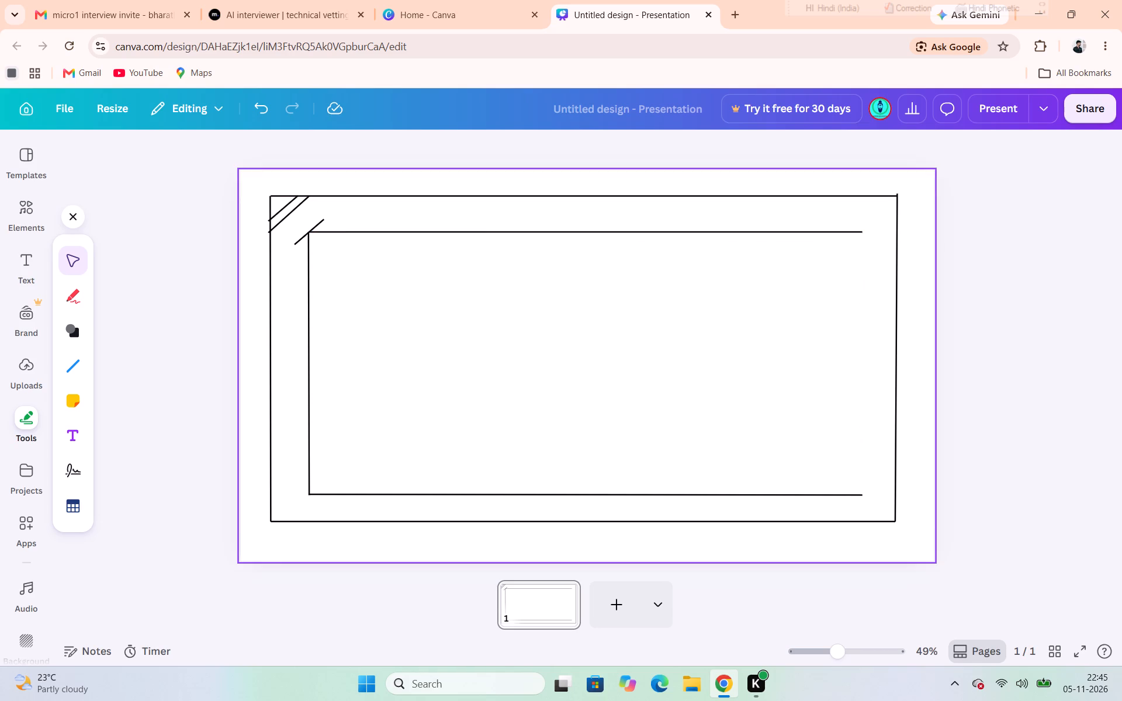
Duplicate the inner vertical line and place the copy at the right ends of both inner horizontals, closing the inner frame.
click(309, 335)
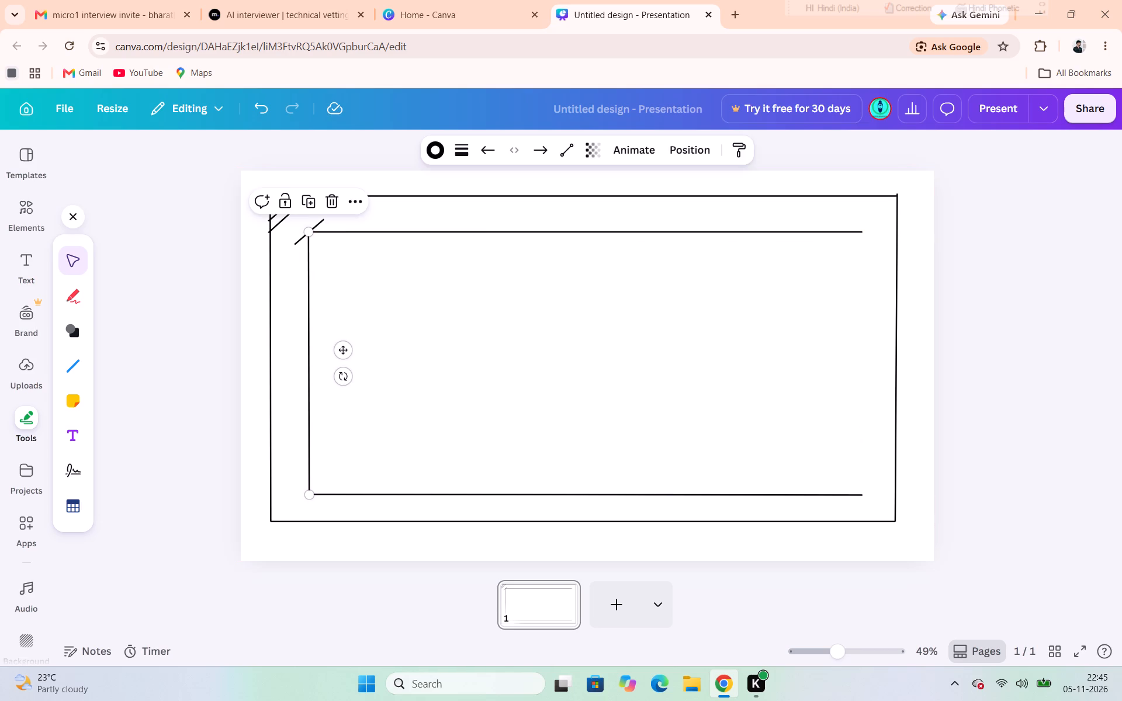
click(311, 202)
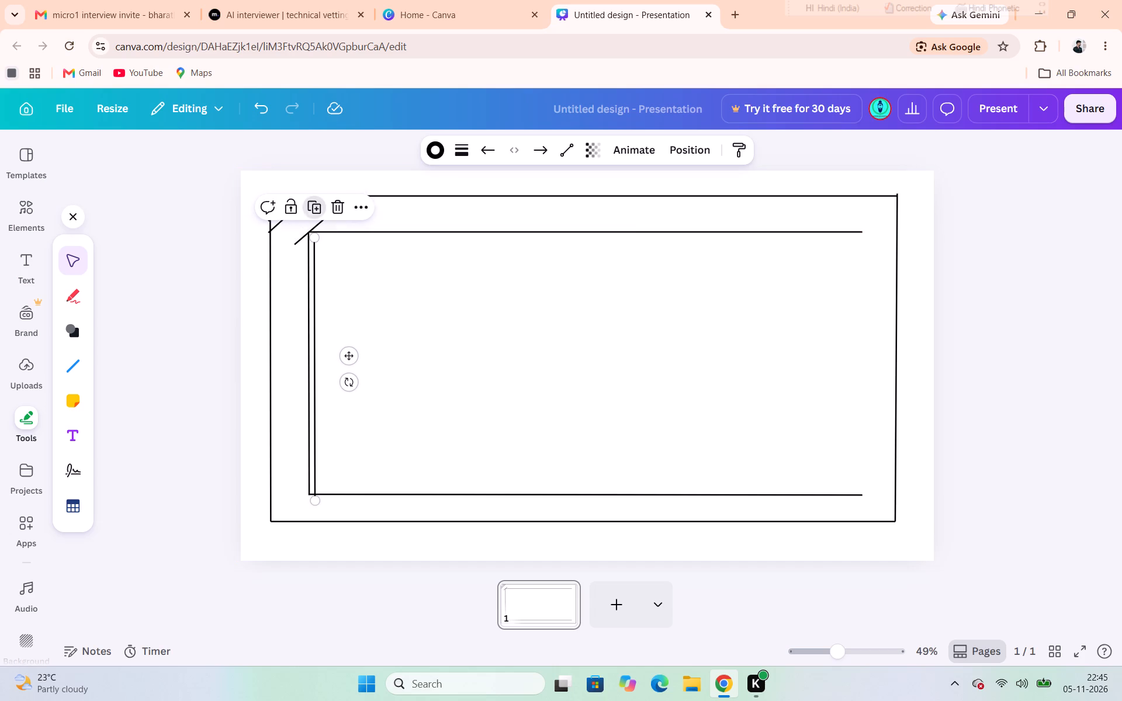
drag(349, 350, 646, 315)
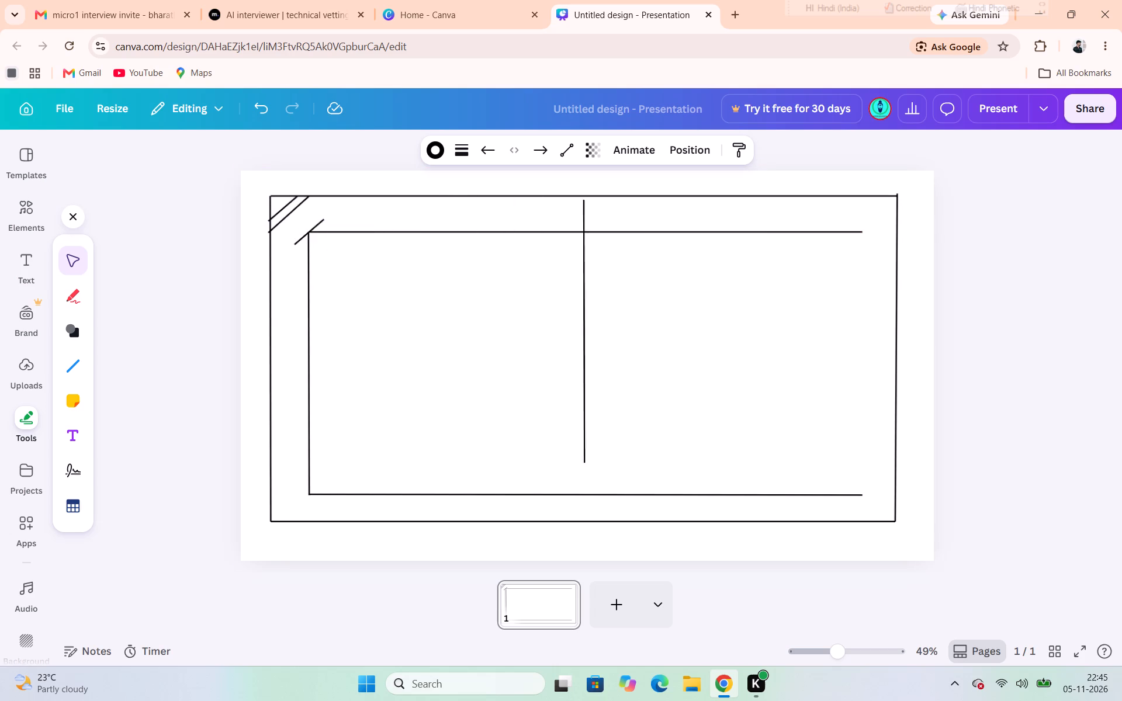
drag(646, 315, 885, 345)
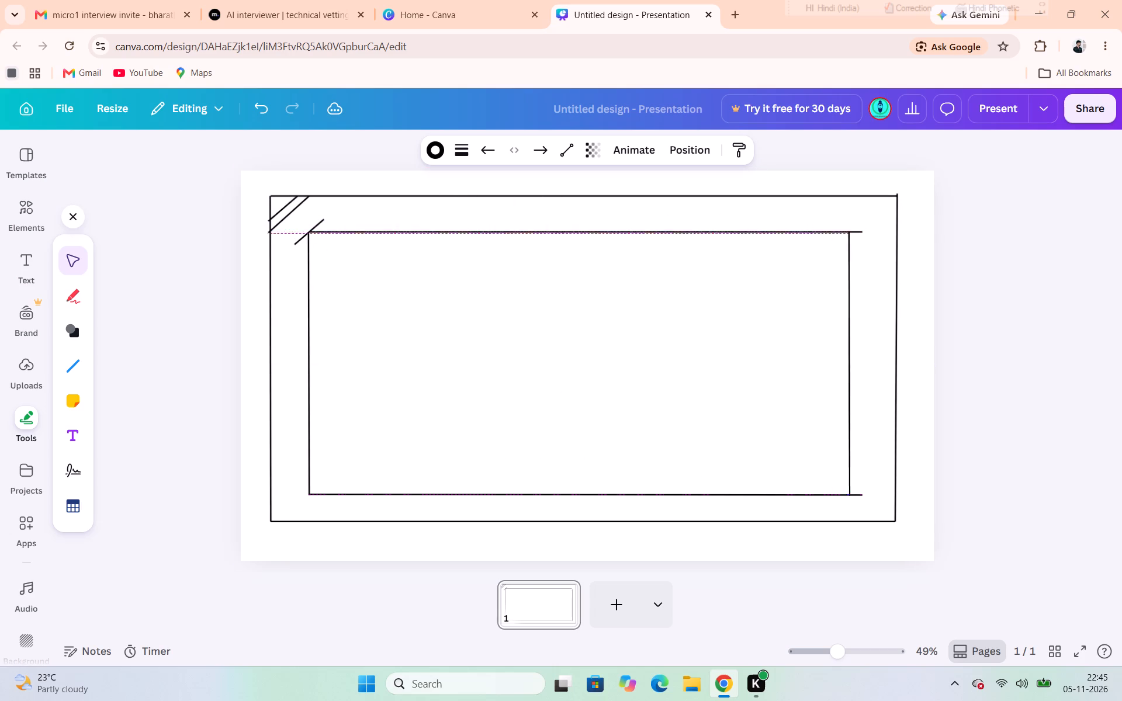
drag(885, 345, 889, 344)
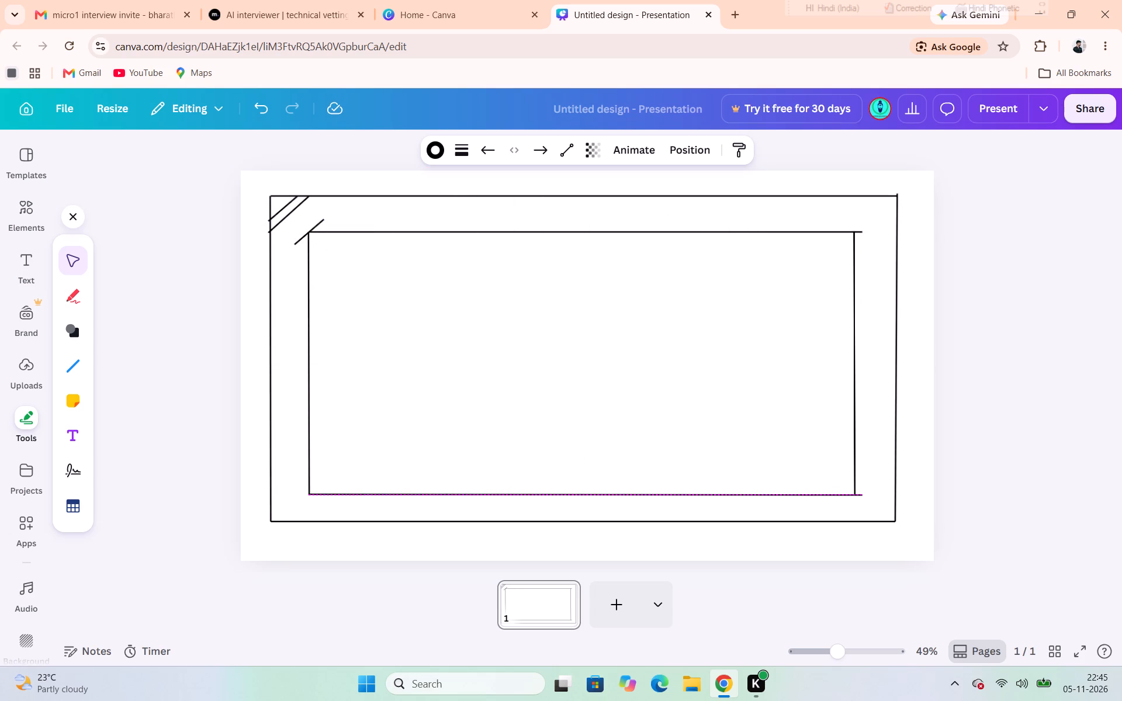
drag(889, 344, 890, 343)
click(1002, 340)
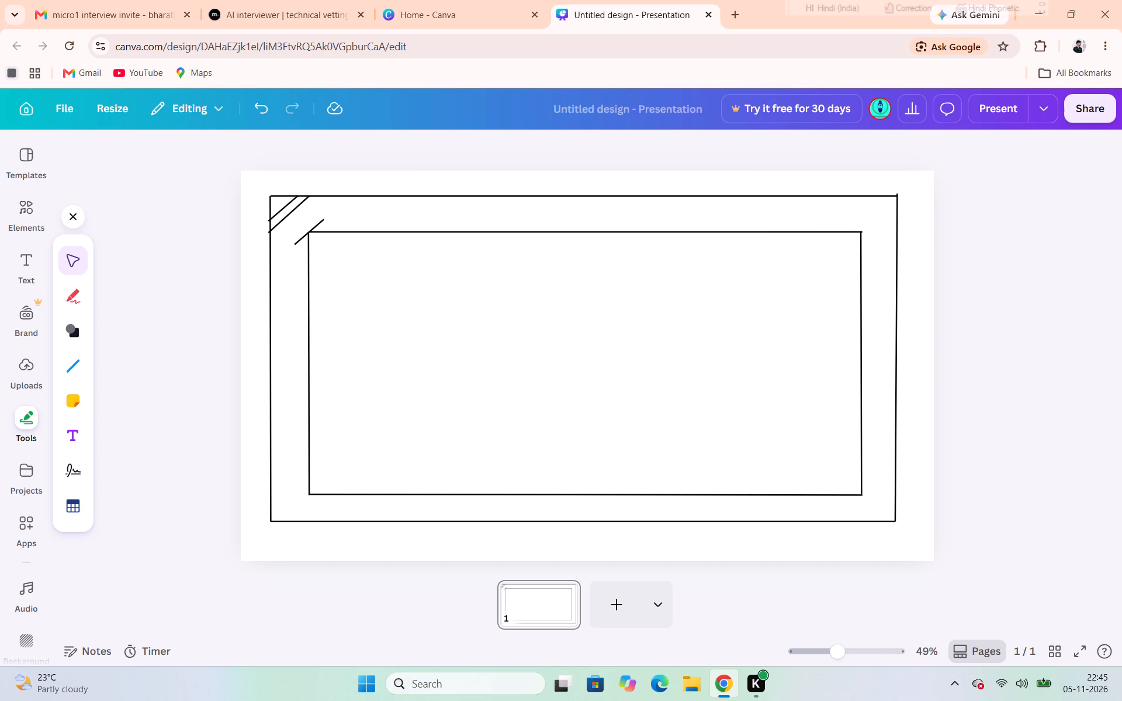
Duplicate the inner frame's top line, leaving the copy just below the original.
click(318, 224)
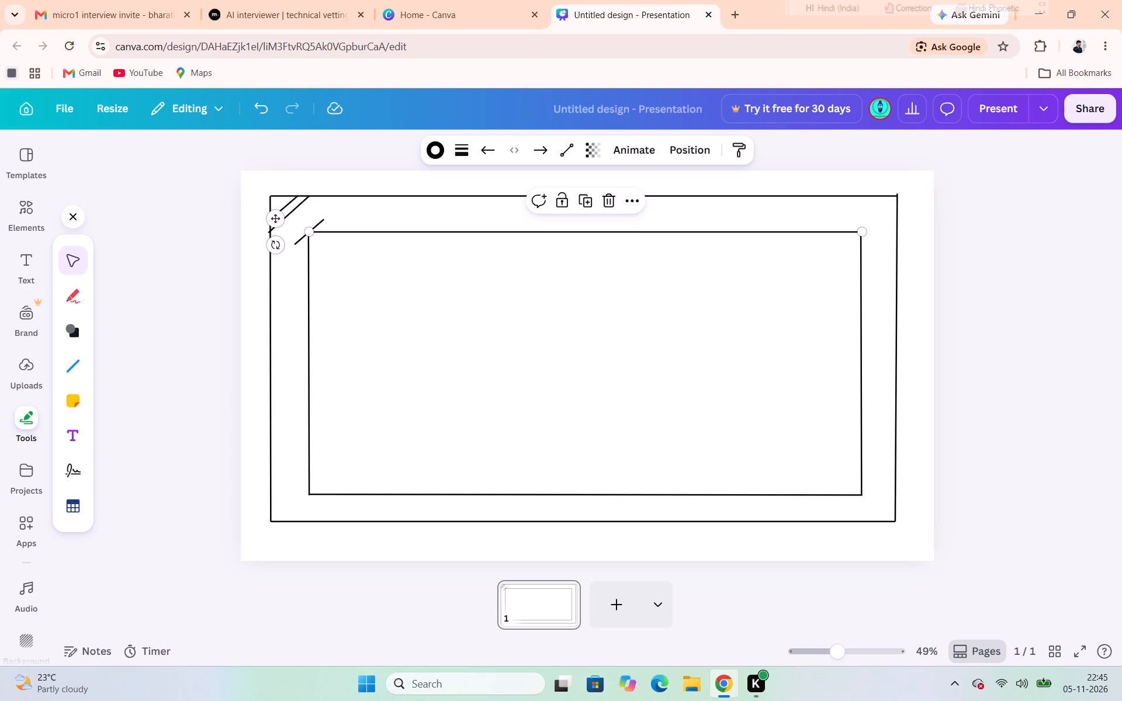
click(586, 196)
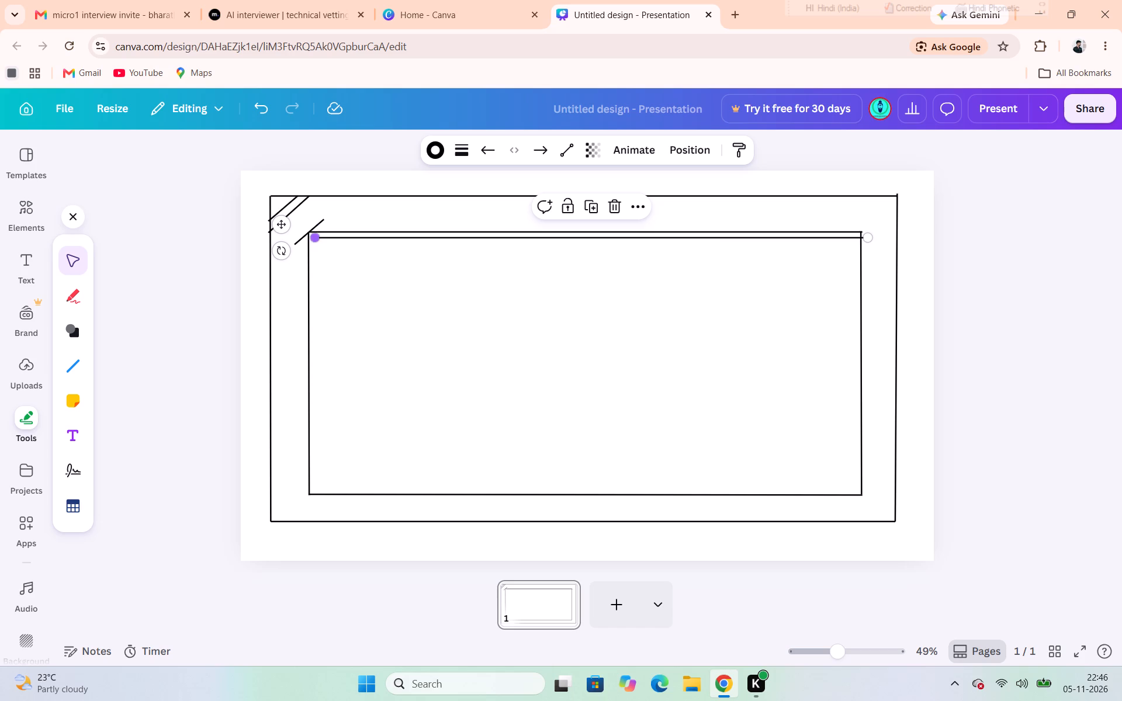
Duplicate the short diagonal at the inner frame's upper-left corner and place the copy across its lower-right corner.
click(316, 223)
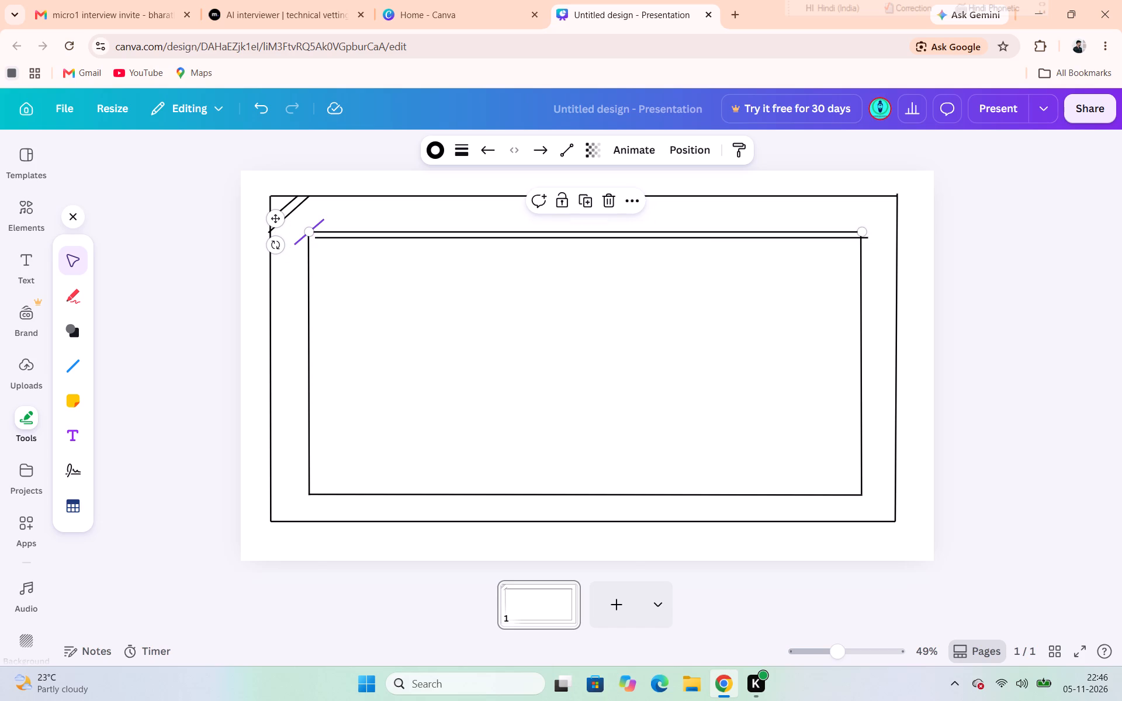
click(322, 223)
click(318, 220)
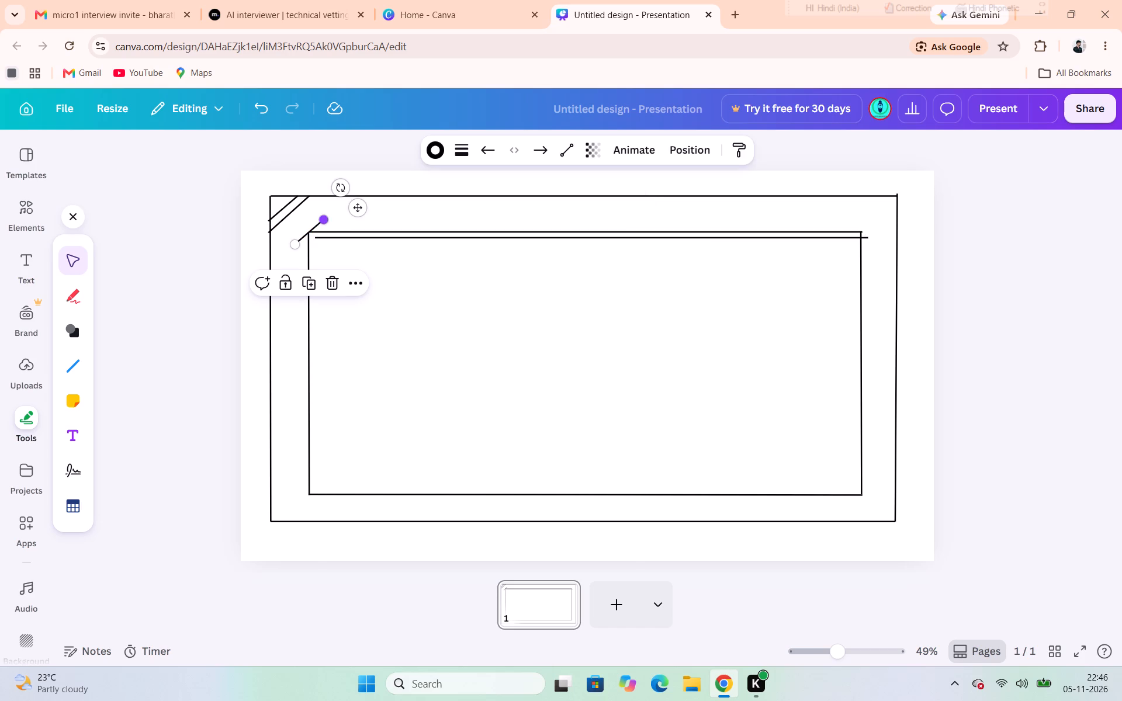
click(310, 288)
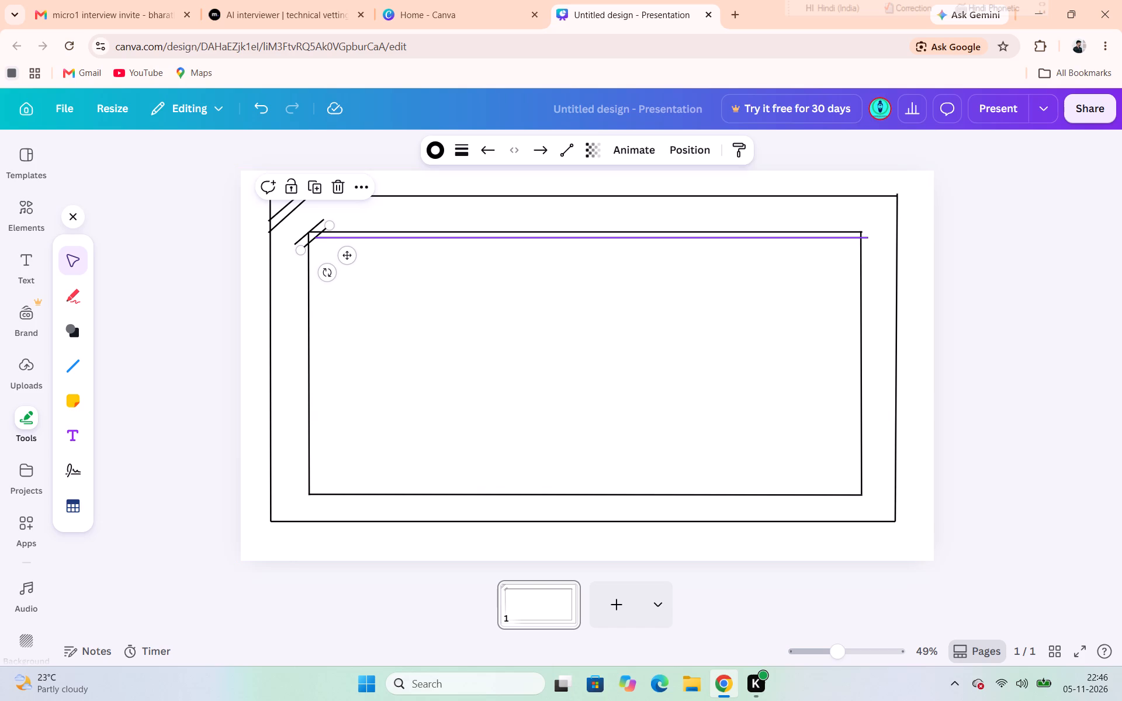
drag(328, 251, 439, 321)
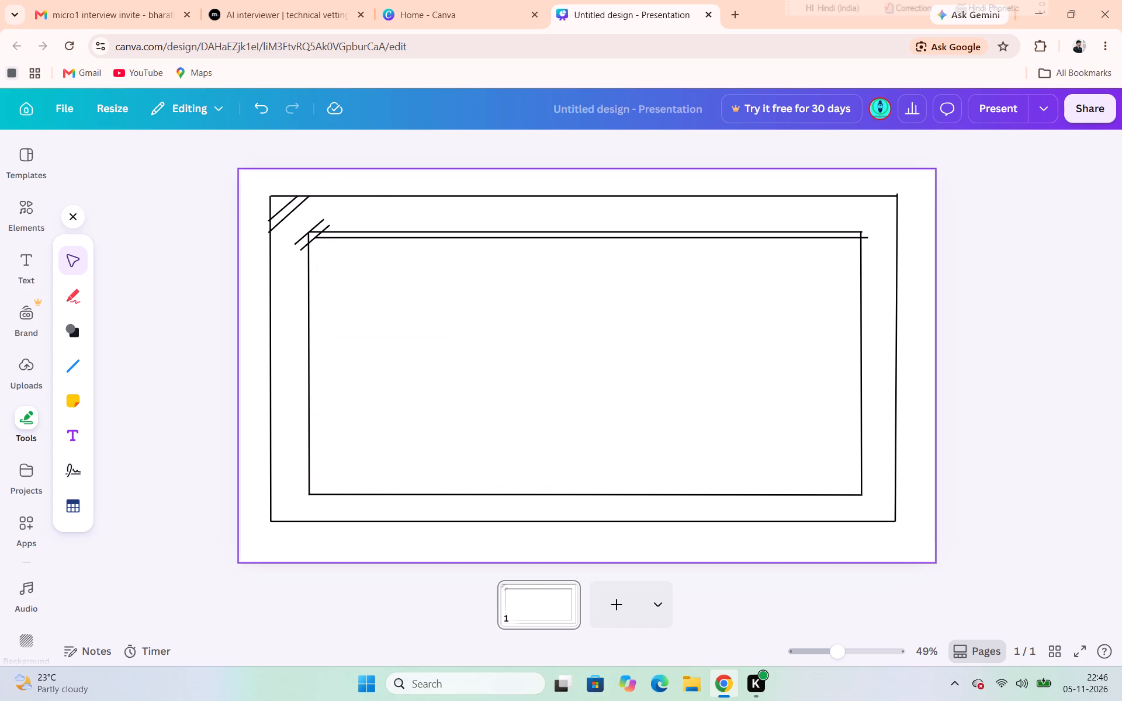
click(315, 240)
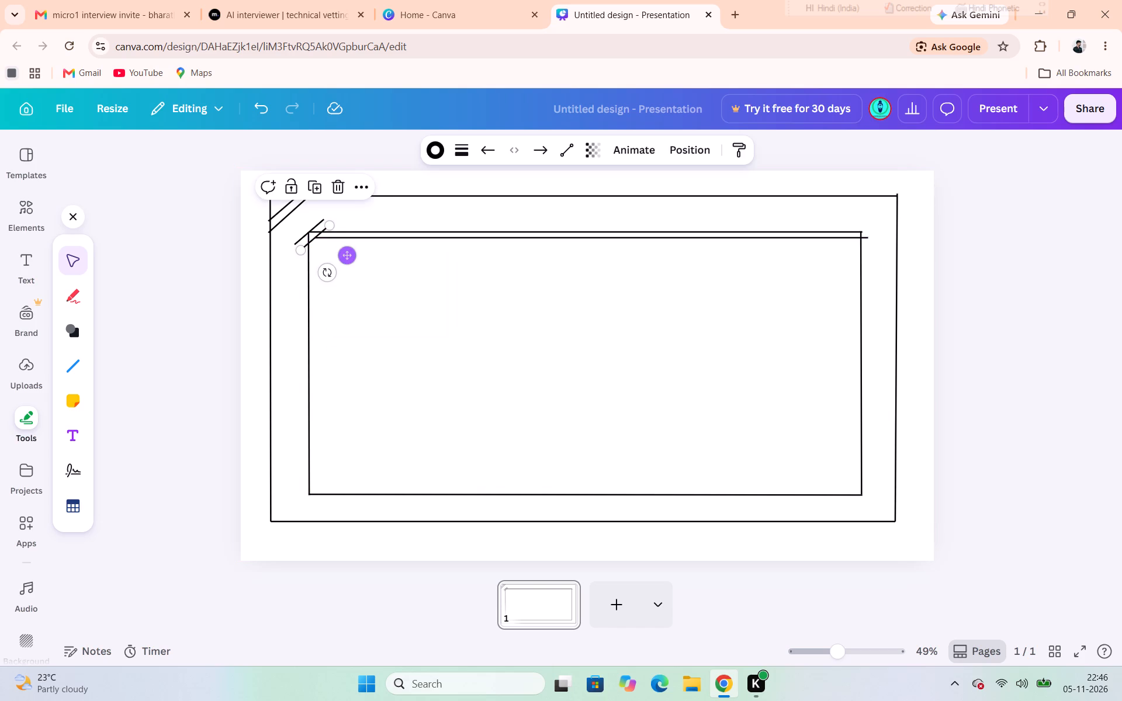
drag(348, 256, 673, 408)
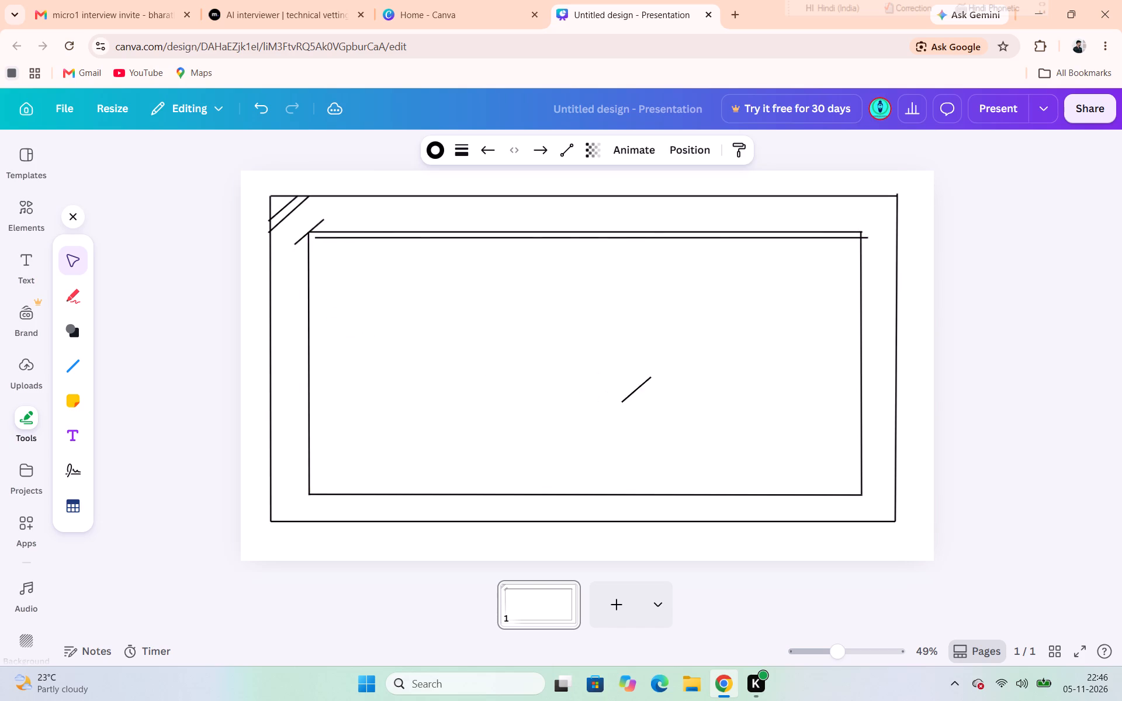
drag(673, 408, 938, 517)
drag(938, 517, 897, 511)
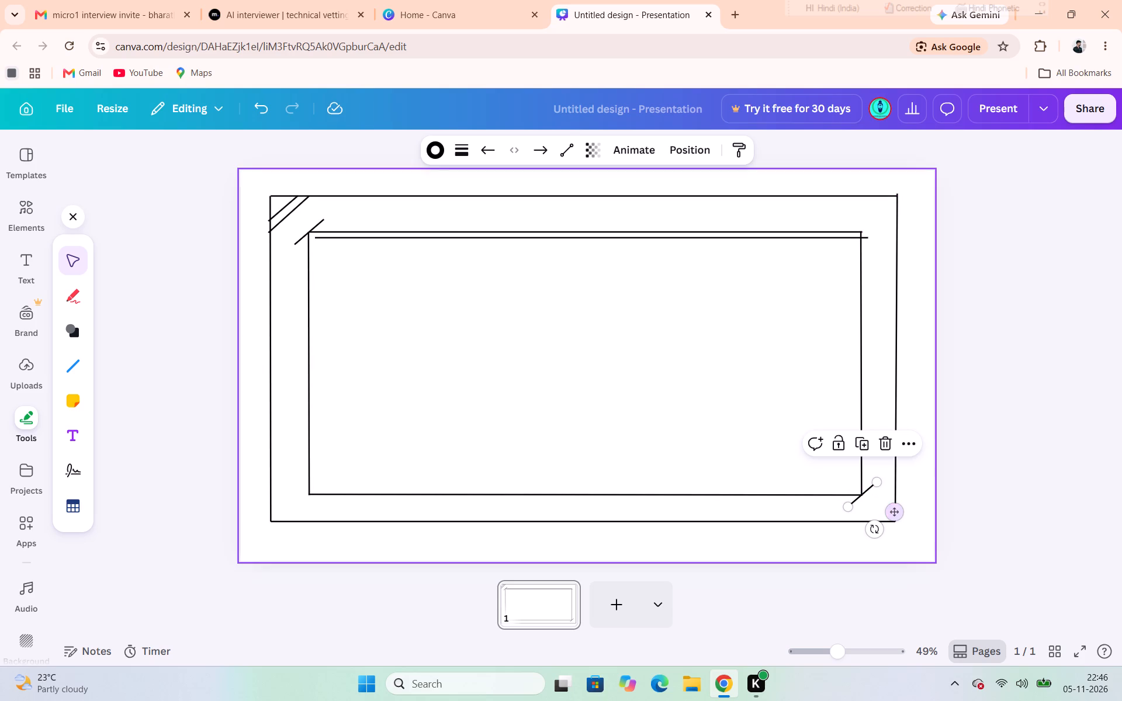
click(725, 376)
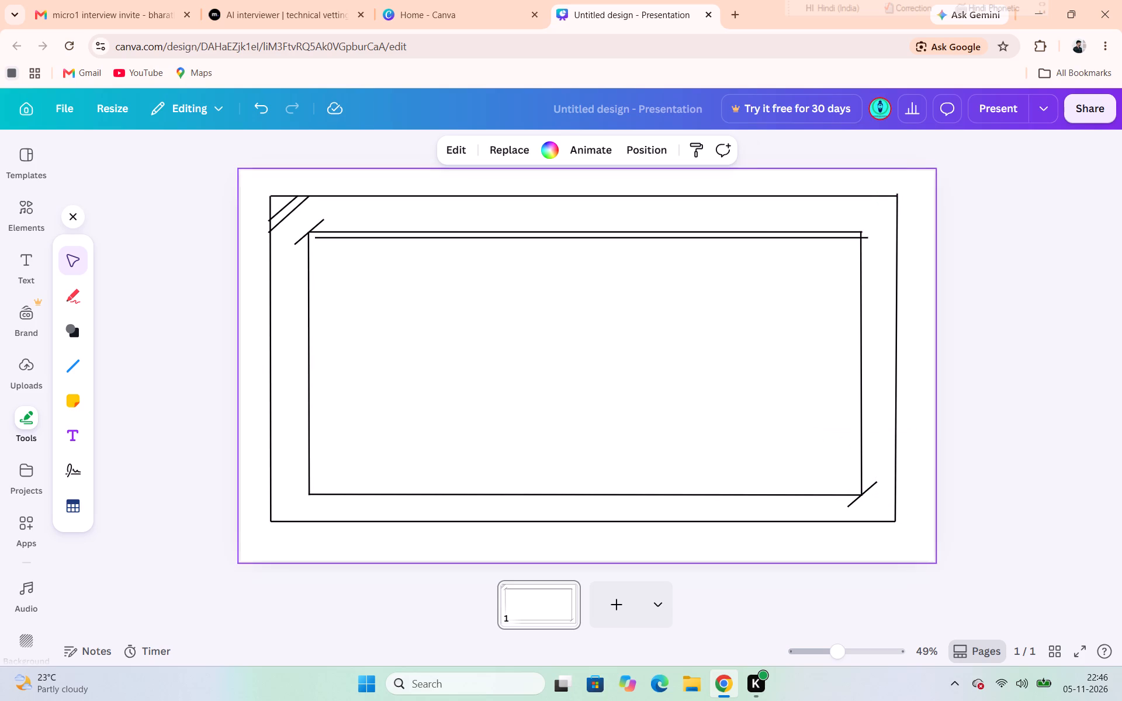
Duplicate the short diagonal at the inner frame's upper-left corner again, leaving the copy beside the original.
click(300, 236)
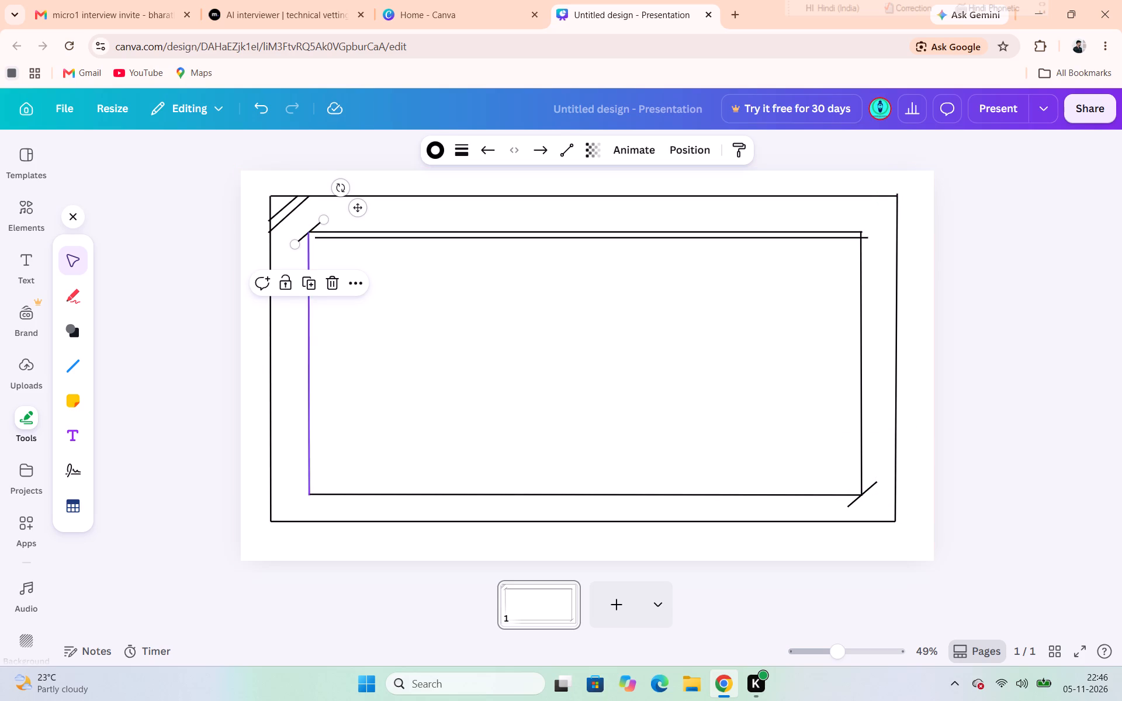
click(307, 277)
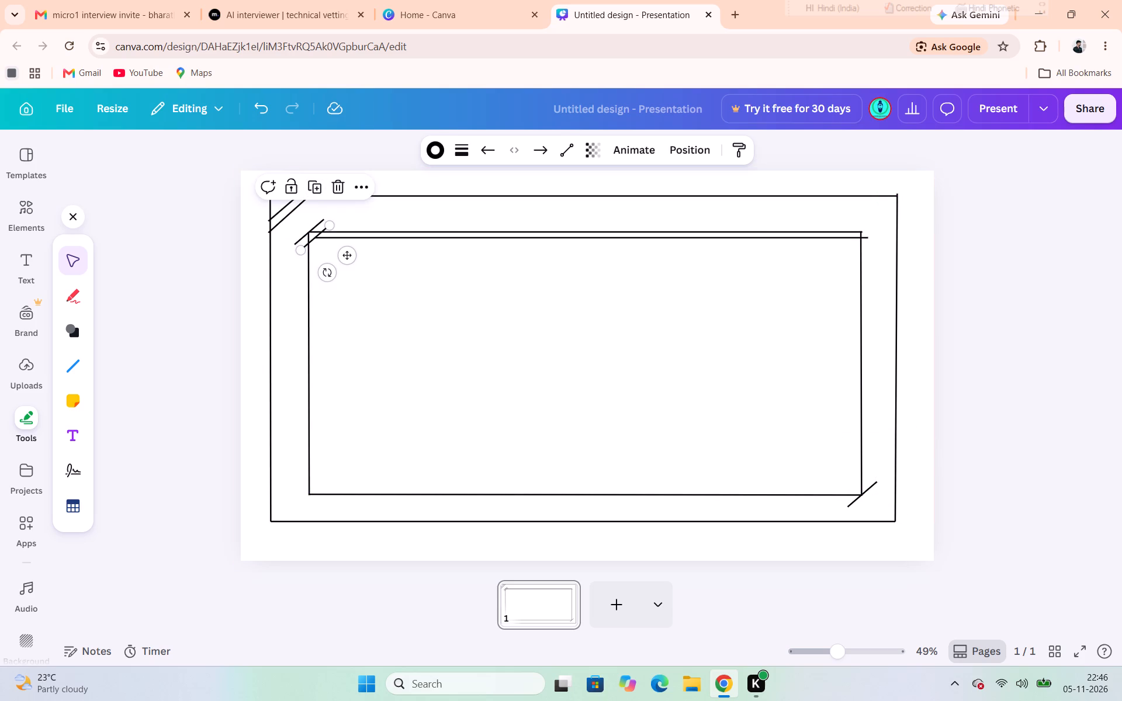
click(457, 325)
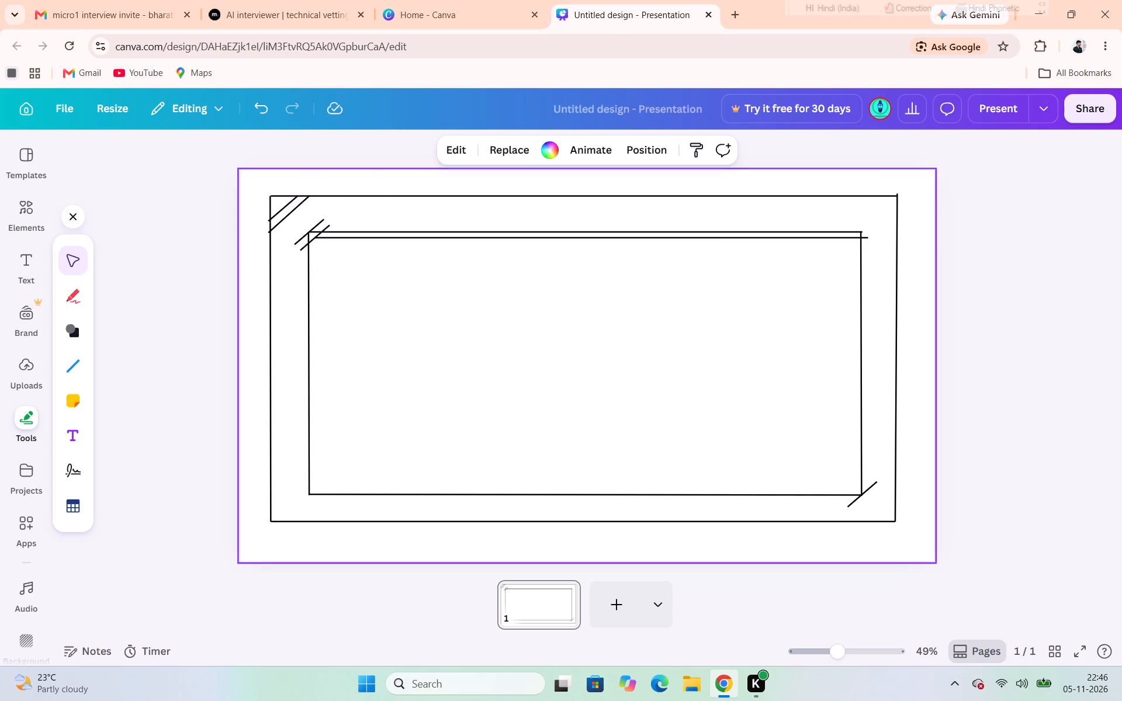
Duplicate the spare horizontal line under the inner frame's top line and move the copy between the outer and inner top lines.
click(545, 239)
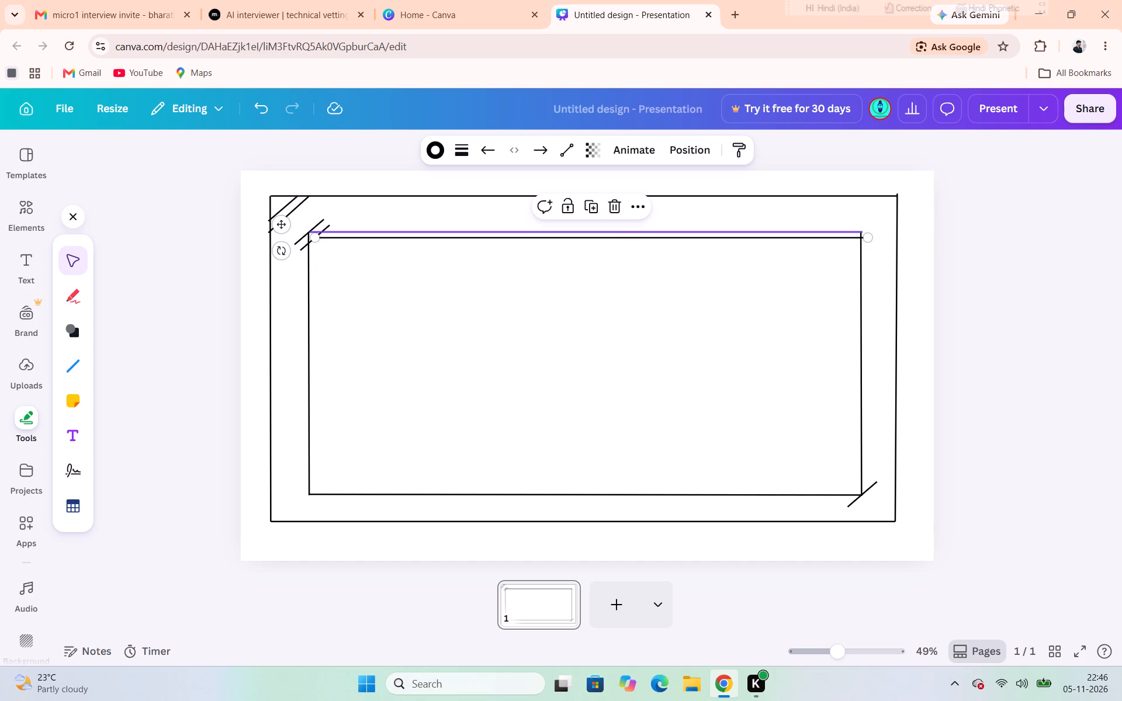
click(587, 212)
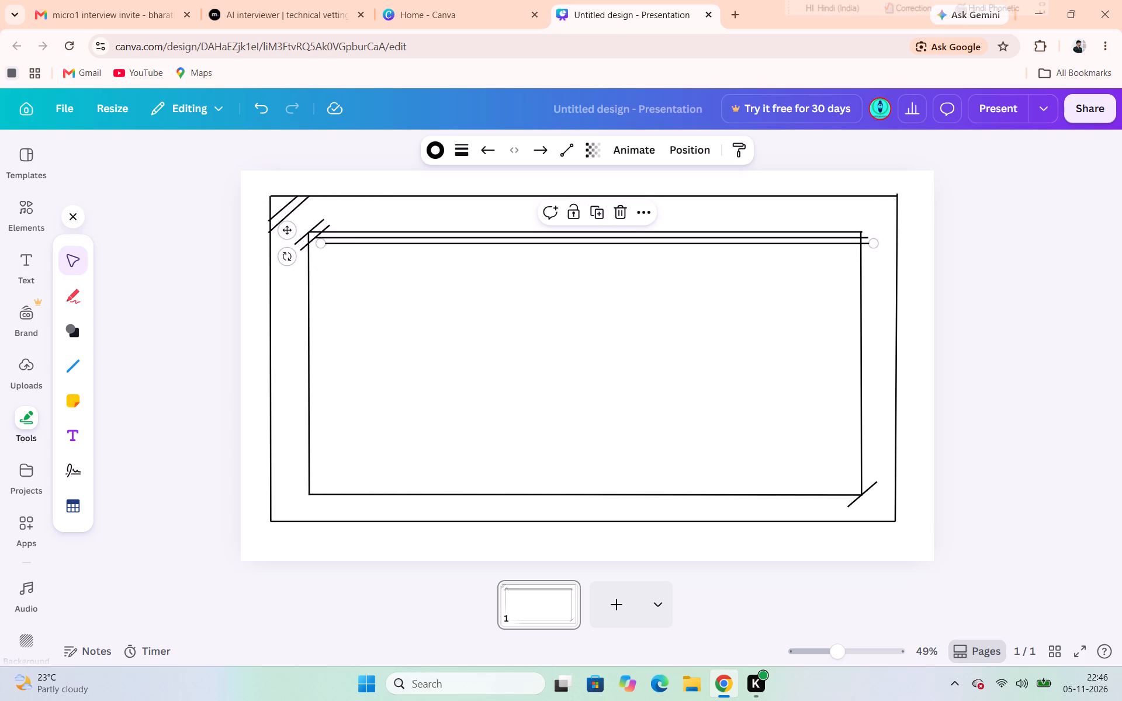
click(569, 242)
drag(569, 242, 559, 293)
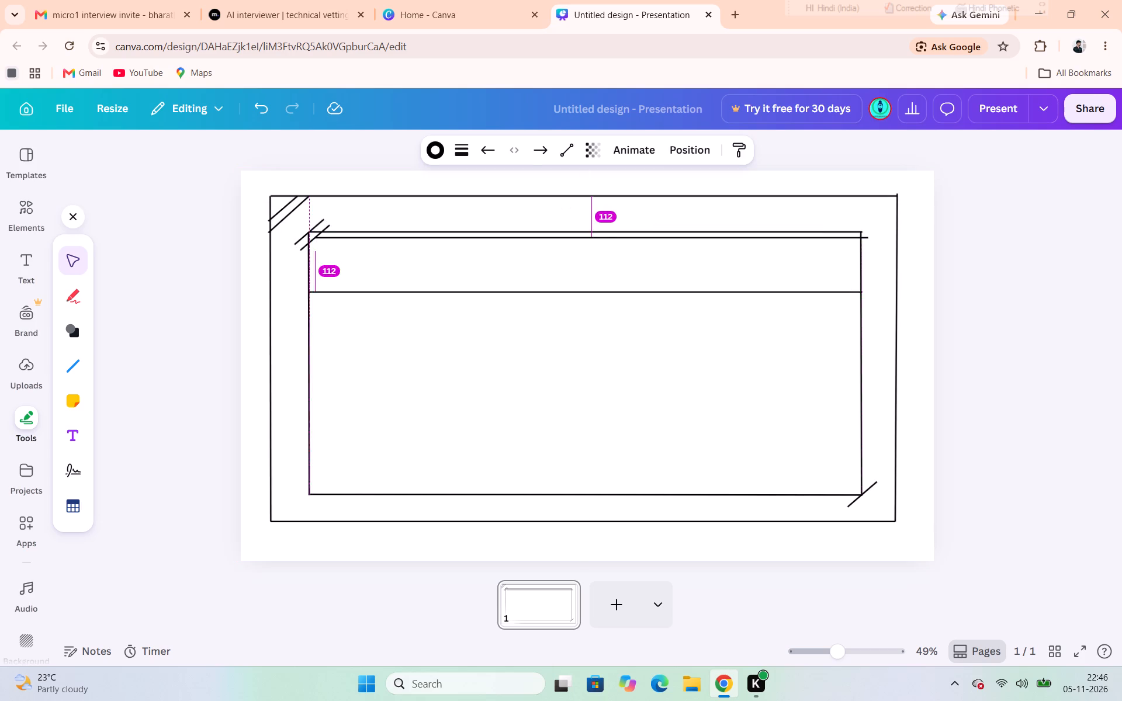
drag(559, 293, 563, 210)
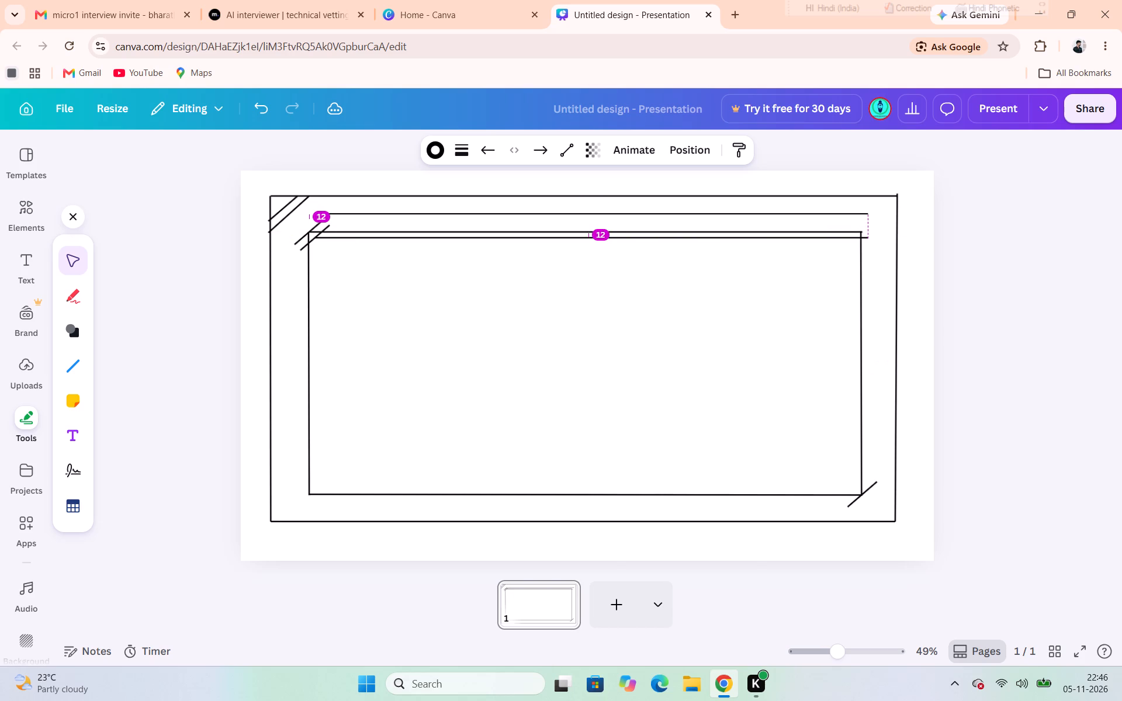
drag(563, 210, 541, 216)
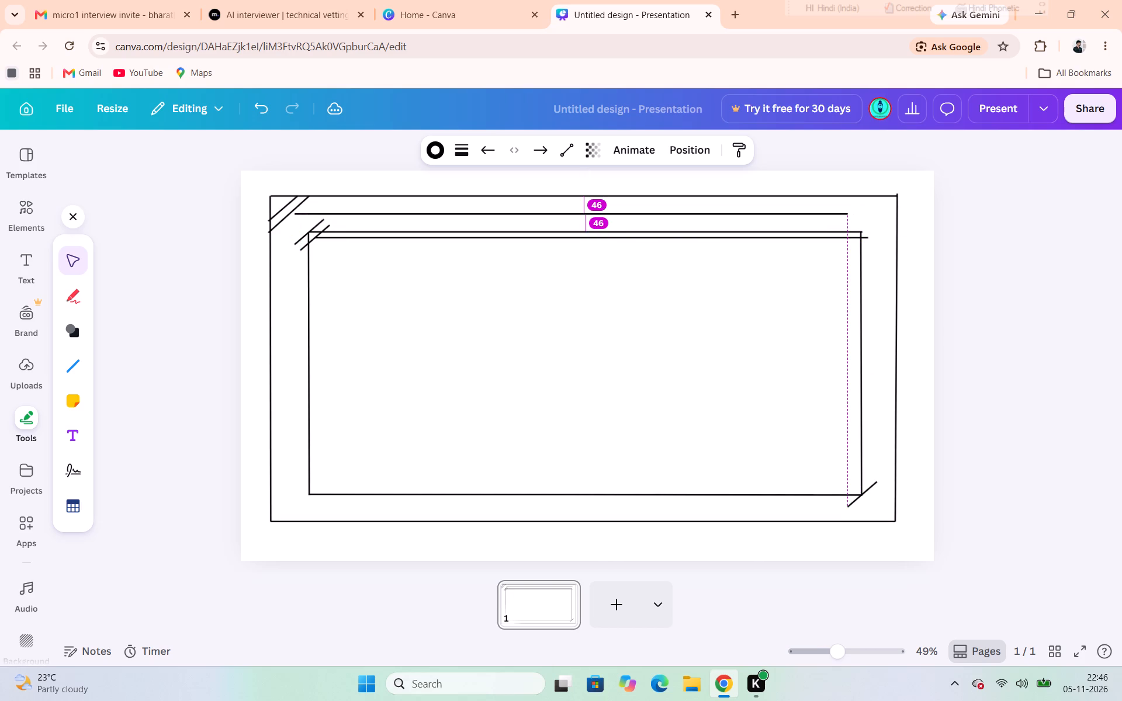
drag(541, 216, 543, 212)
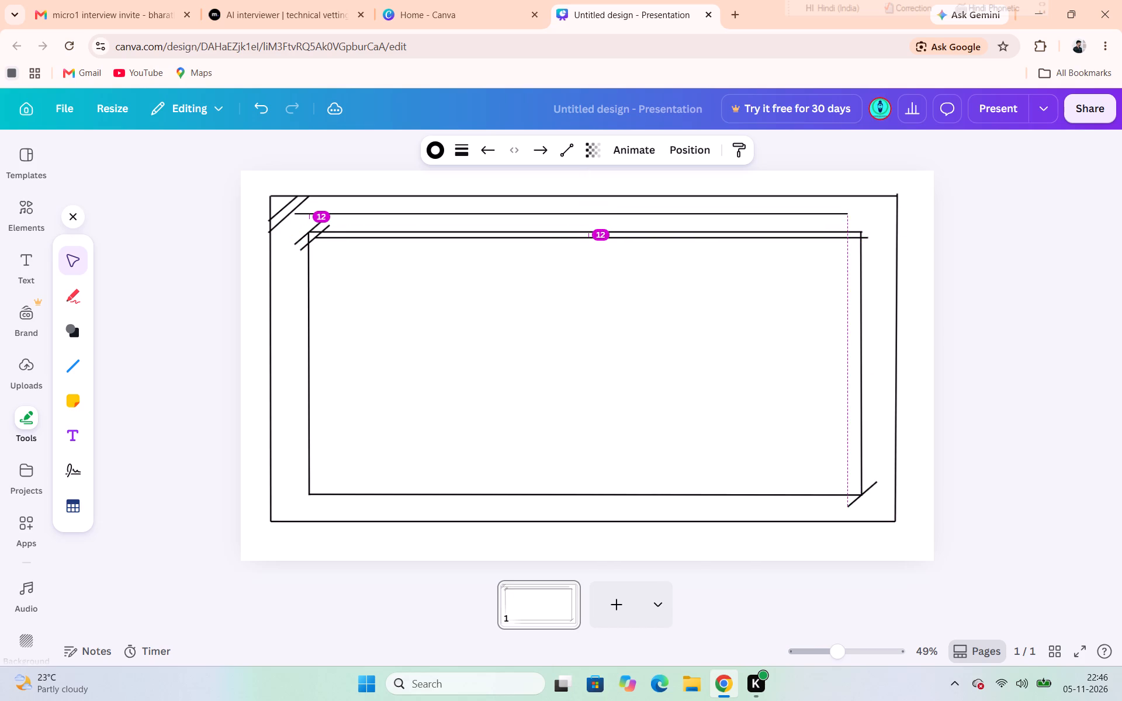
drag(543, 212, 537, 221)
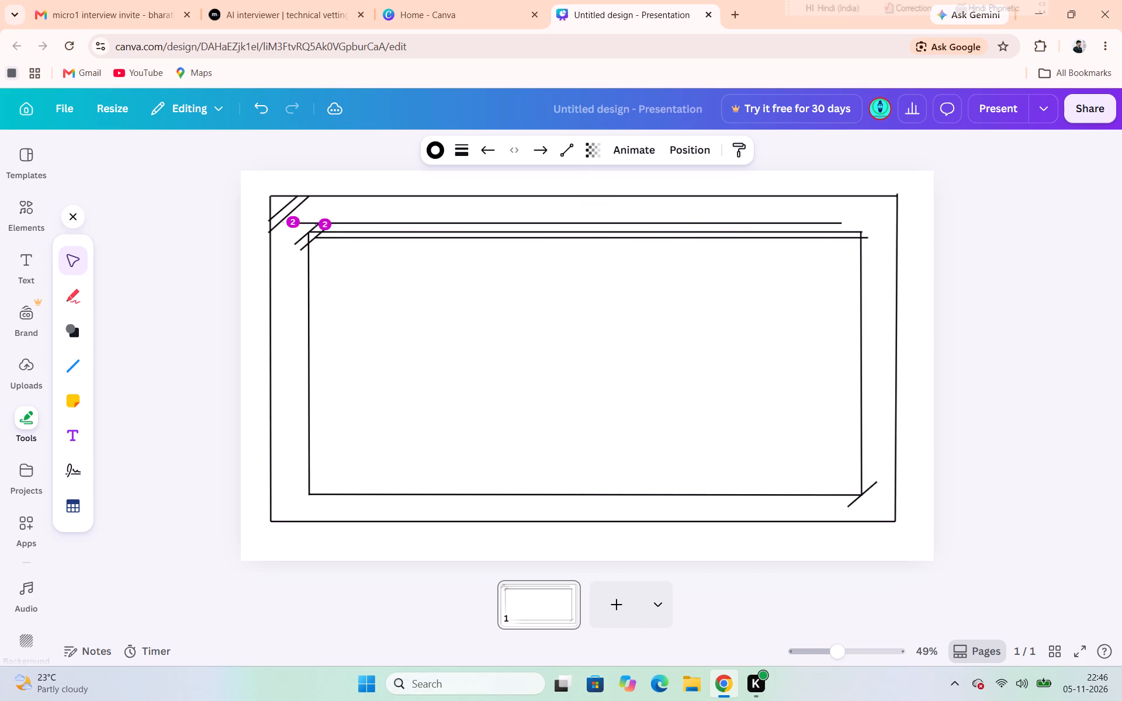
drag(537, 221, 539, 216)
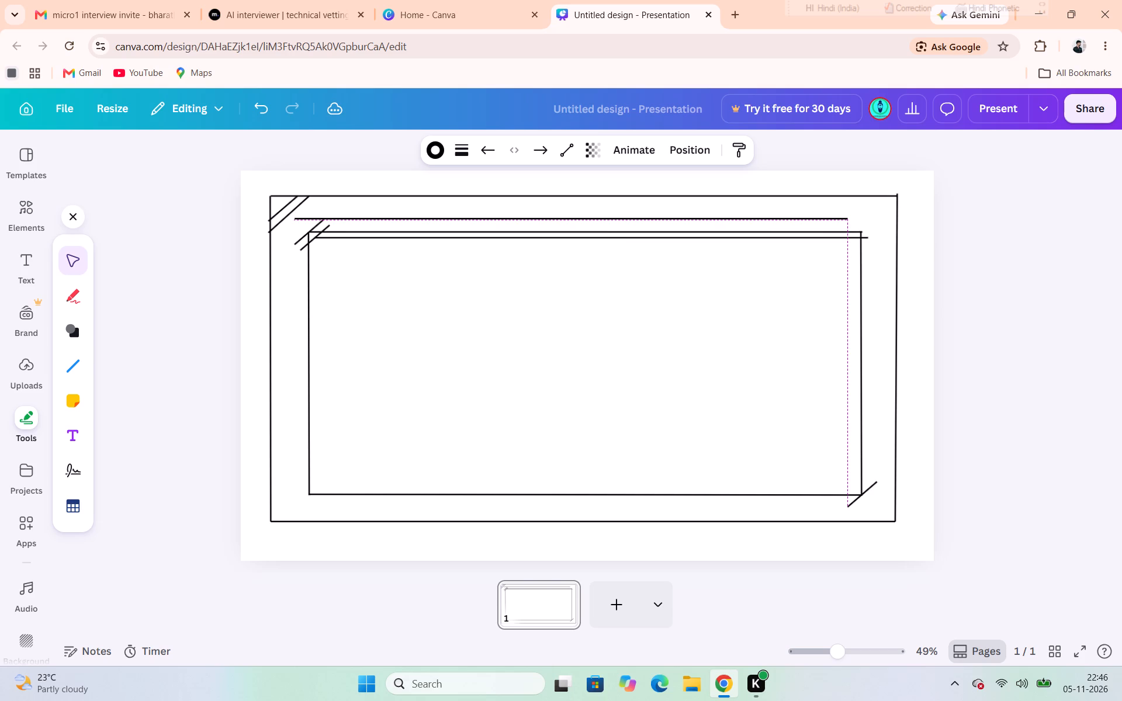
drag(539, 216, 568, 219)
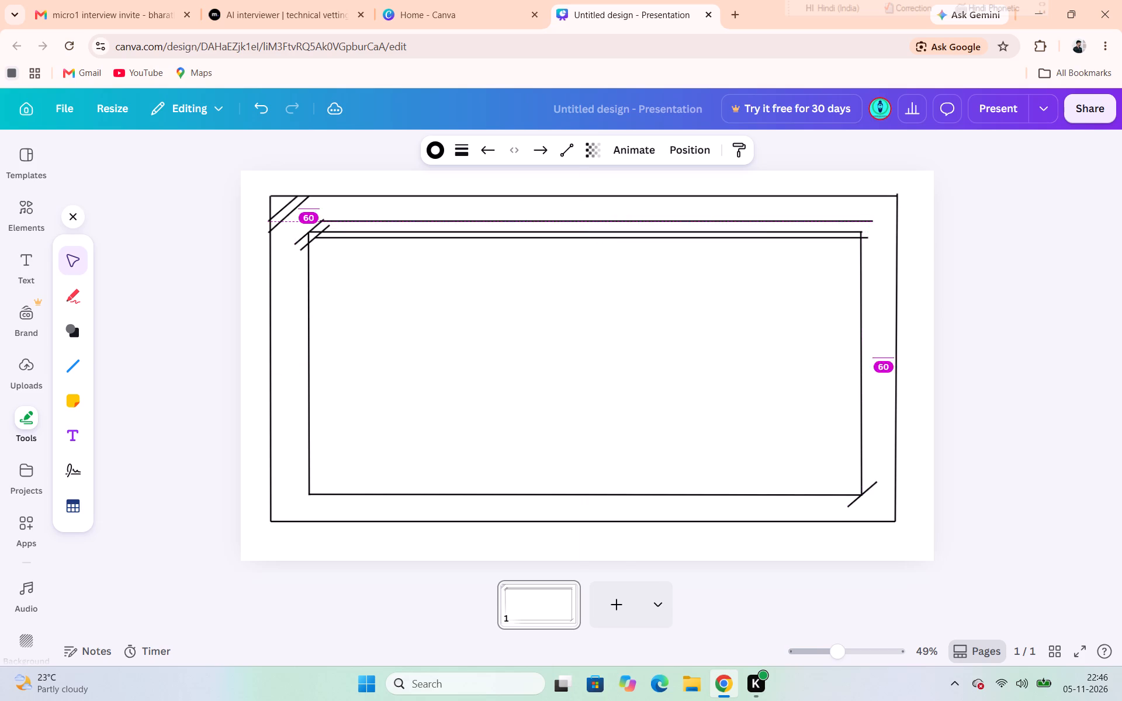
drag(568, 219, 570, 218)
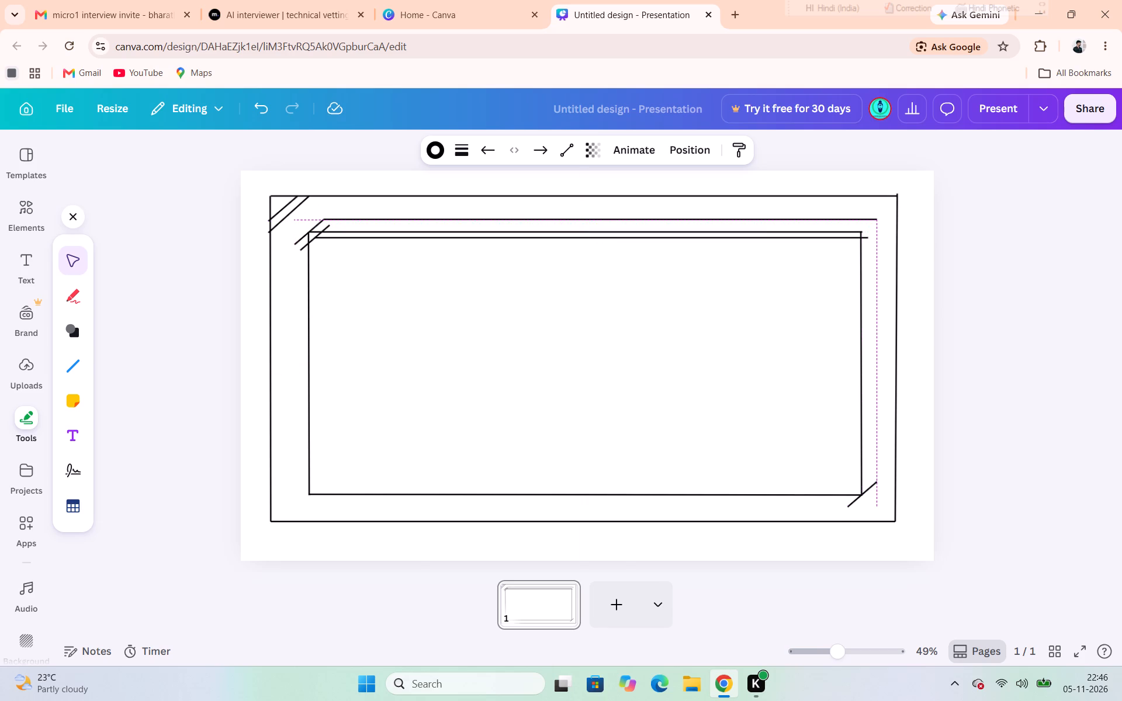
drag(570, 218, 554, 214)
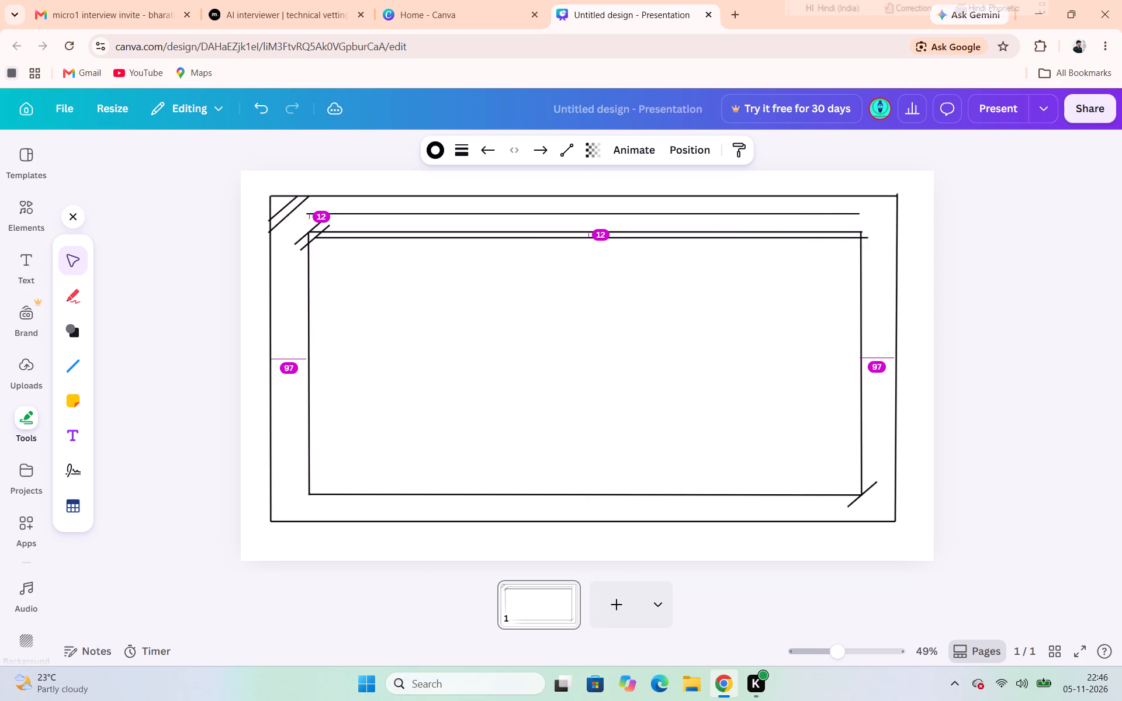
drag(554, 214, 556, 223)
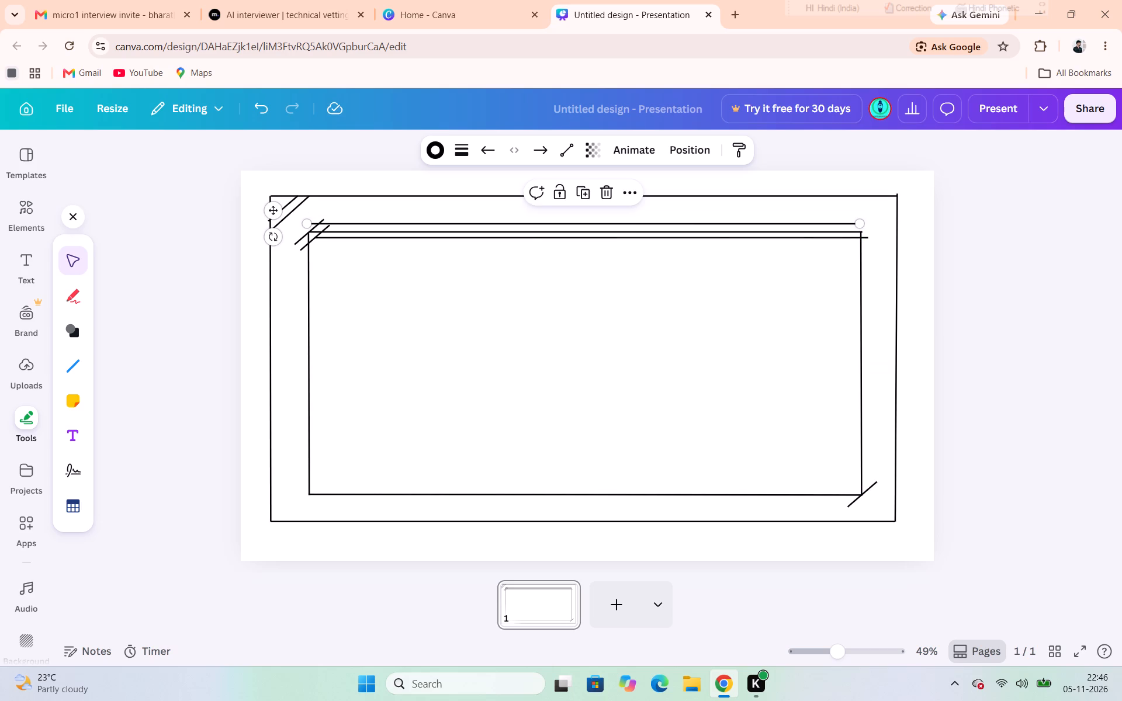
click(547, 226)
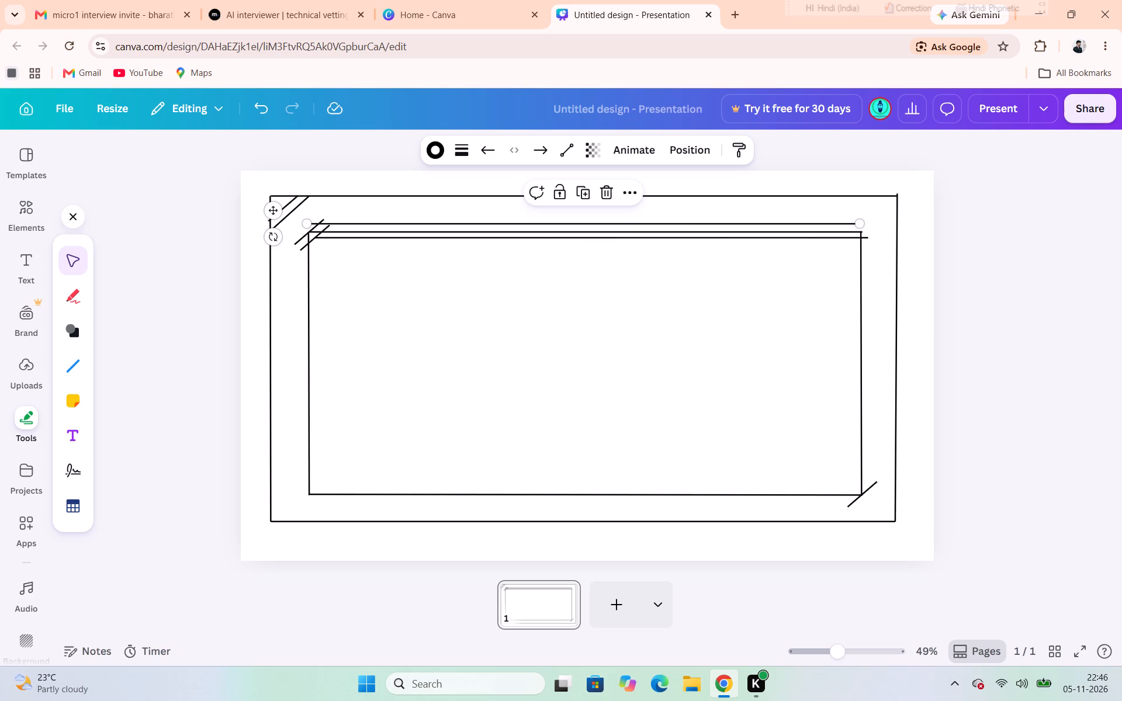
click(548, 224)
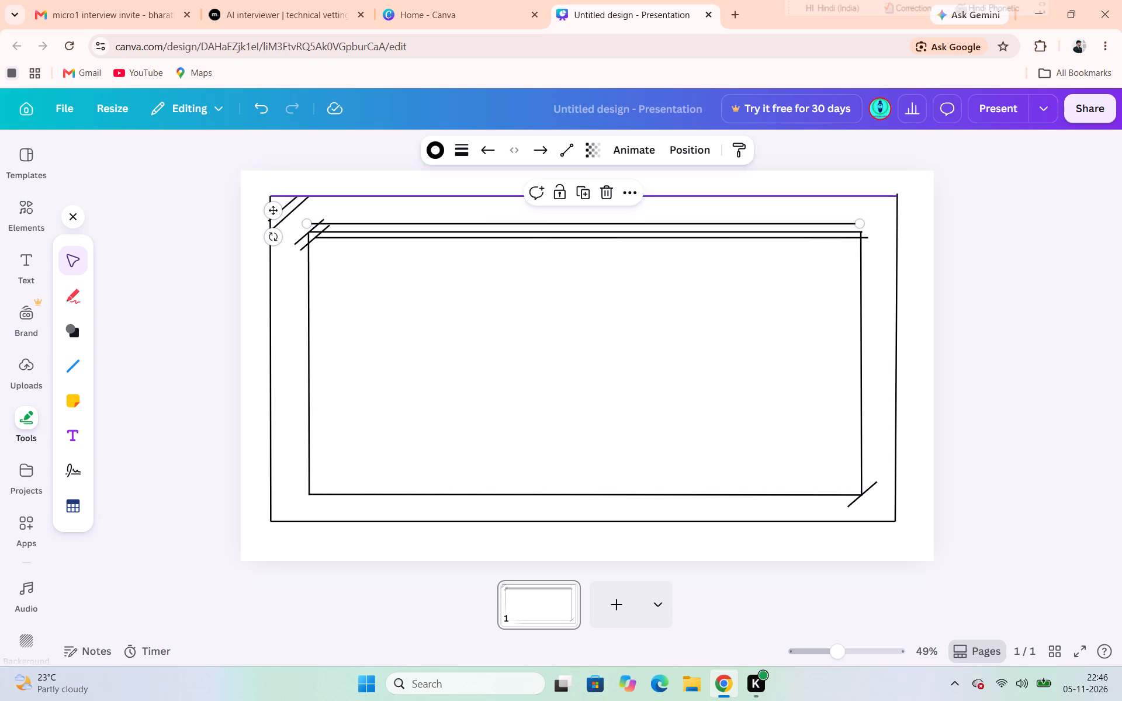
Adjust both ends of the copied line to make it level, about 1,475 long, closer to the outer frame's top line.
drag(309, 225, 290, 223)
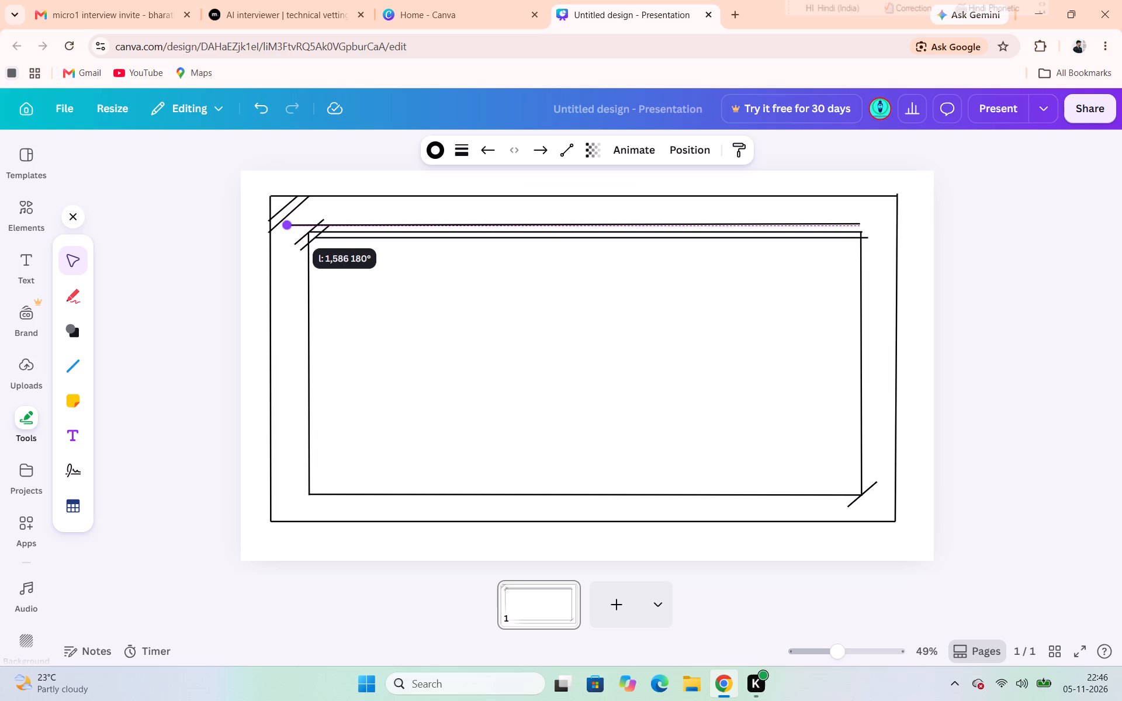
drag(290, 223, 317, 215)
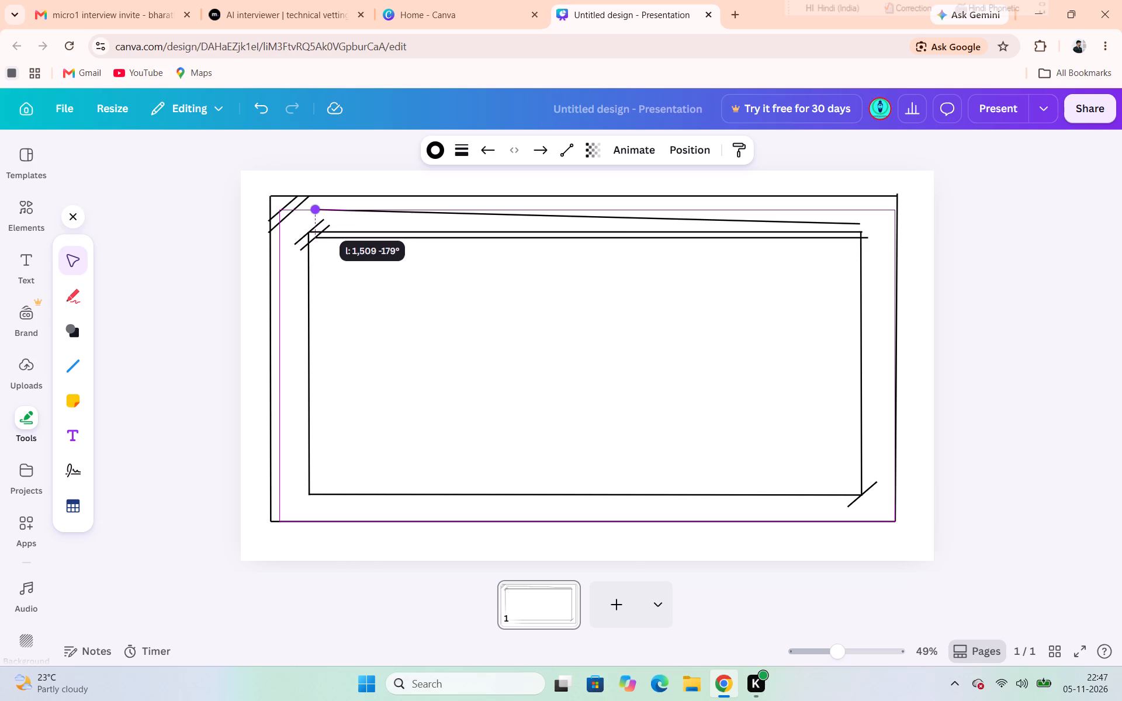
drag(860, 223, 851, 210)
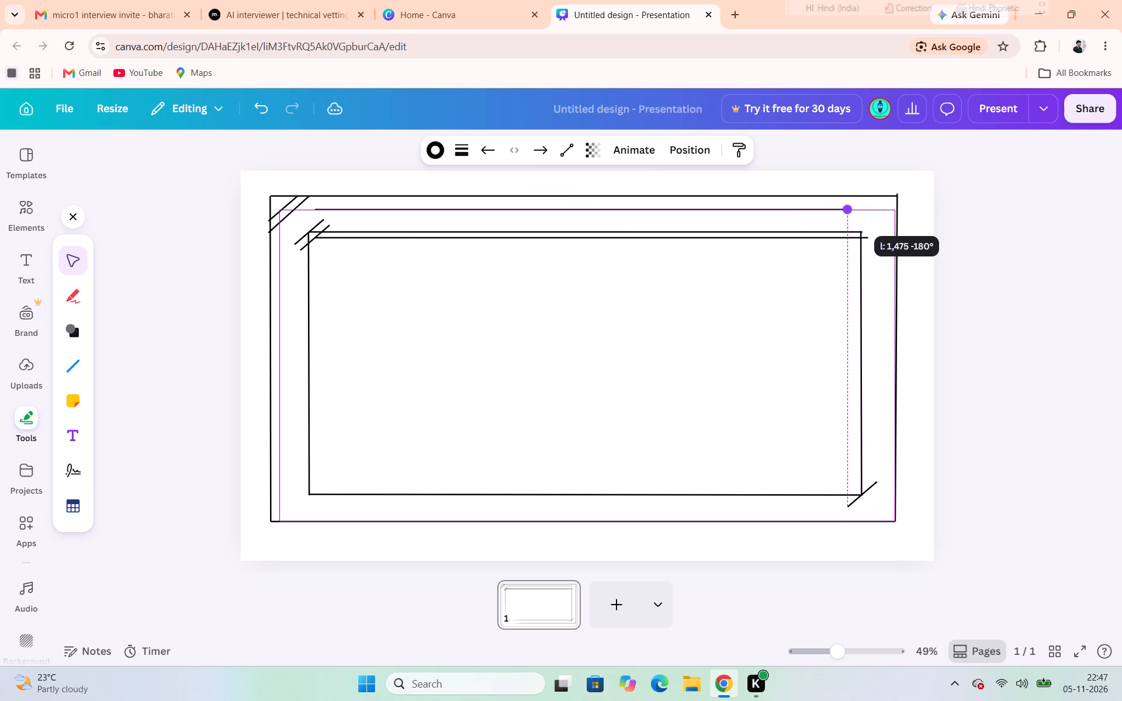
drag(851, 210, 851, 209)
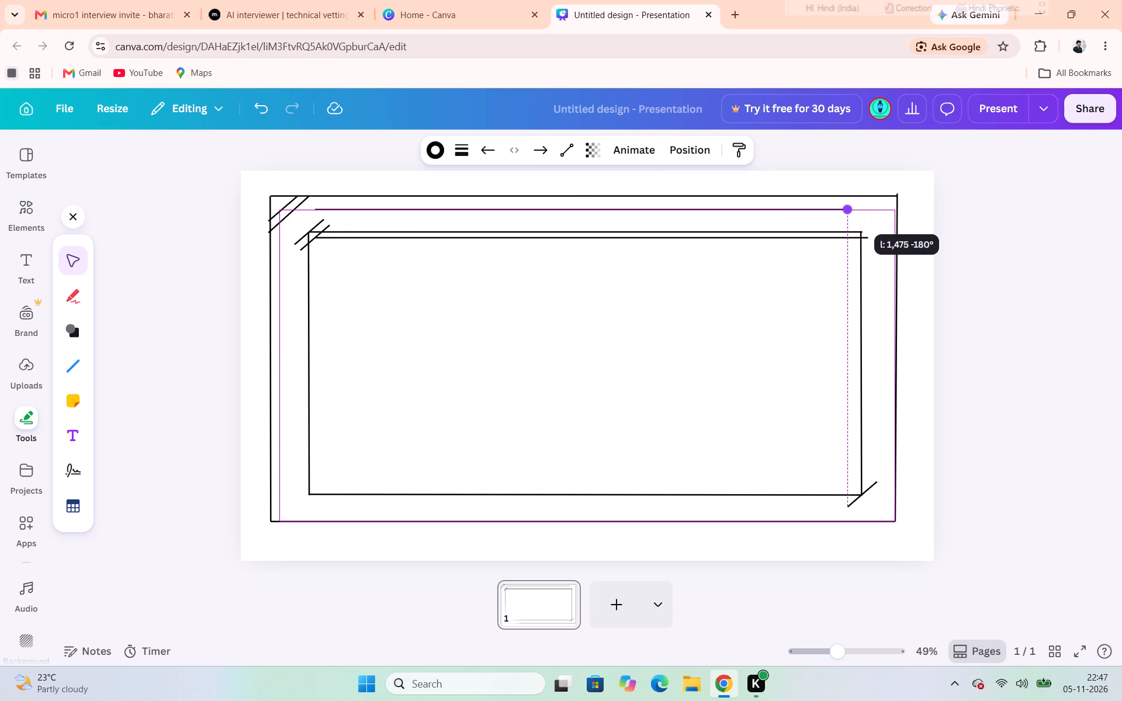
drag(851, 209, 853, 210)
click(835, 281)
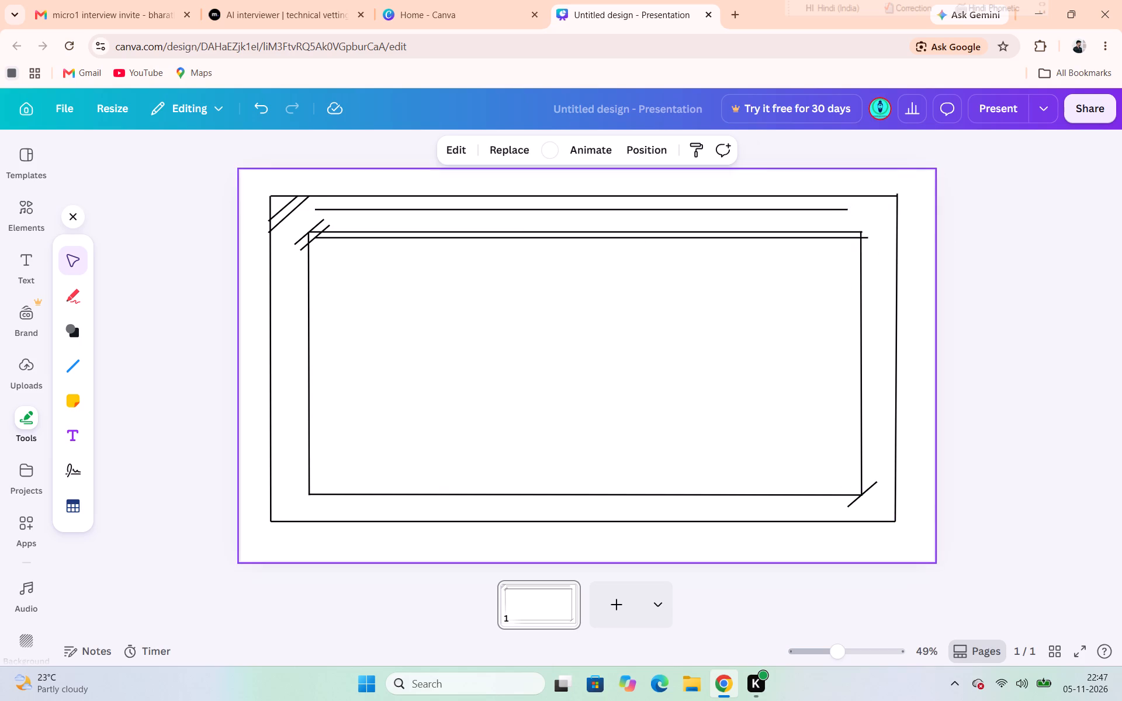
Duplicate the short diagonal at the inner frame's lower-right corner, leaving the copy beside the original.
click(861, 494)
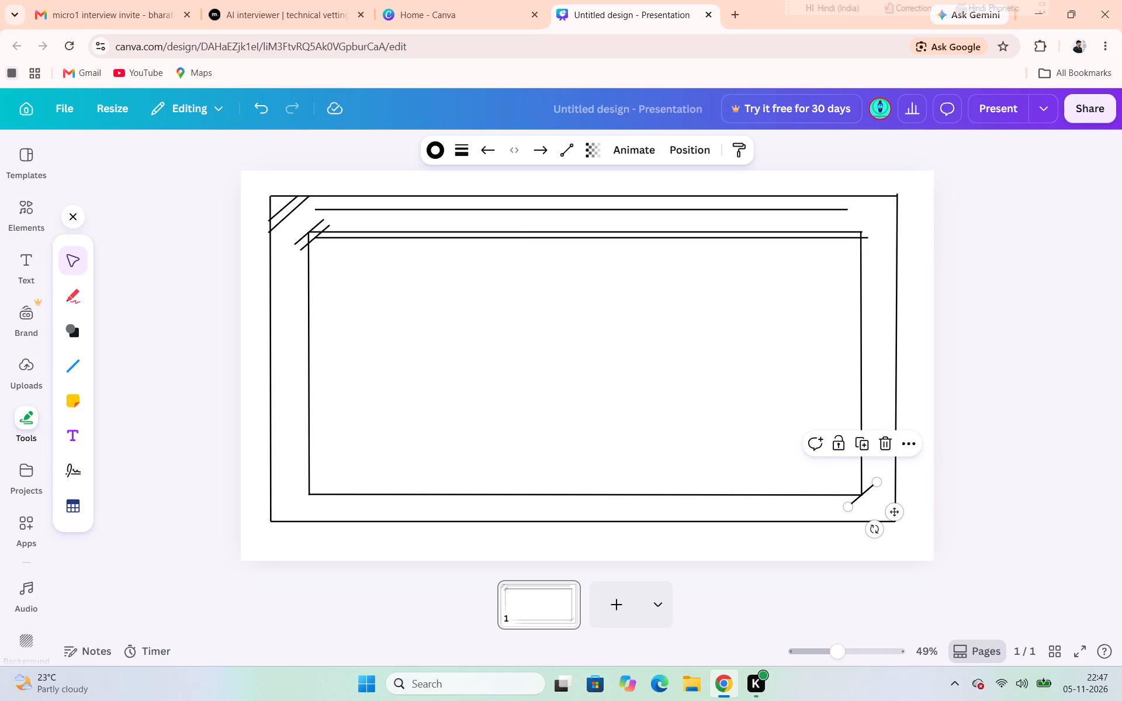
click(865, 451)
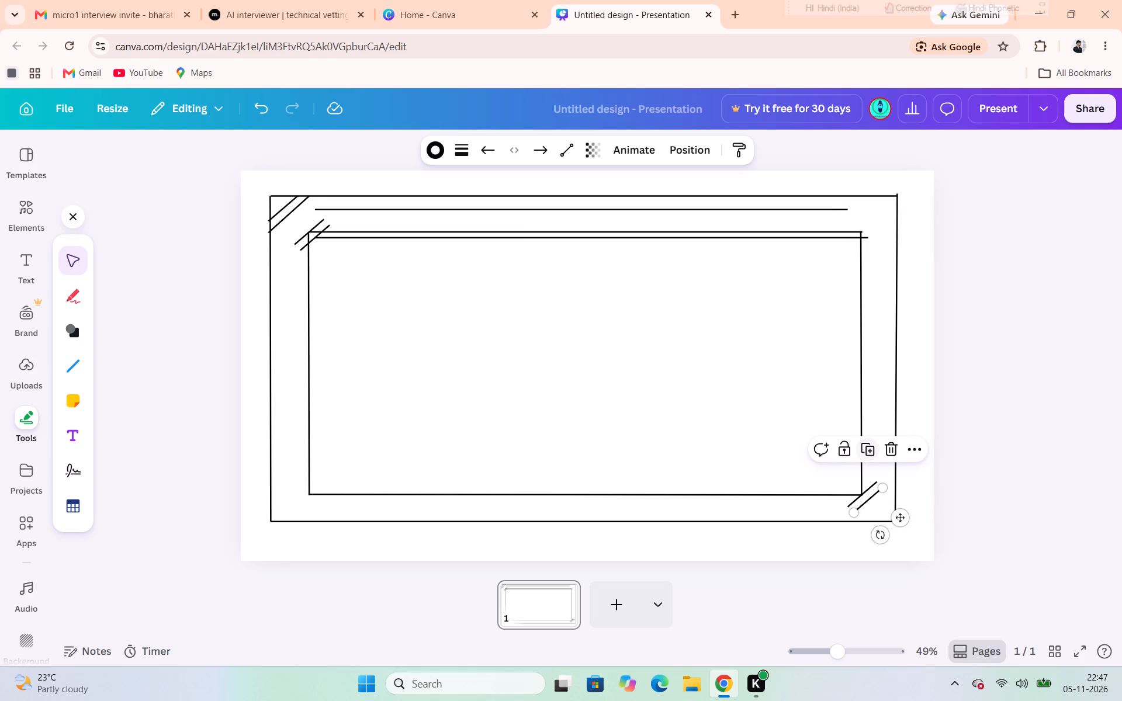
click(695, 386)
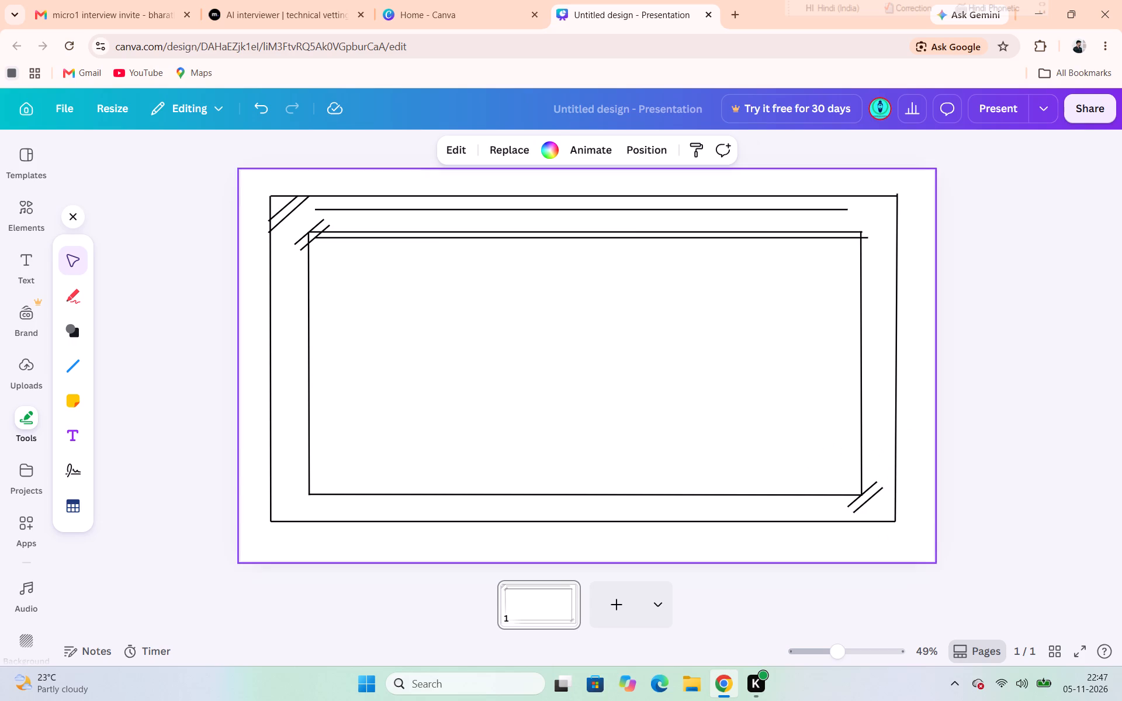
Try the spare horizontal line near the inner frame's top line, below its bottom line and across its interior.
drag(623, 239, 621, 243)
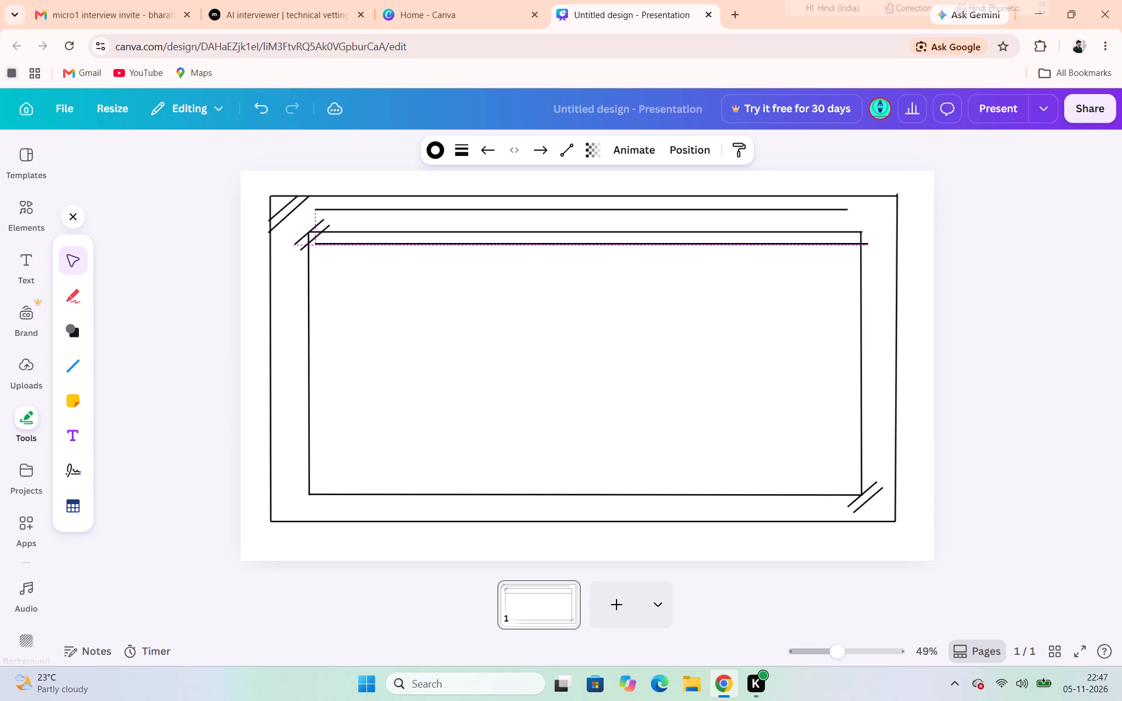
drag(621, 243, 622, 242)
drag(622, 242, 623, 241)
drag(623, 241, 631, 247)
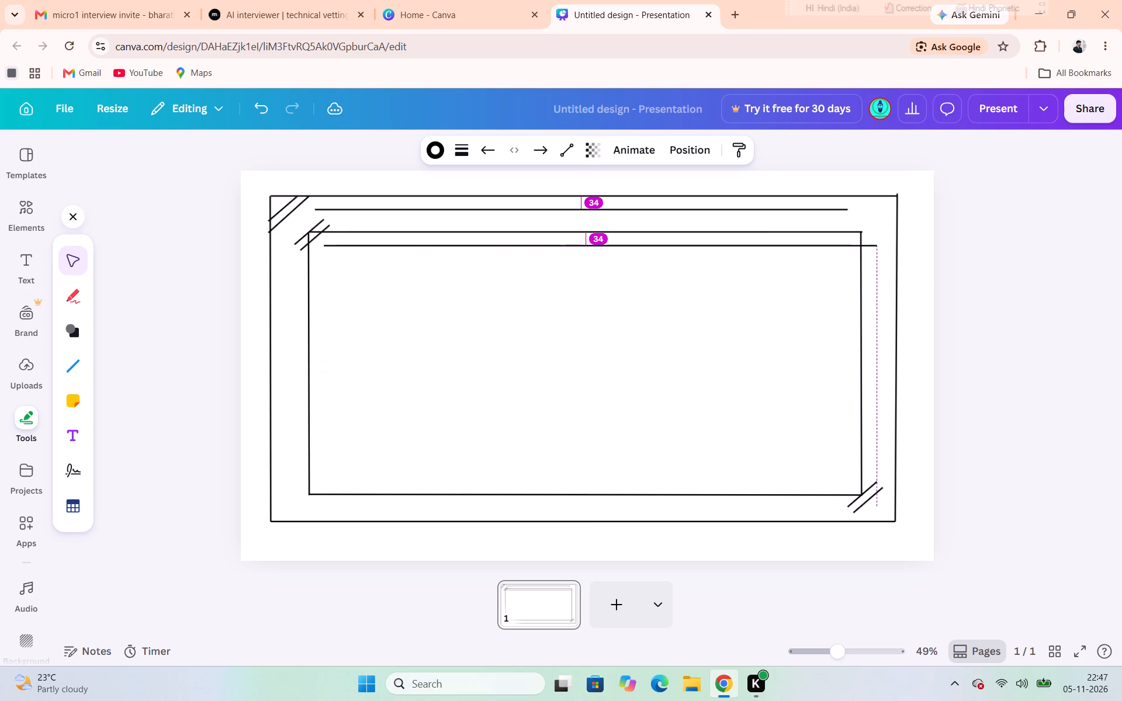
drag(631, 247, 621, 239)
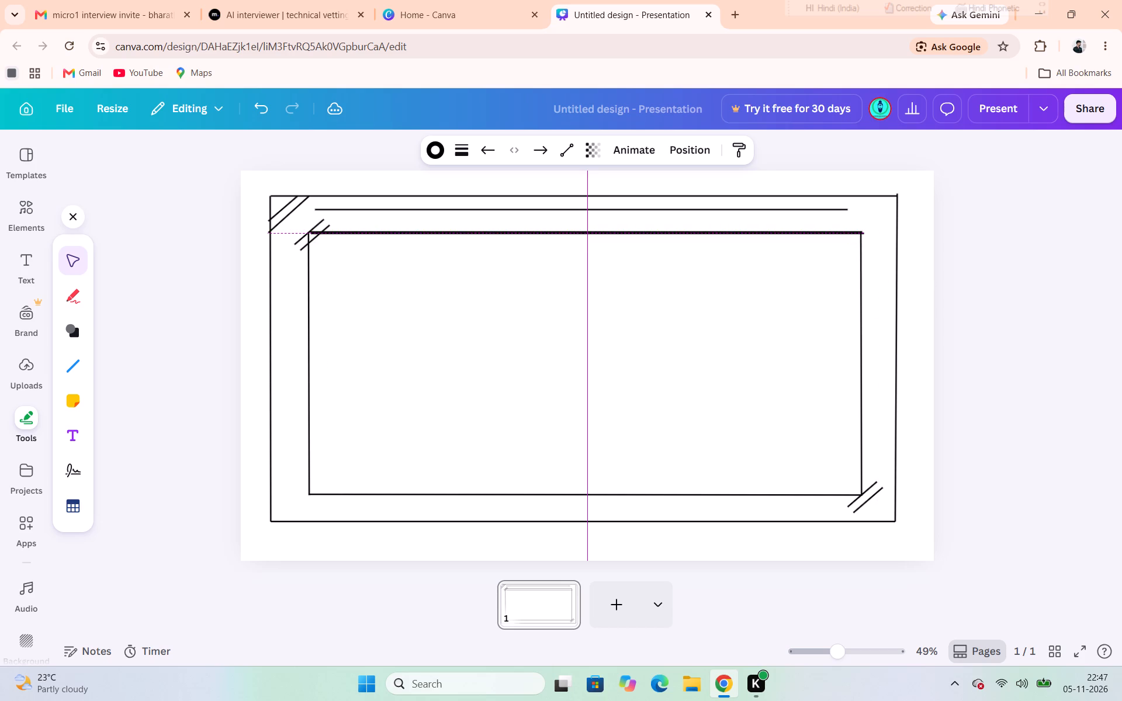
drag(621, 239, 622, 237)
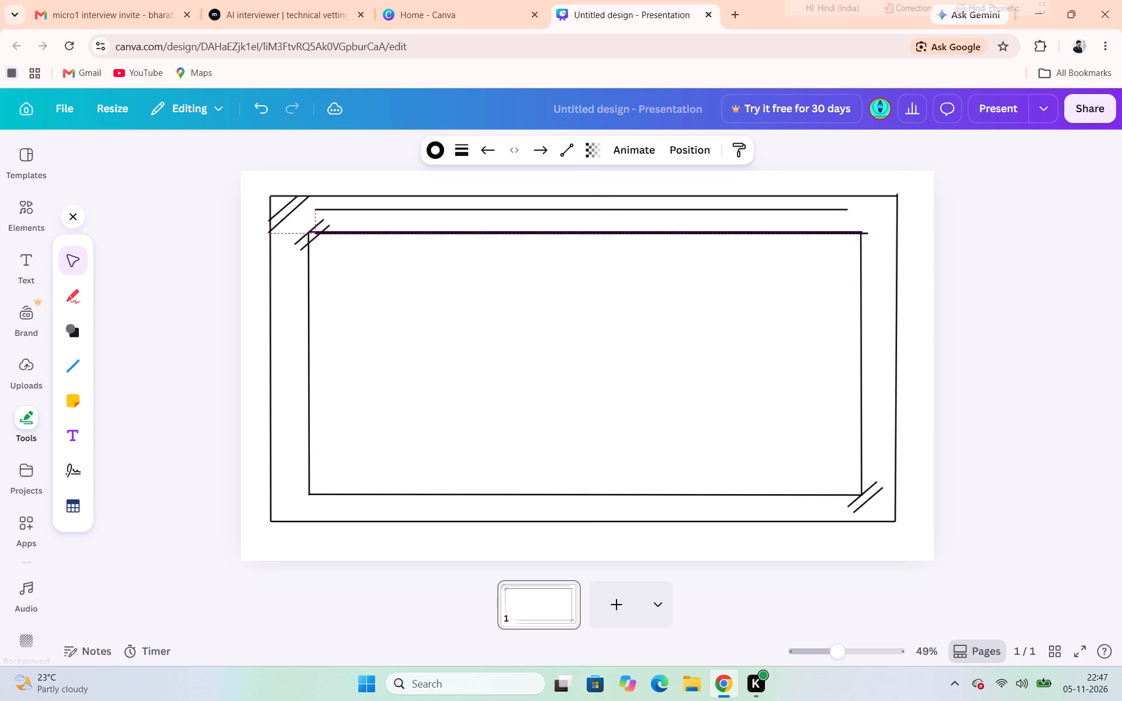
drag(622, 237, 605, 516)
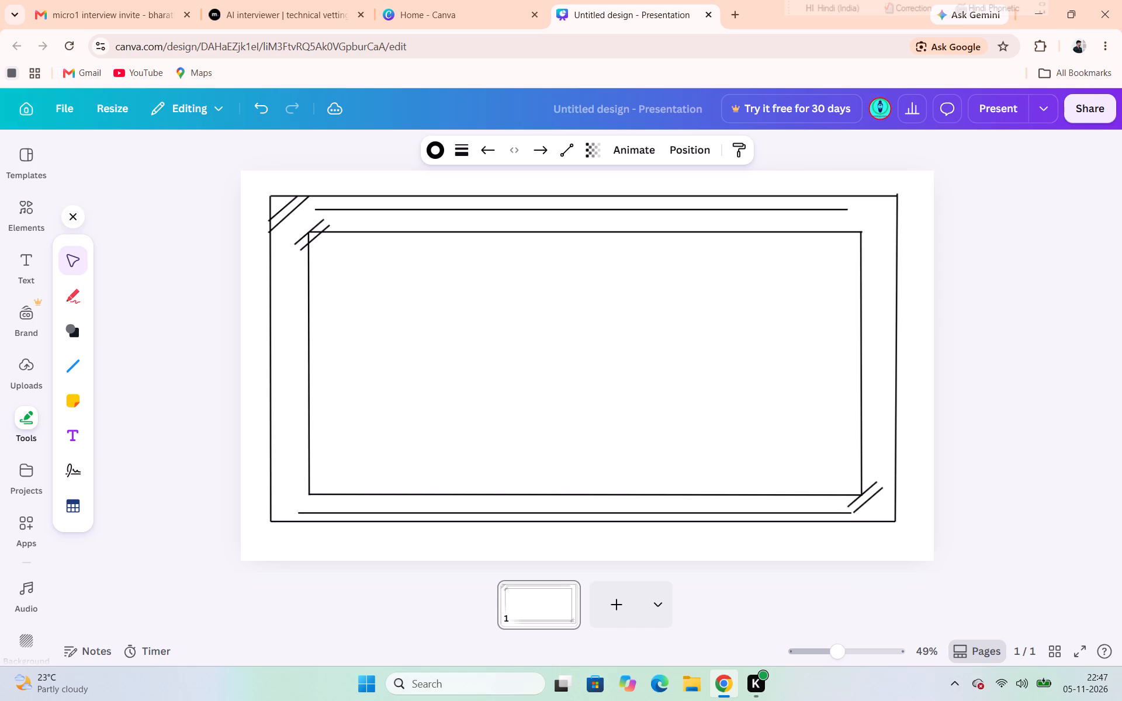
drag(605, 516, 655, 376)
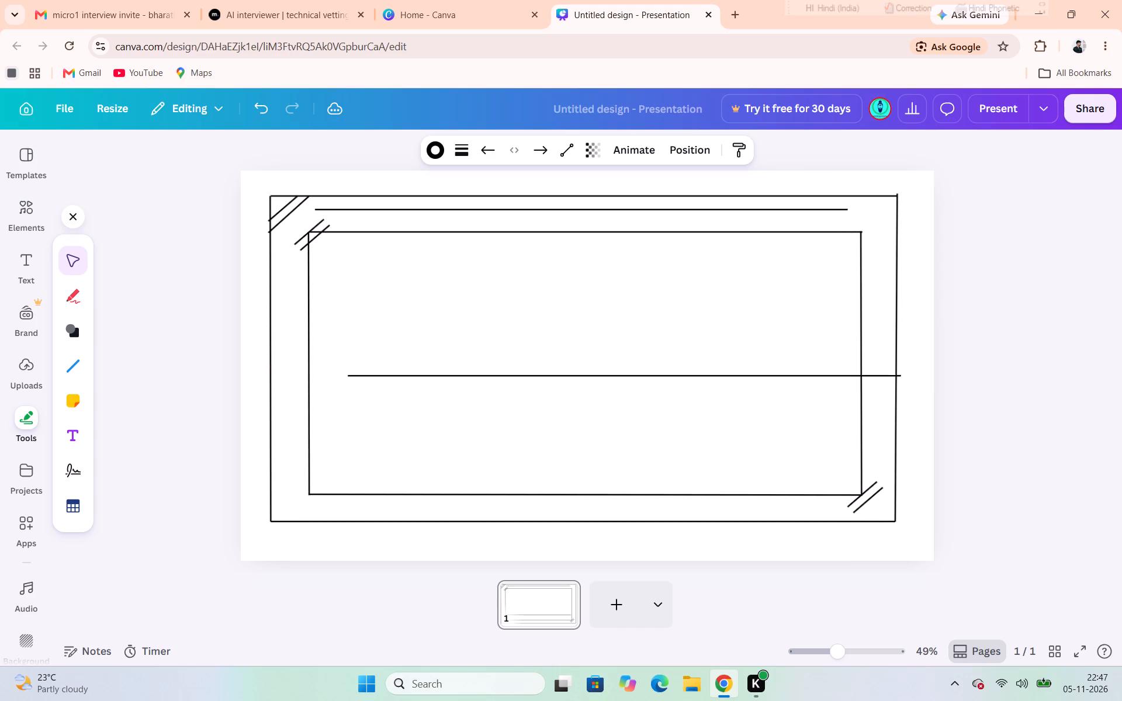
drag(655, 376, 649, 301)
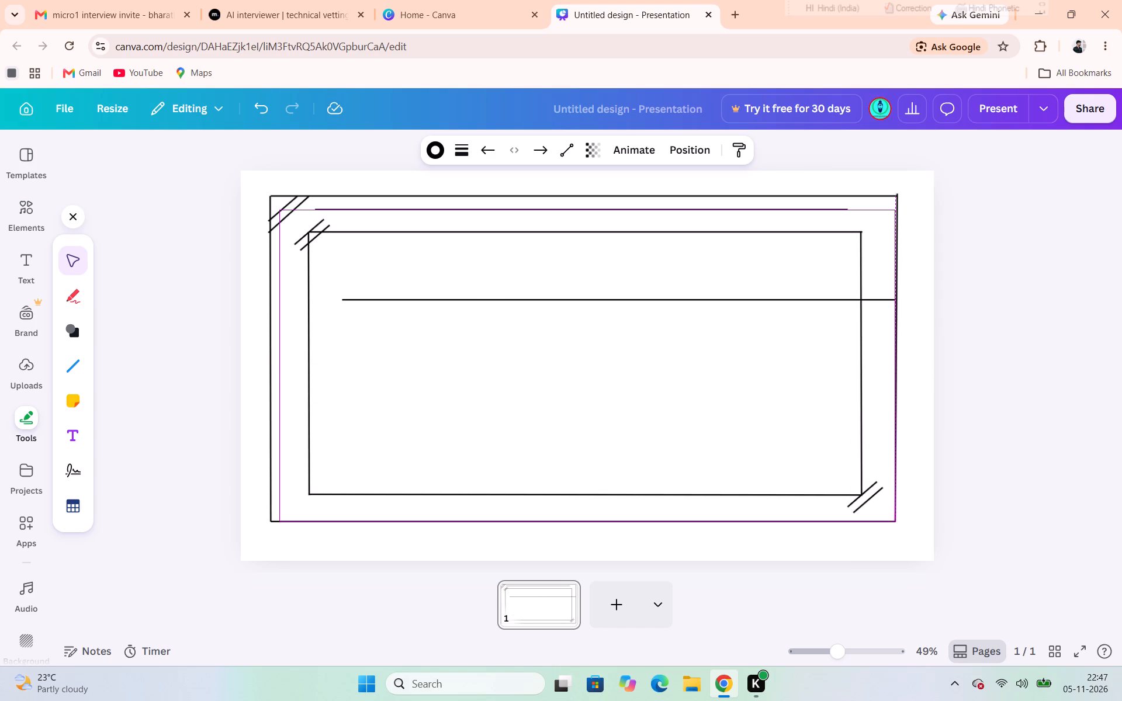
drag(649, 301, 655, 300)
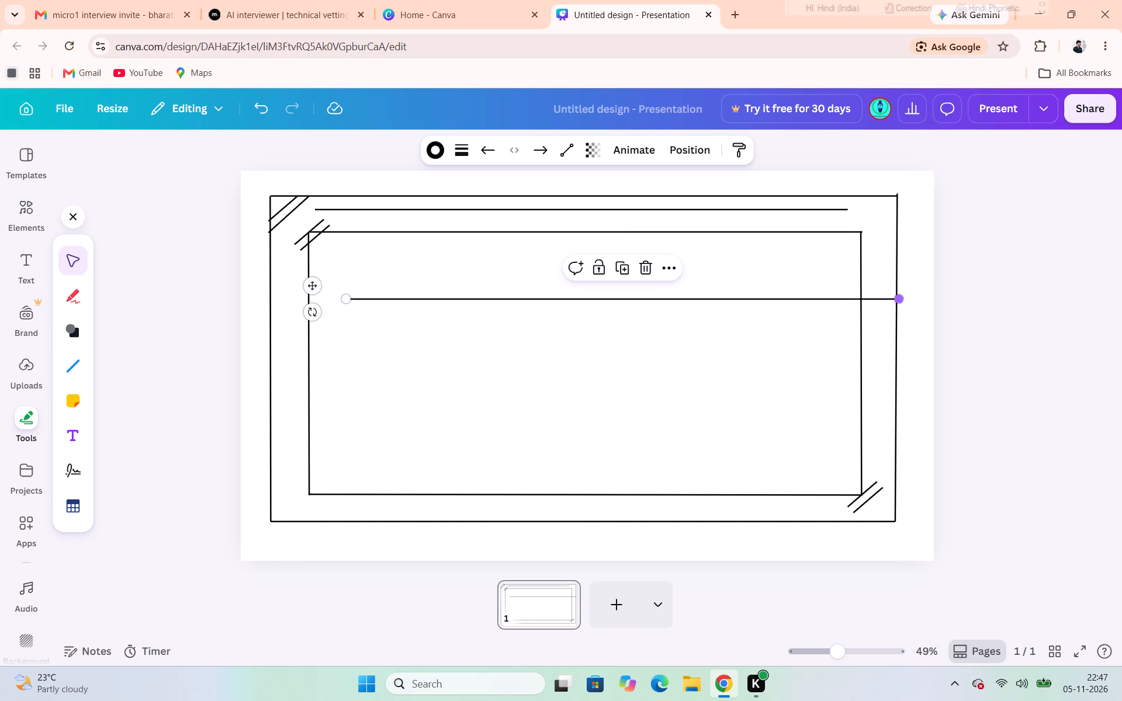
Shorten the spare horizontal line into a short downward-sloping diagonal and move it to the inner frame's upper-right corner.
drag(898, 297, 354, 322)
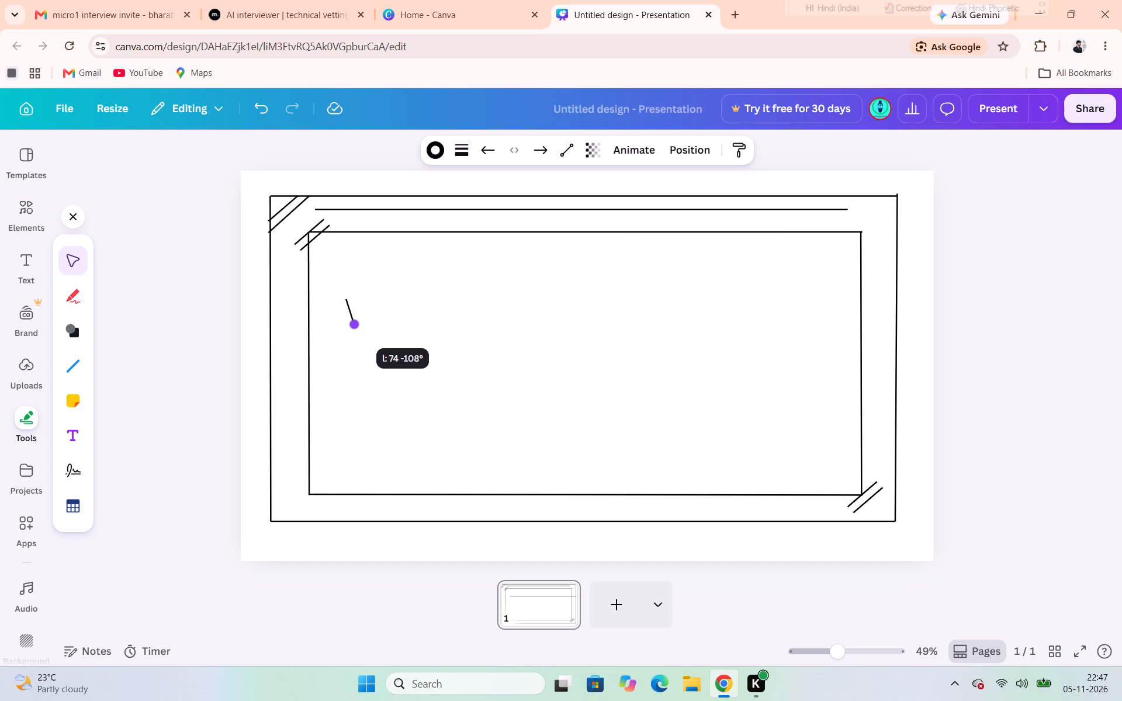
drag(354, 322, 366, 324)
drag(356, 319, 649, 332)
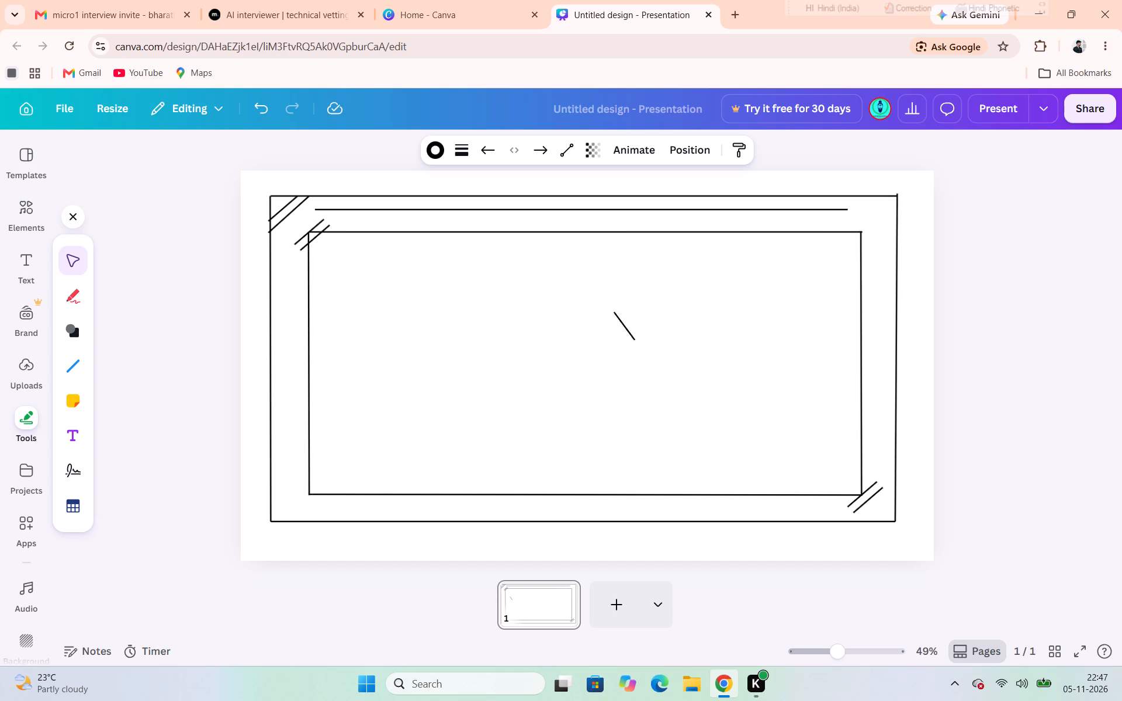
drag(649, 332, 866, 257)
drag(866, 257, 853, 256)
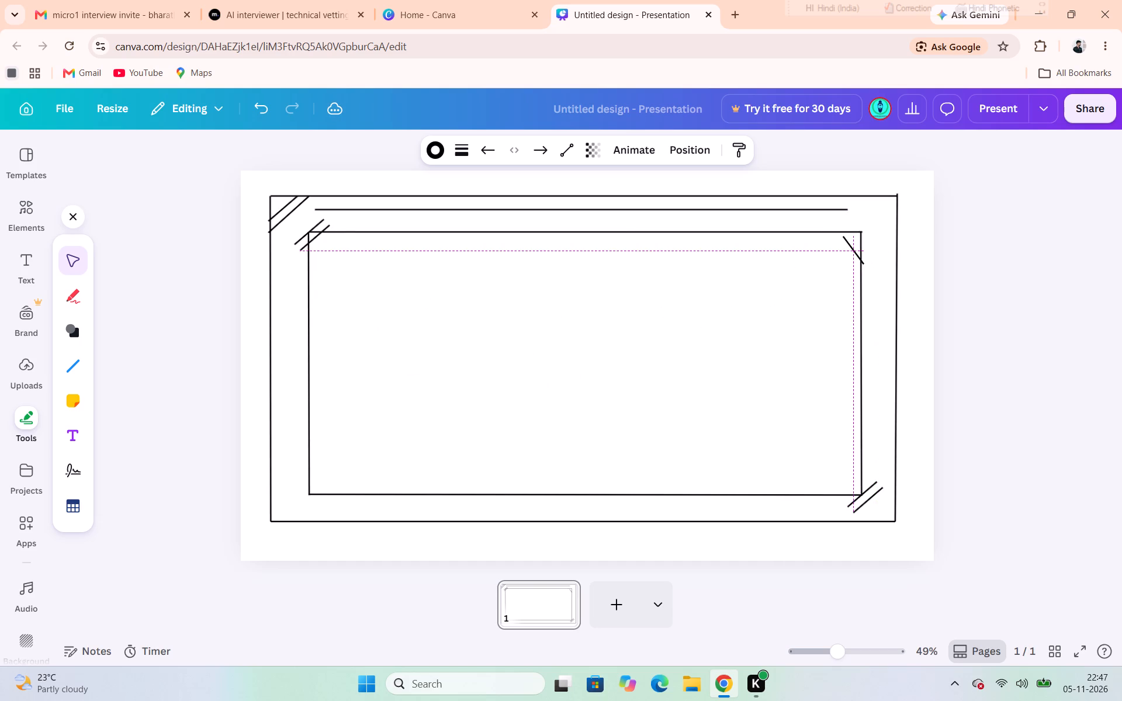
drag(853, 256, 849, 251)
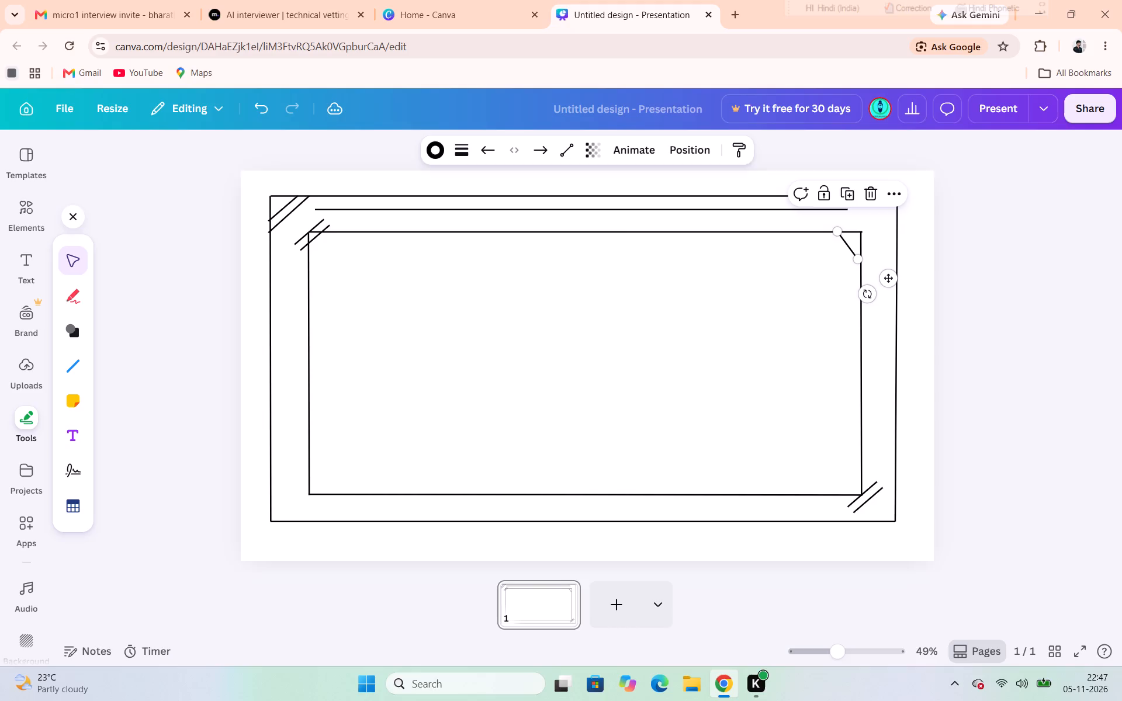
click(809, 334)
Reposition and stretch the short diagonal so it cuts the inner frame's upper-right corner from the top line to the right line.
click(847, 247)
drag(839, 238, 825, 246)
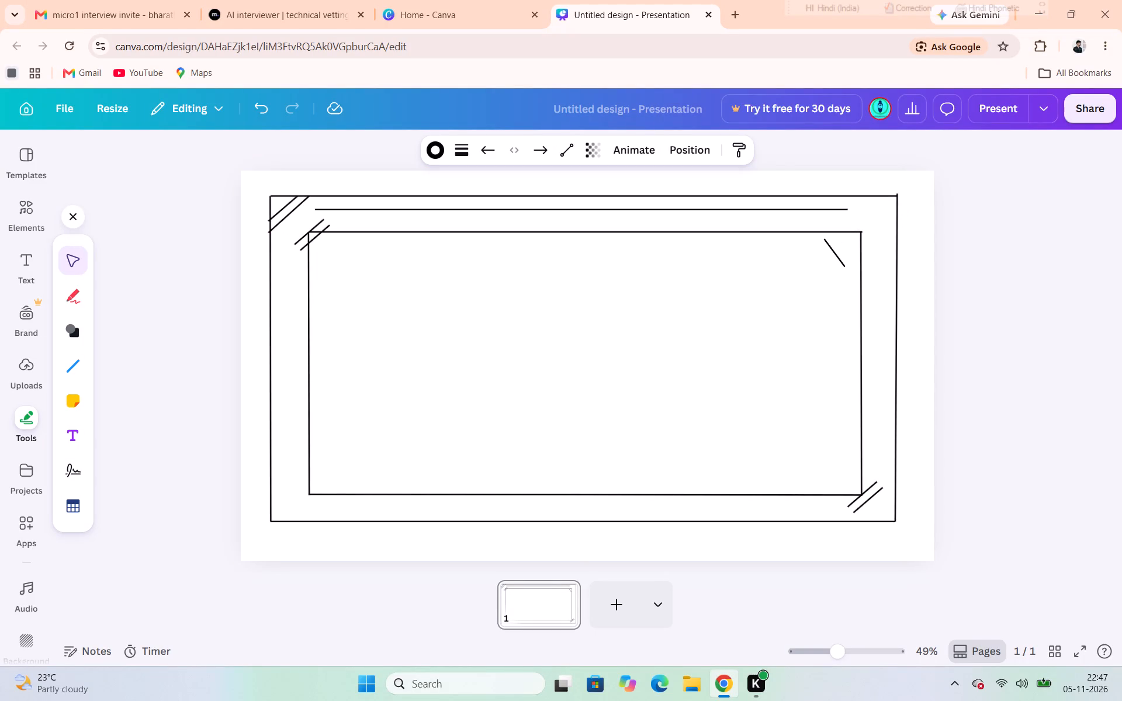
drag(825, 246, 827, 242)
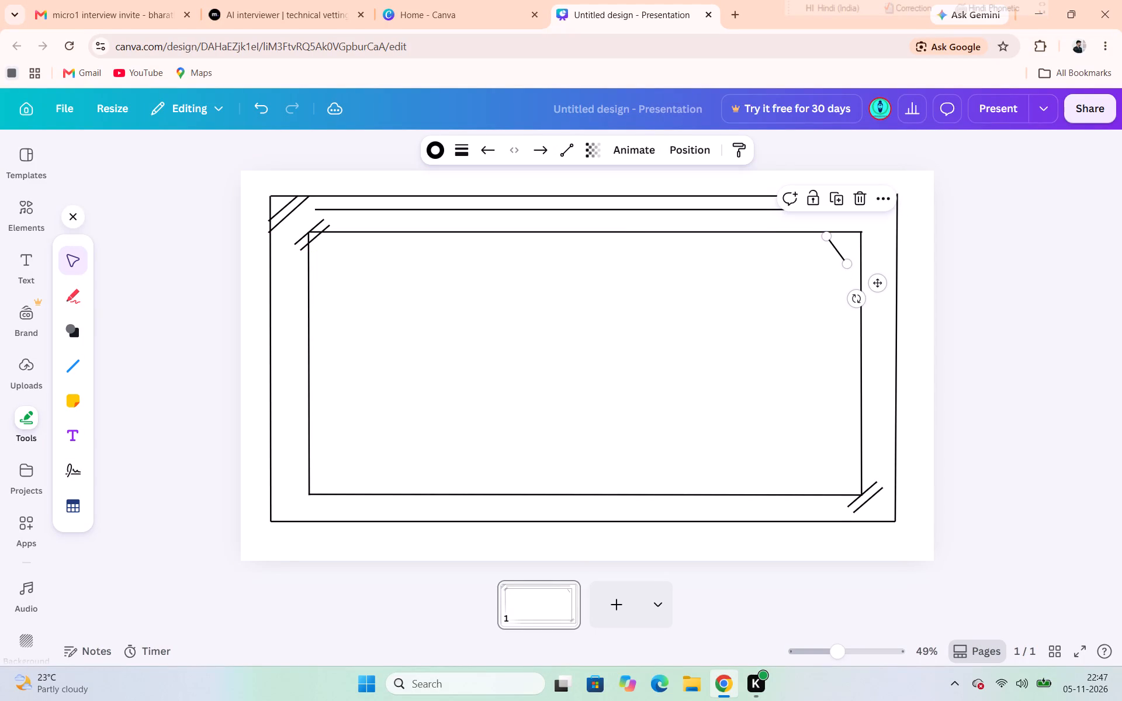
drag(847, 265, 857, 266)
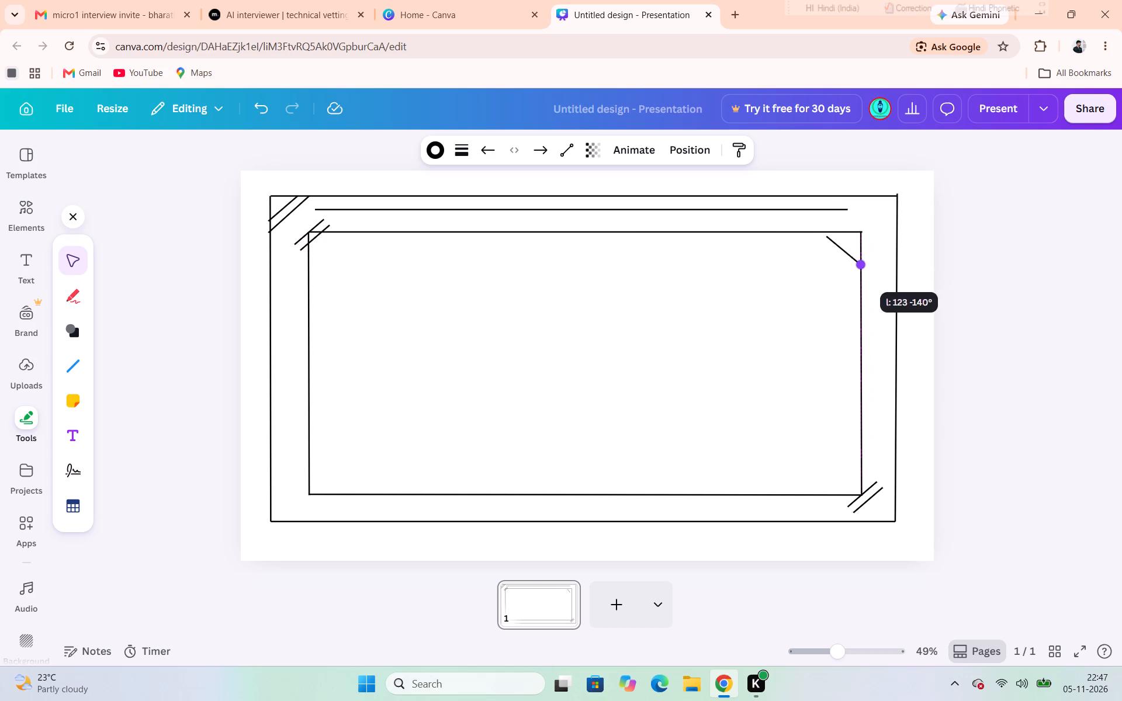
drag(857, 266, 856, 266)
drag(830, 246, 837, 248)
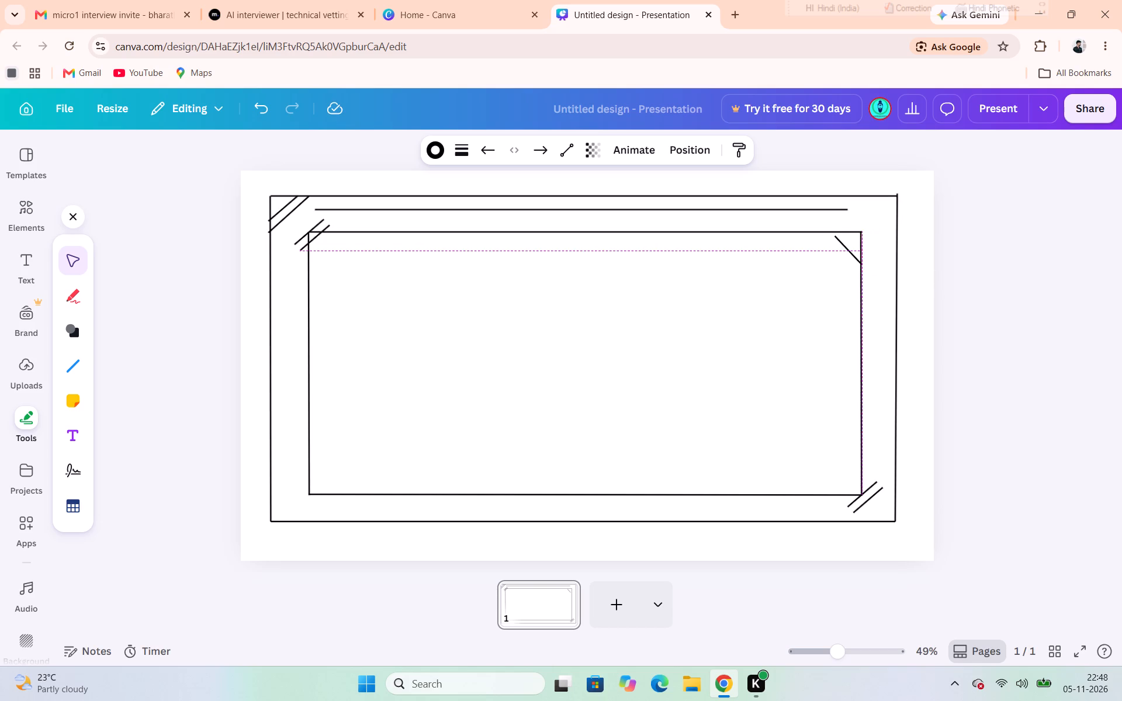
drag(837, 248, 836, 248)
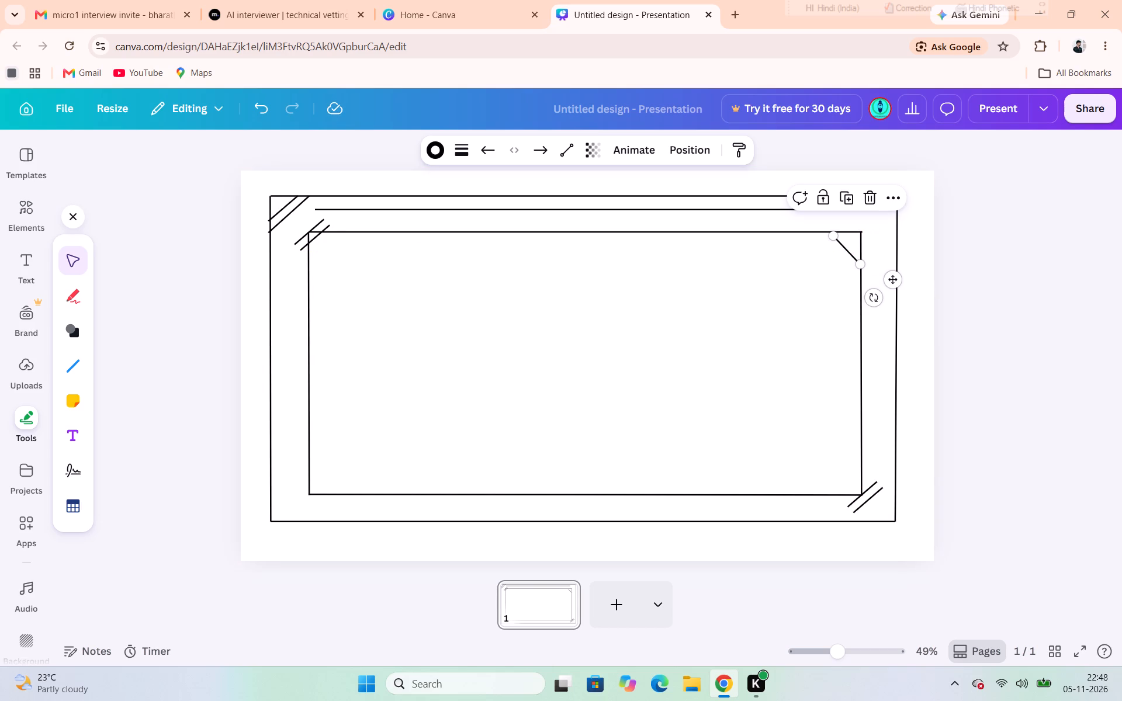
drag(836, 235, 827, 231)
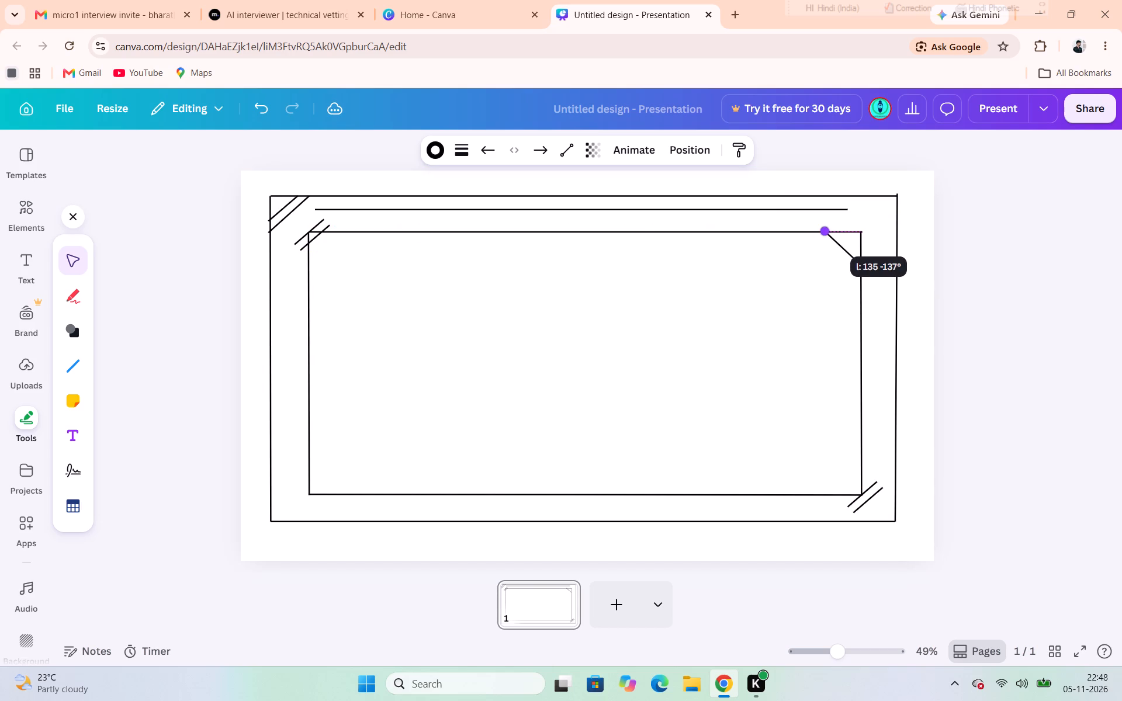
drag(827, 231, 829, 230)
click(1021, 206)
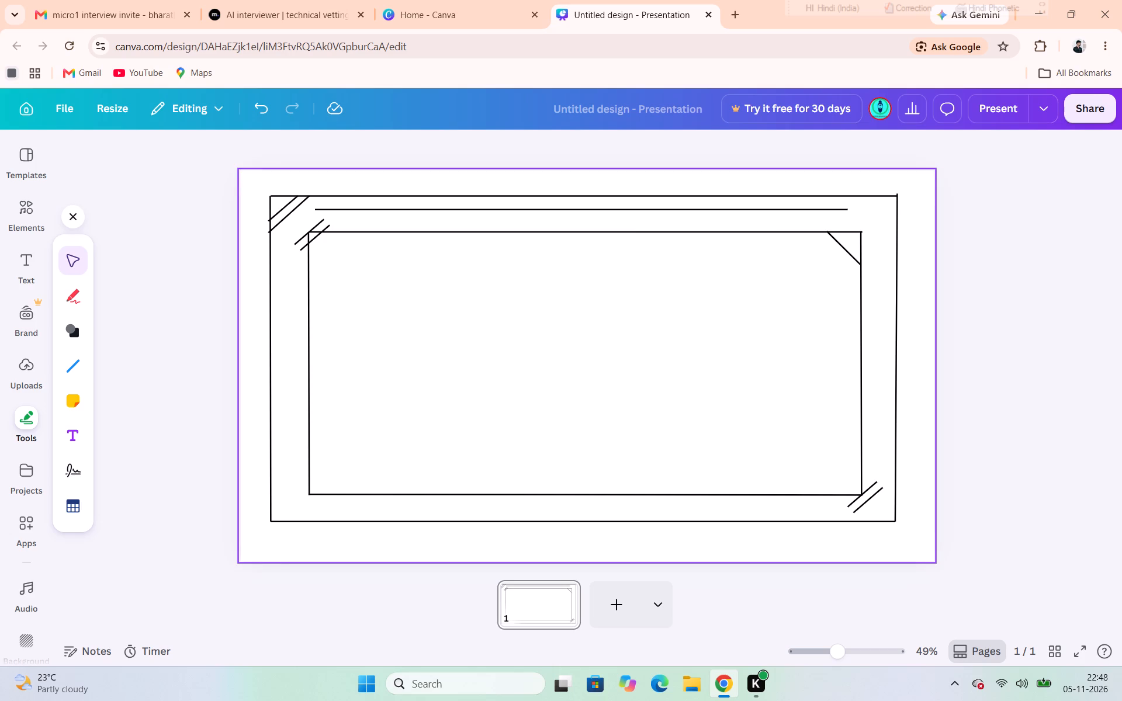
Duplicate the upper-right corner diagonal, place the copy parallel on its inner side and extend it to about 195, reaching both frame lines.
click(852, 258)
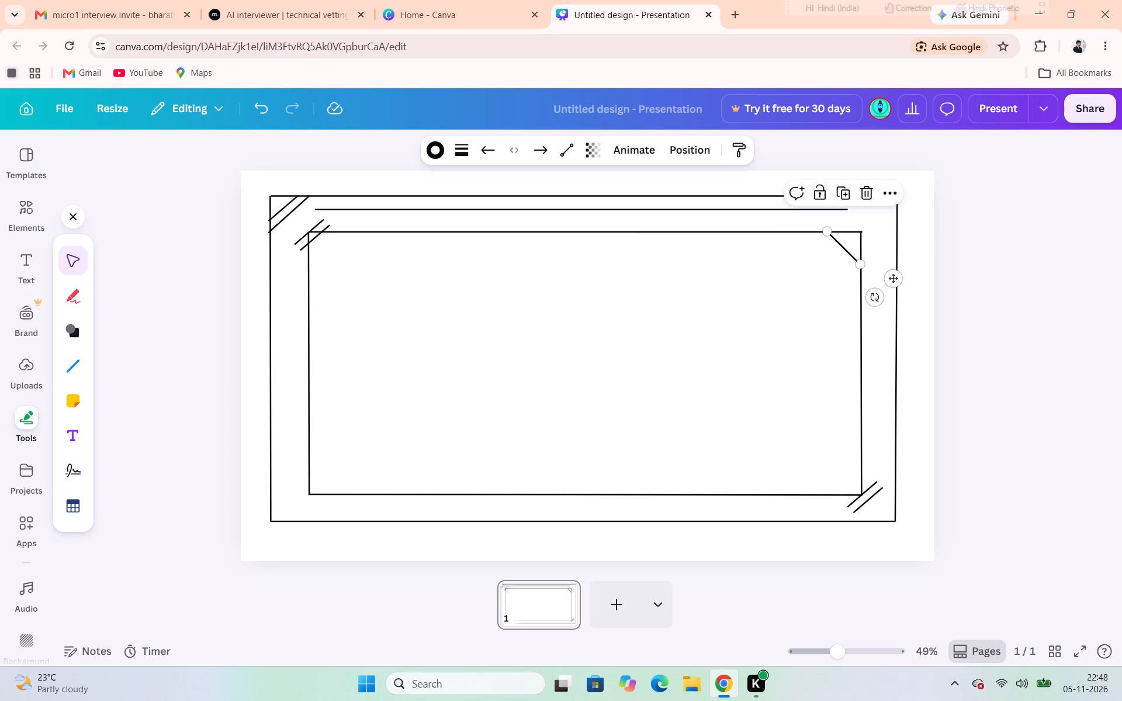
click(842, 186)
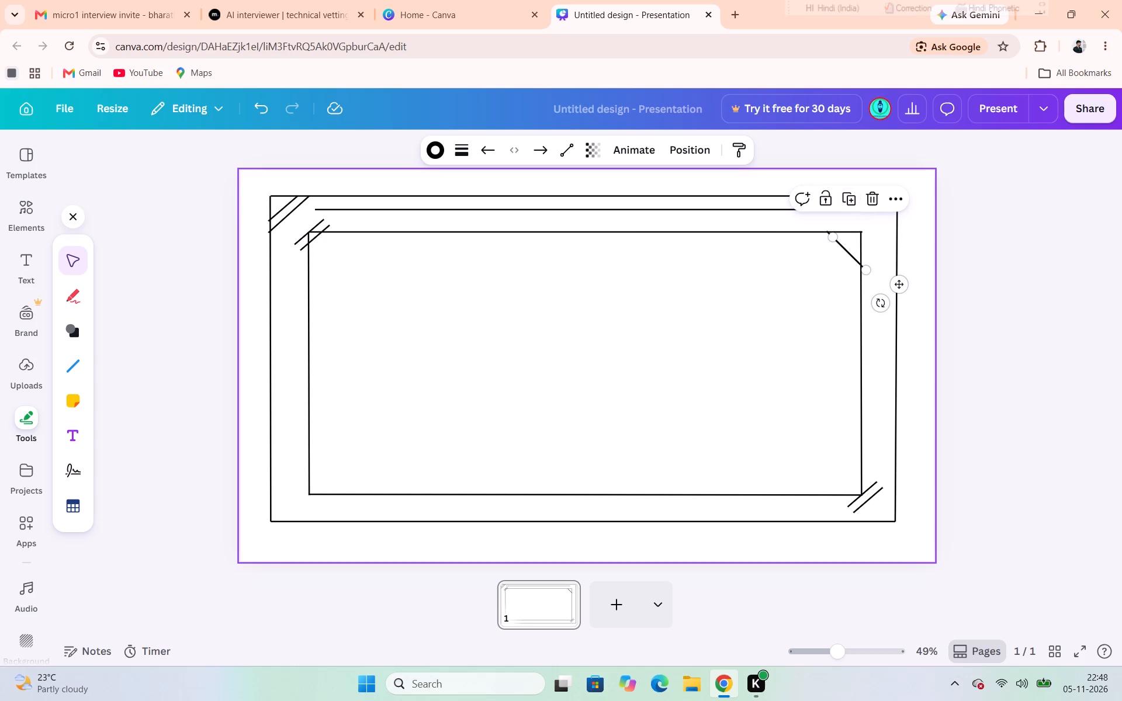
drag(904, 283, 883, 290)
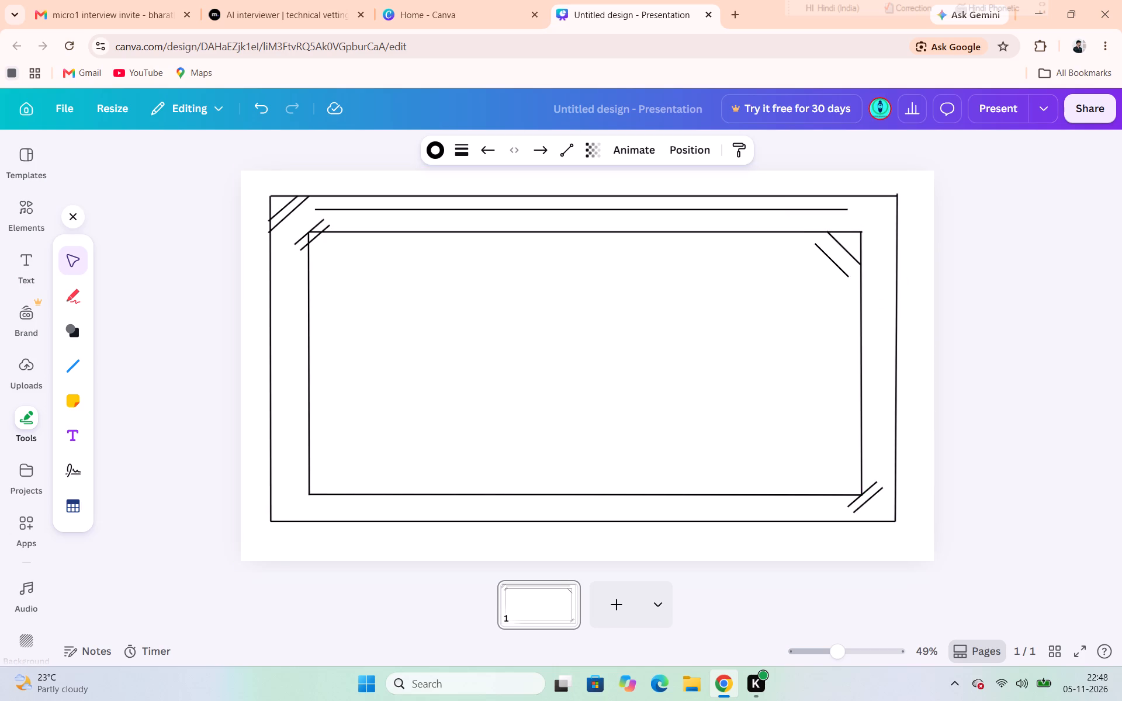
drag(883, 290, 876, 281)
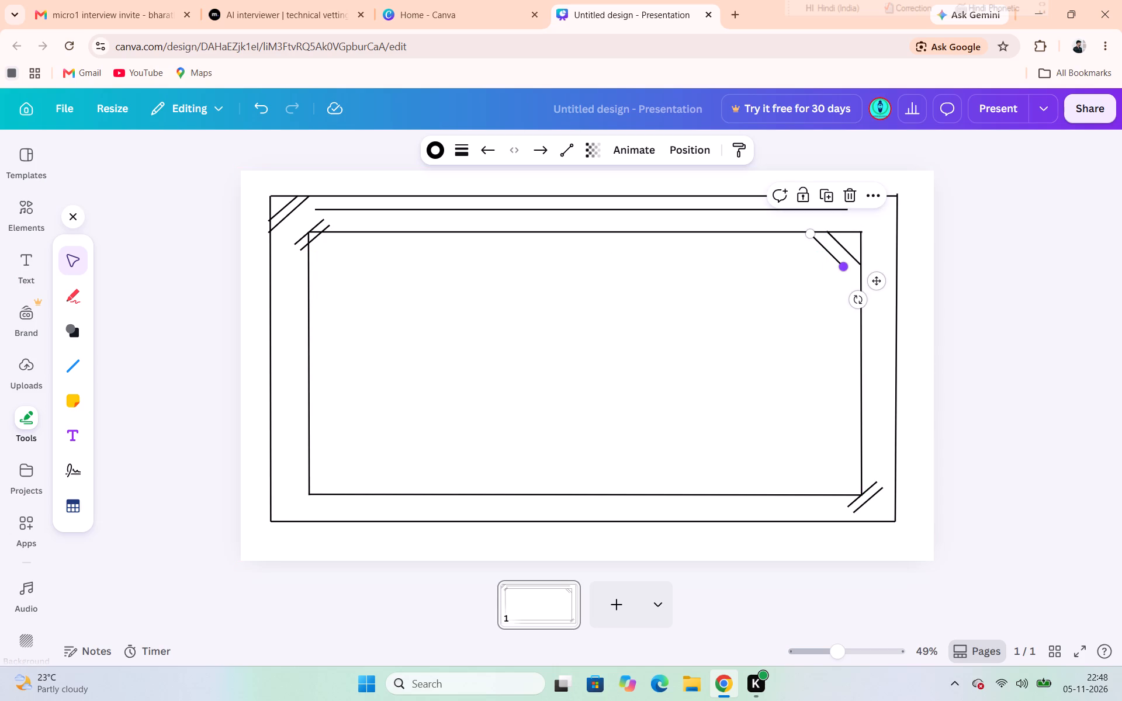
drag(844, 269, 863, 283)
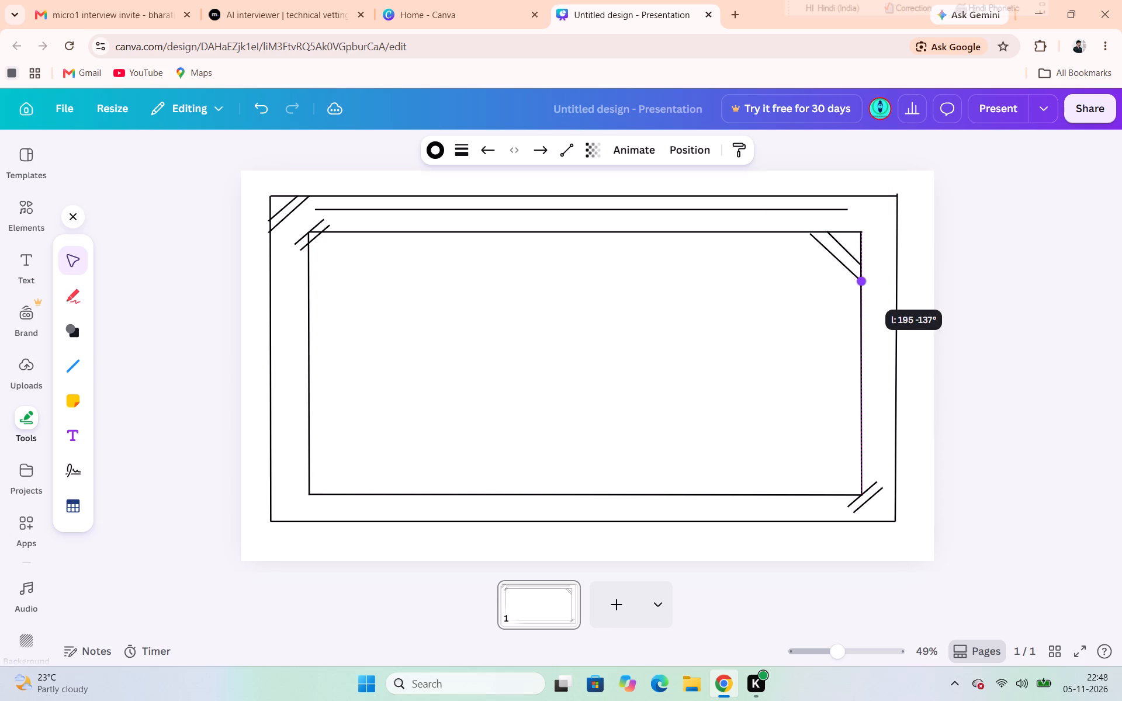
drag(863, 283, 863, 286)
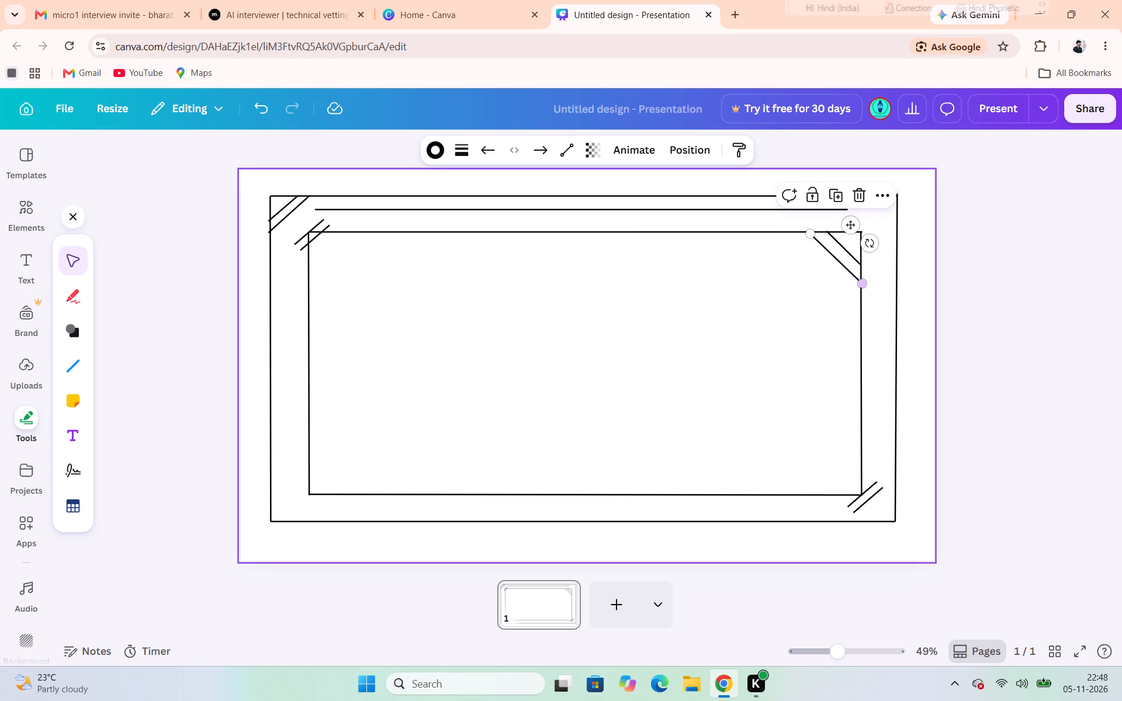
click(915, 294)
click(834, 254)
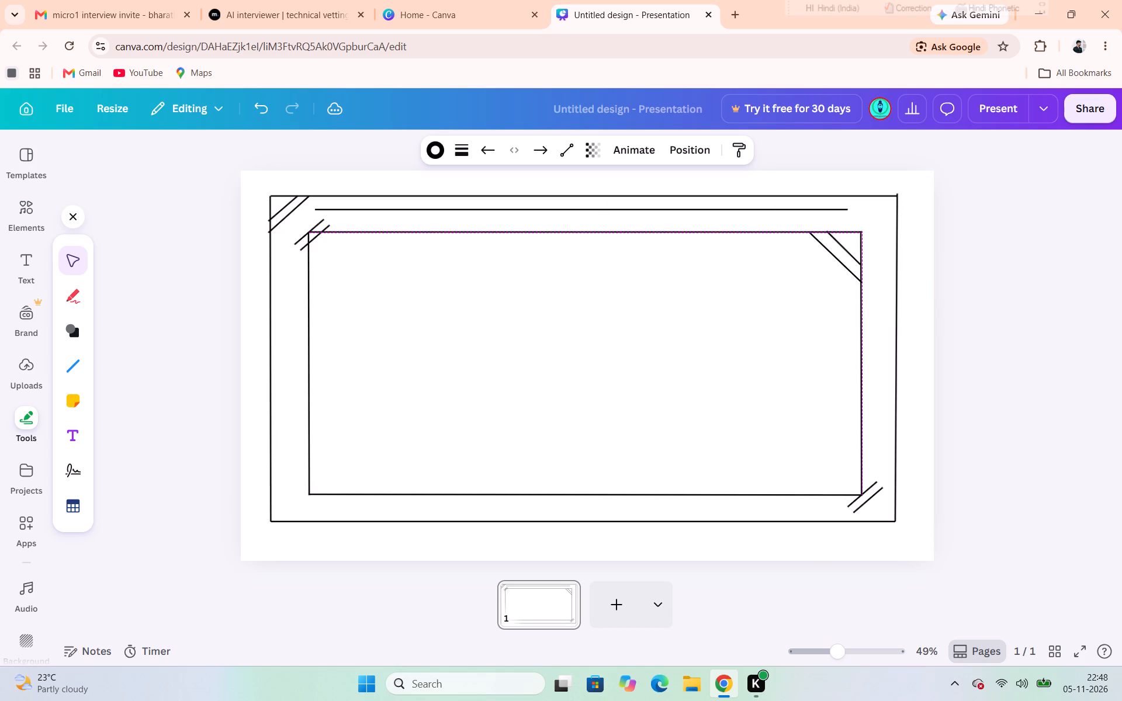
click(1085, 273)
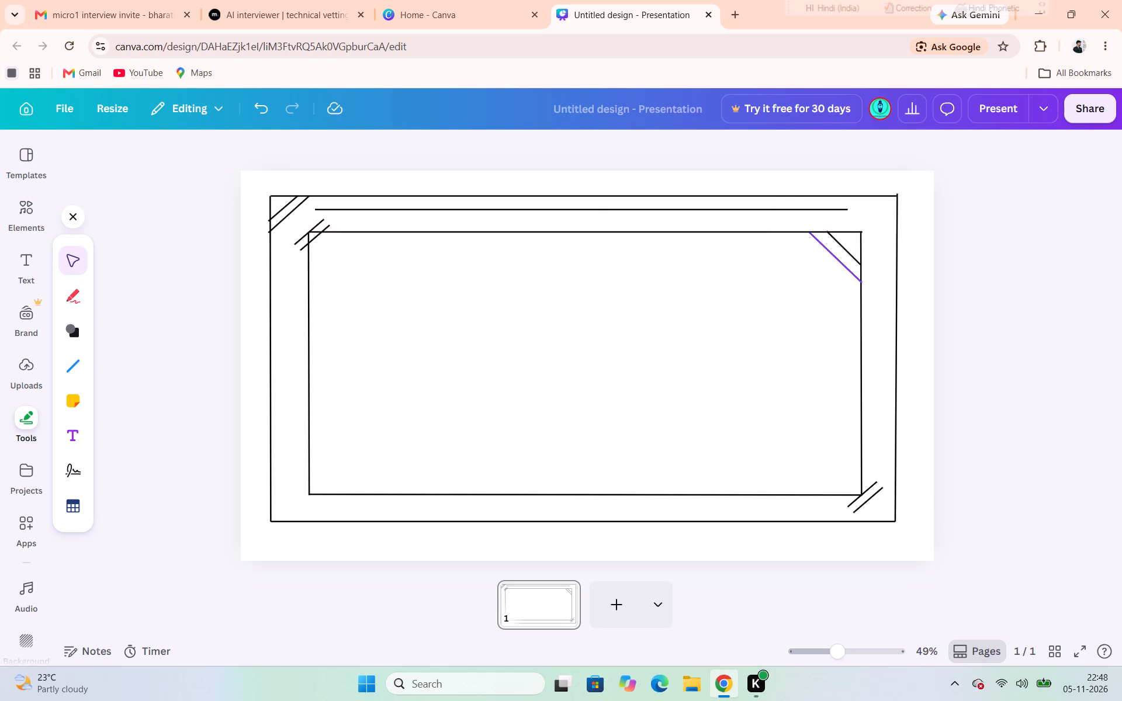
Duplicate the longer upper-right diagonal and fit the copy across the inner frame's lower-left corner, touching the left and bottom lines.
click(841, 266)
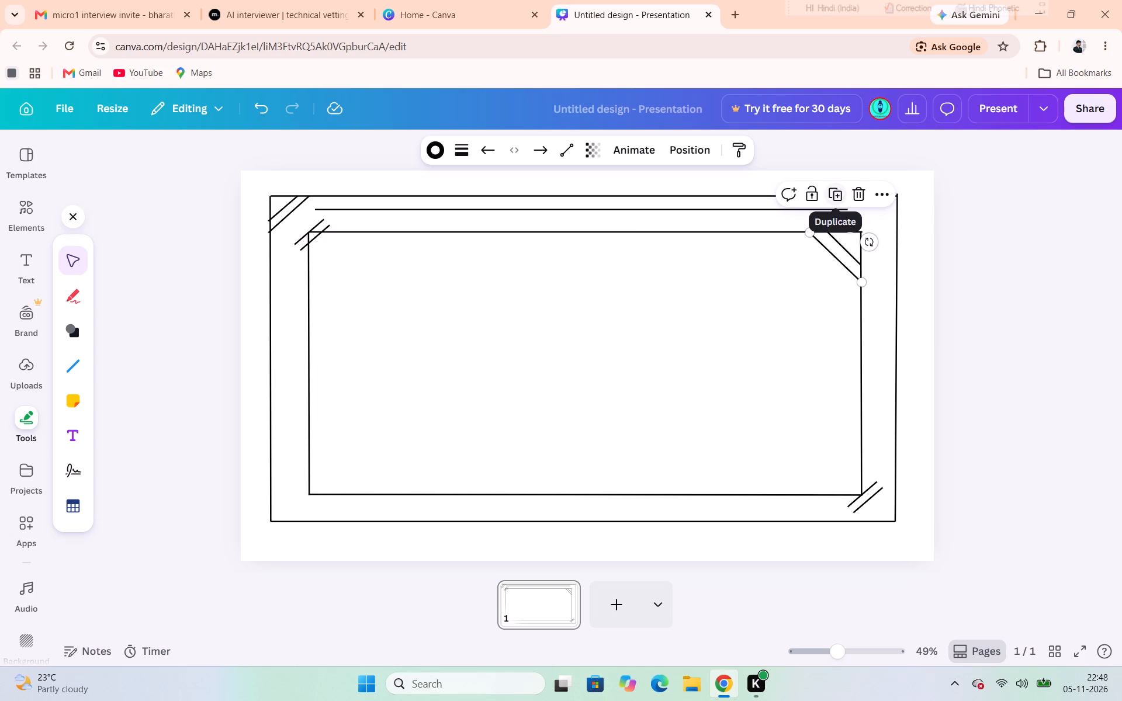
click(829, 193)
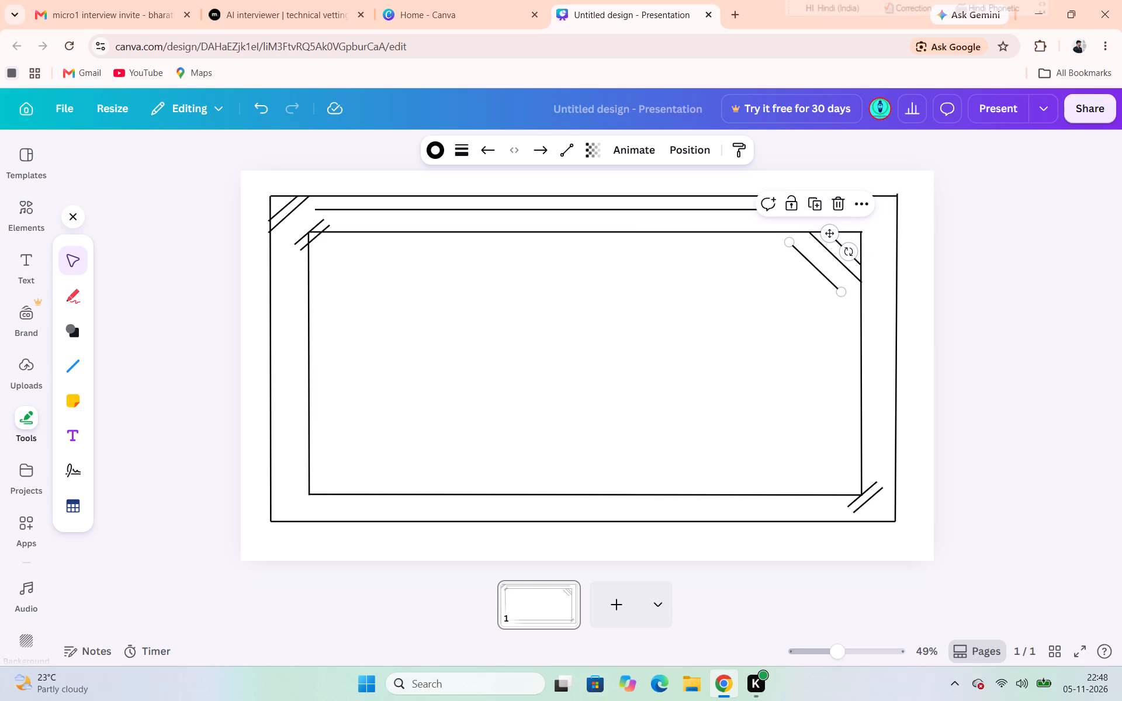
drag(809, 267, 535, 408)
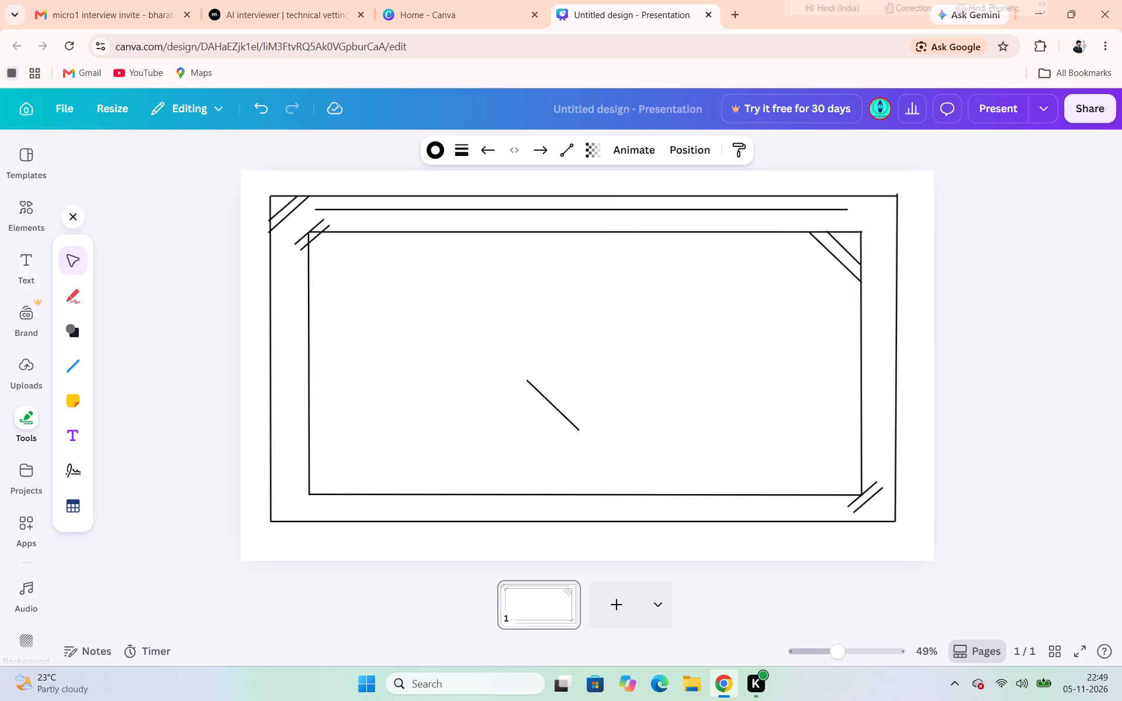
drag(535, 408, 347, 468)
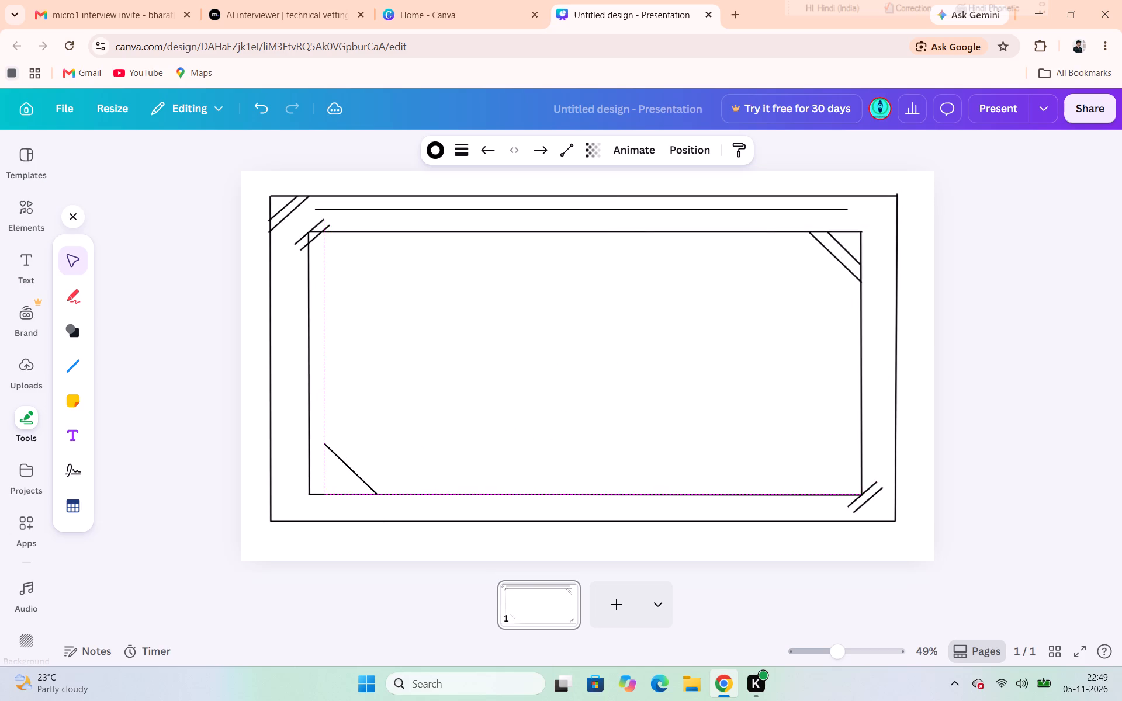
drag(347, 468, 341, 463)
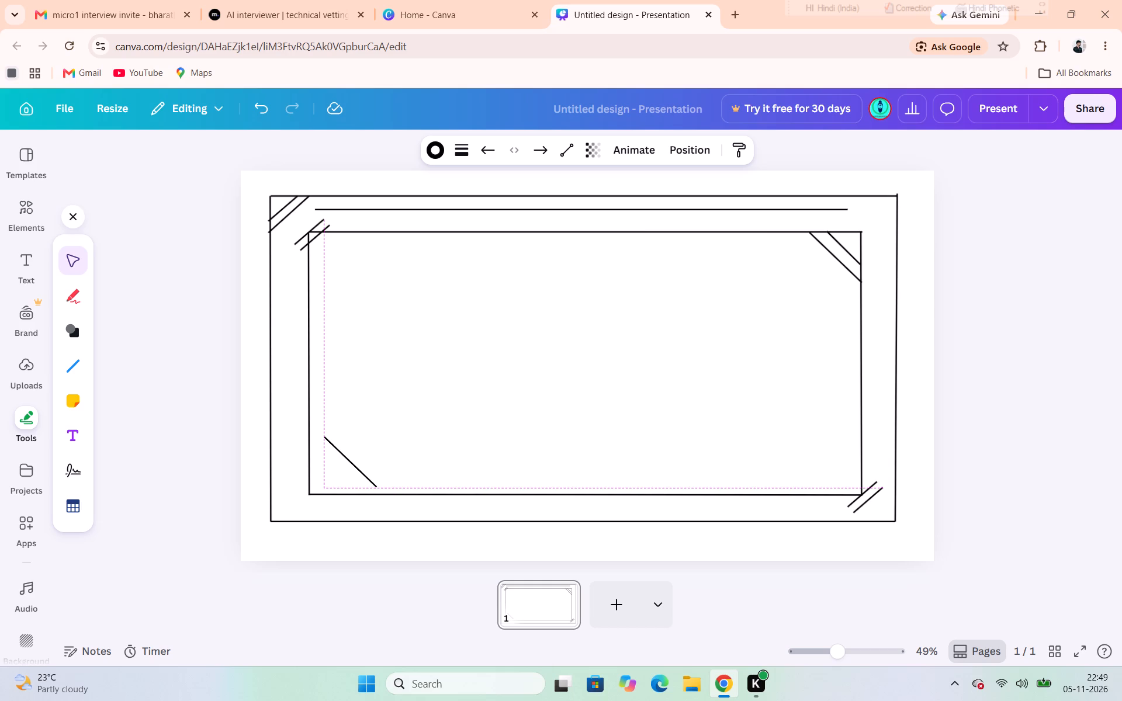
drag(341, 463, 335, 463)
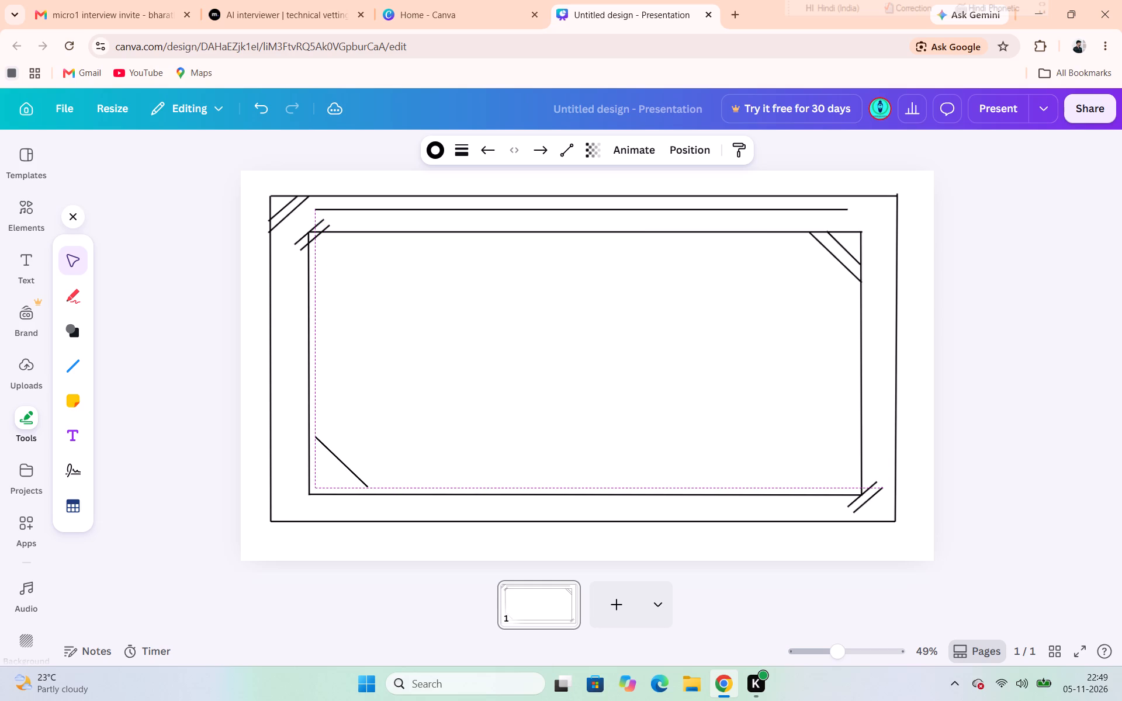
drag(335, 463, 334, 471)
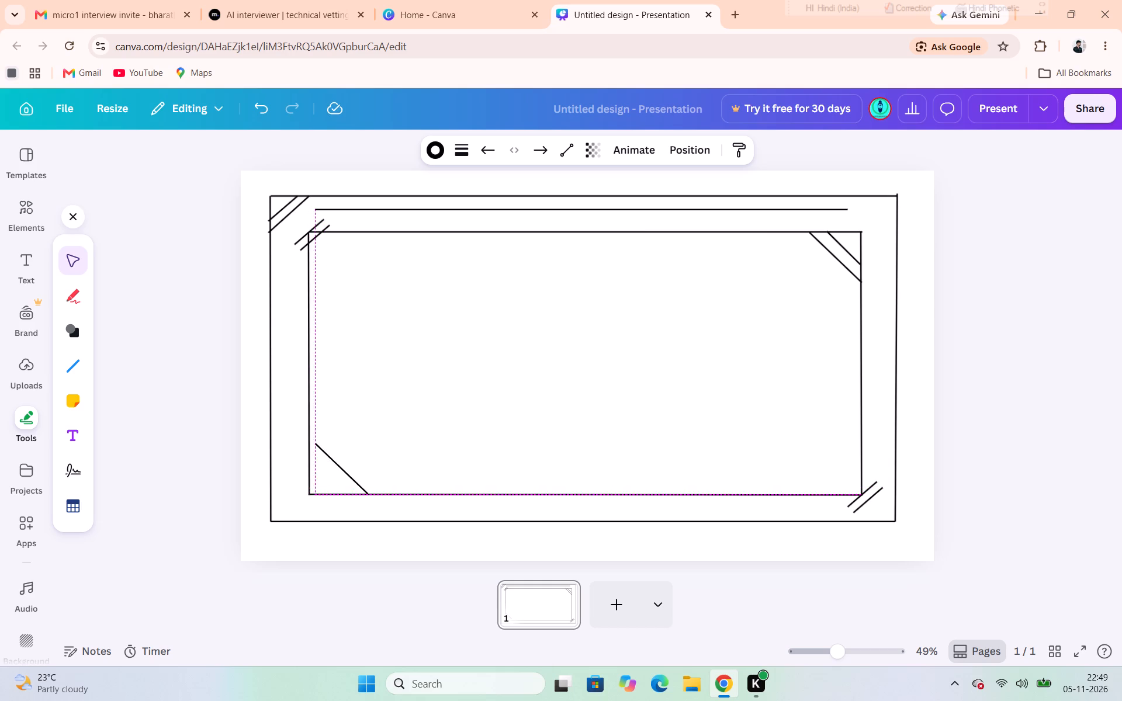
drag(334, 471, 330, 470)
click(606, 240)
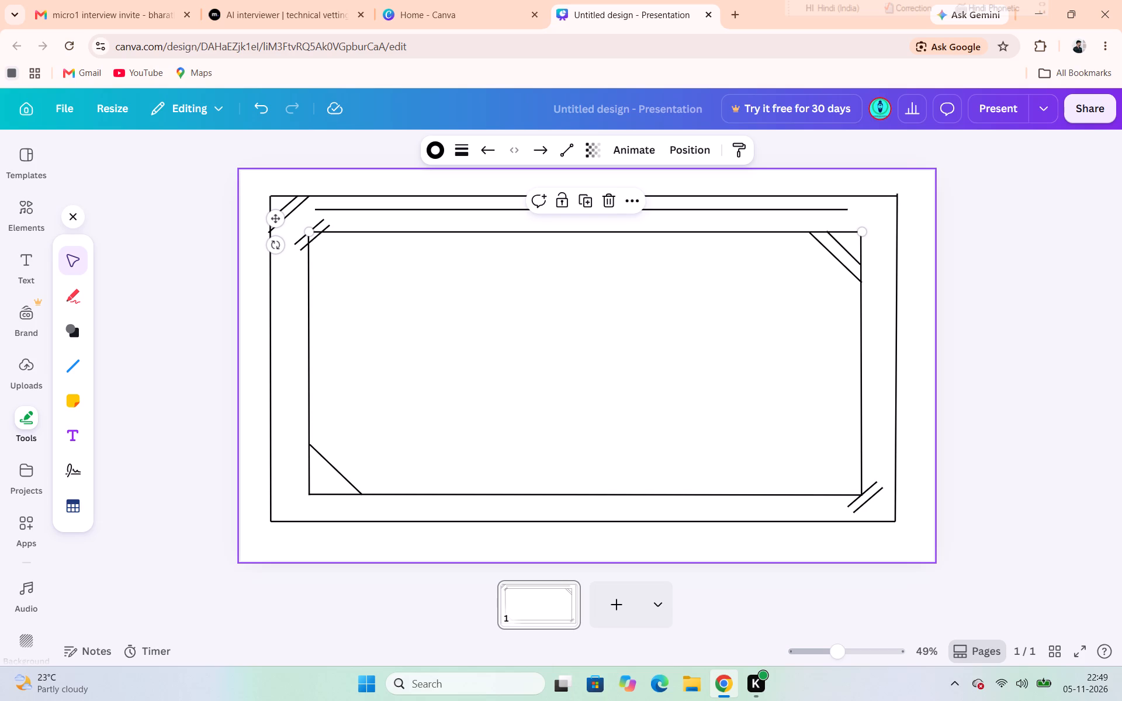
Duplicate the lower-left diagonal, place the copy parallel nearer the corner and shorten it to end on the inner frame's bottom line.
click(331, 467)
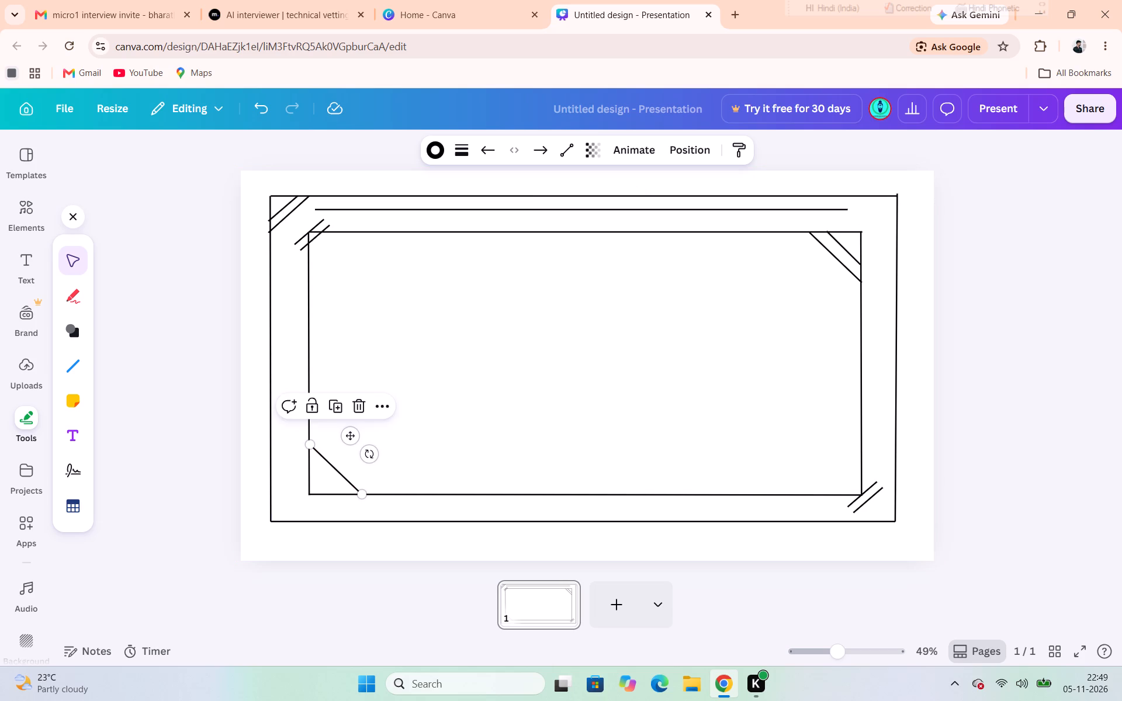
click(338, 404)
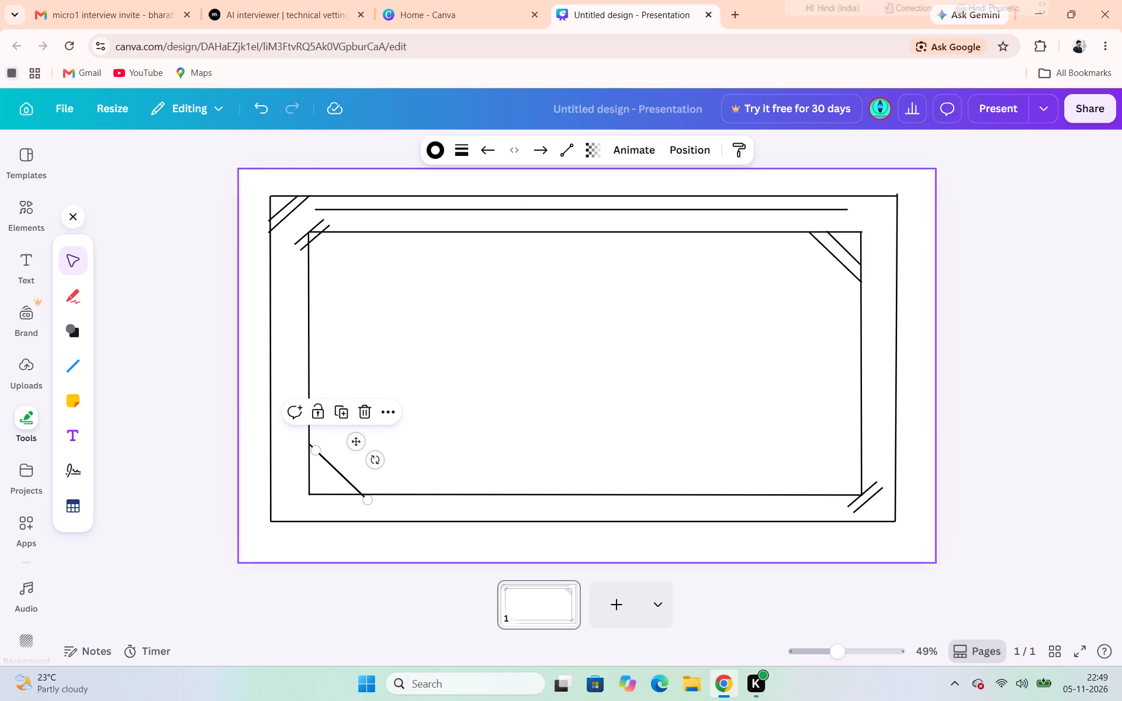
drag(335, 467, 329, 494)
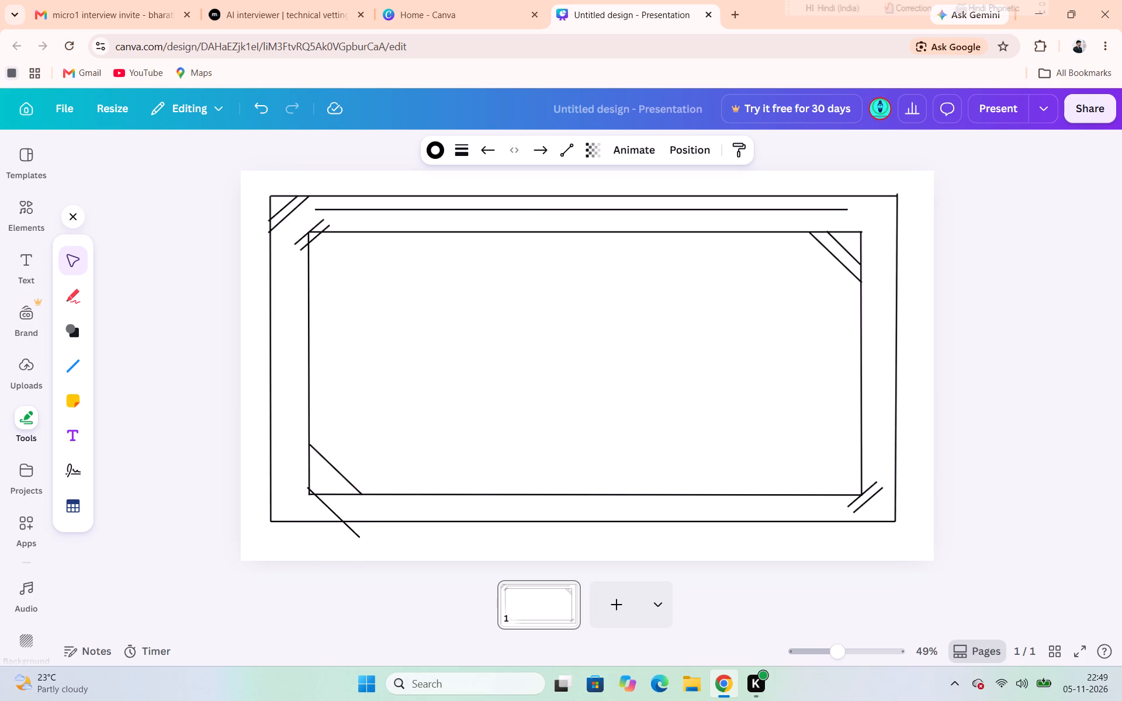
drag(329, 494, 331, 483)
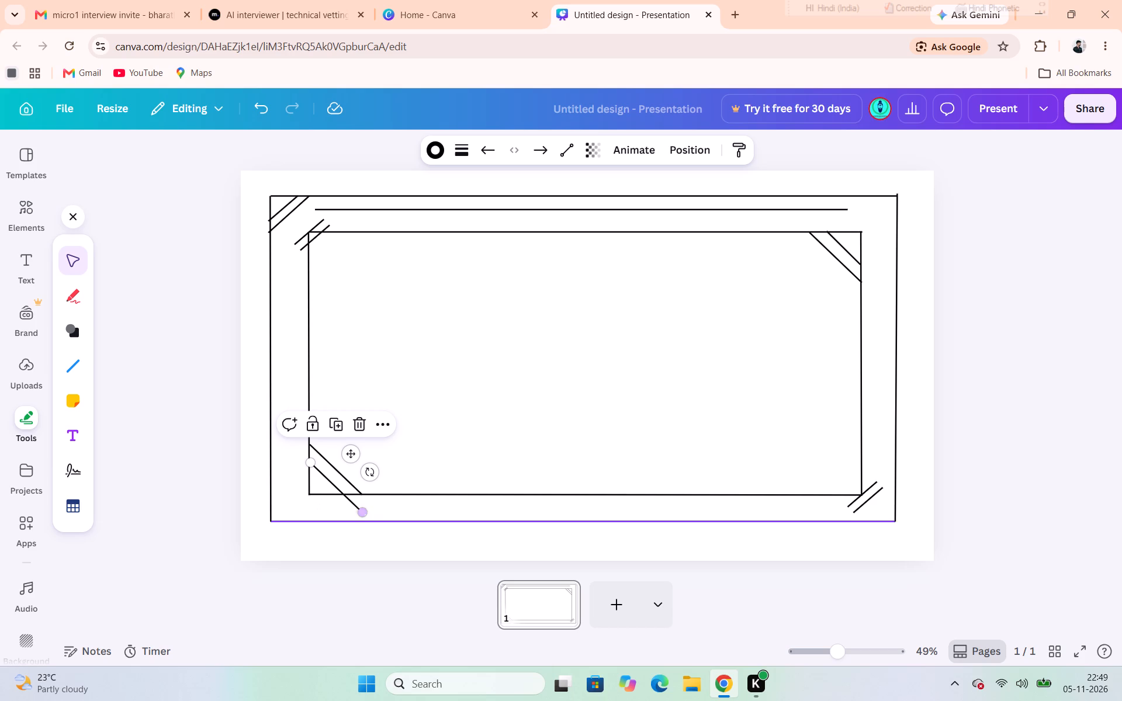
drag(361, 512, 344, 497)
click(430, 450)
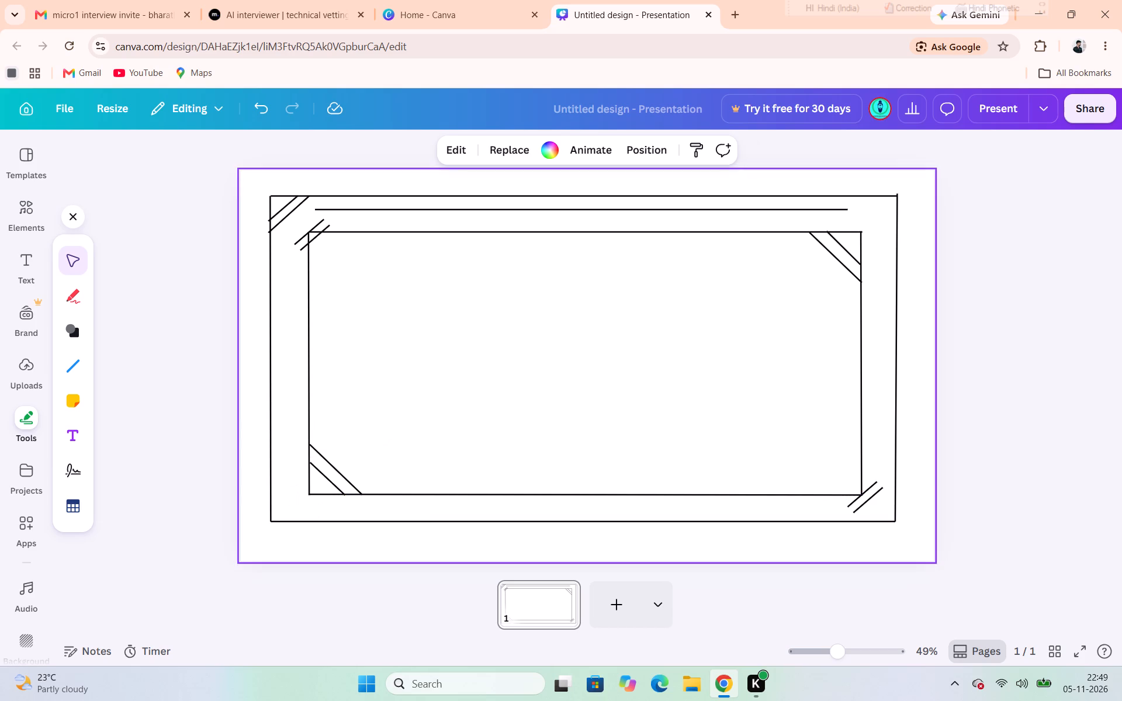
Duplicate the shorter lower-left diagonal, move the copy into the empty inner area and re-angle it to slope the opposite way.
click(320, 471)
click(325, 422)
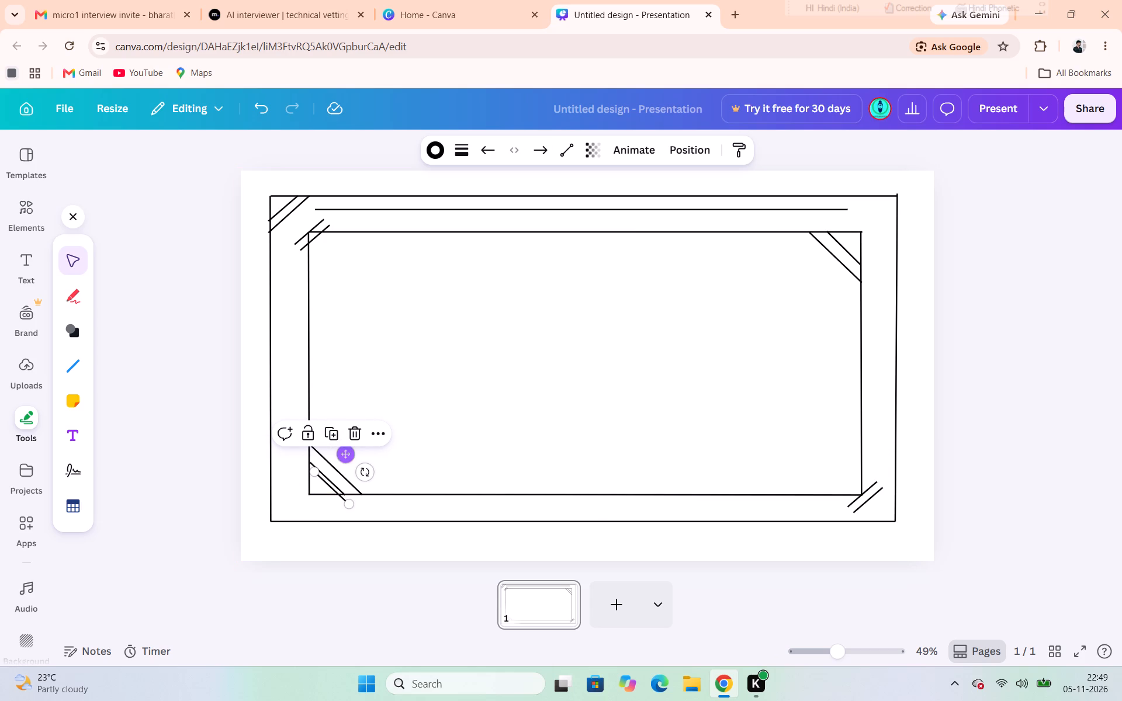
drag(348, 454, 413, 369)
drag(410, 409, 416, 391)
drag(420, 400, 421, 352)
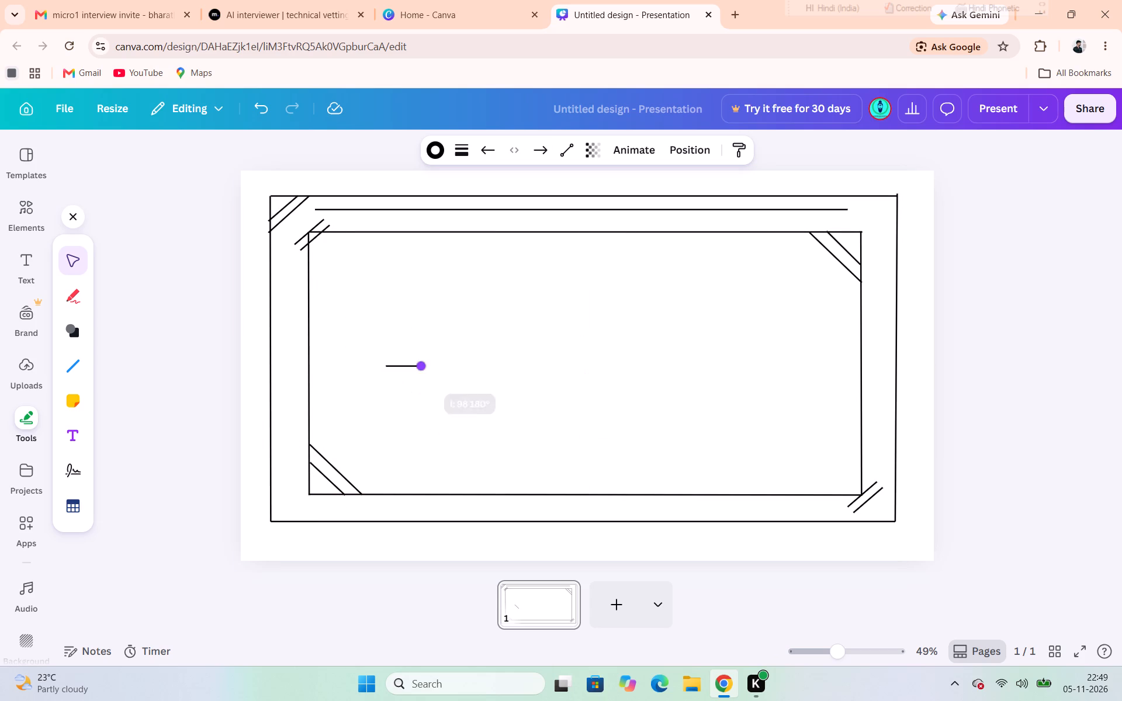
drag(421, 352, 421, 350)
Move the re-angled line into the inner frame's lower-left corner and shorten it to run from the corner to the nearer diagonal.
drag(413, 351, 382, 394)
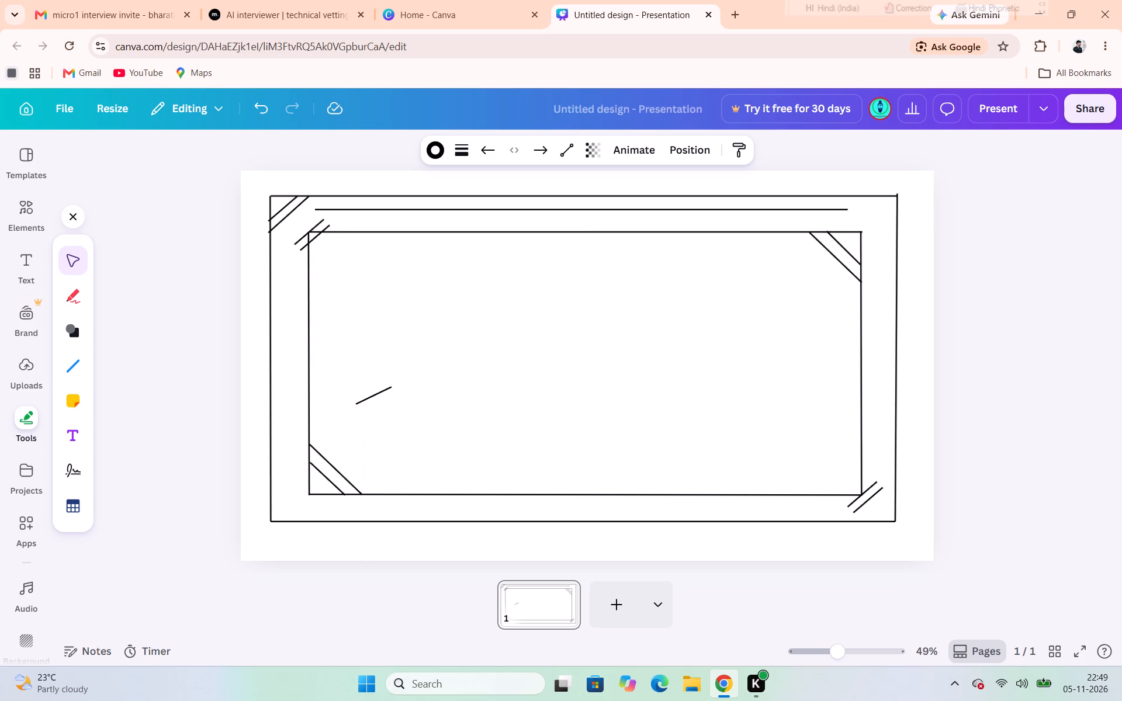
drag(382, 394, 334, 477)
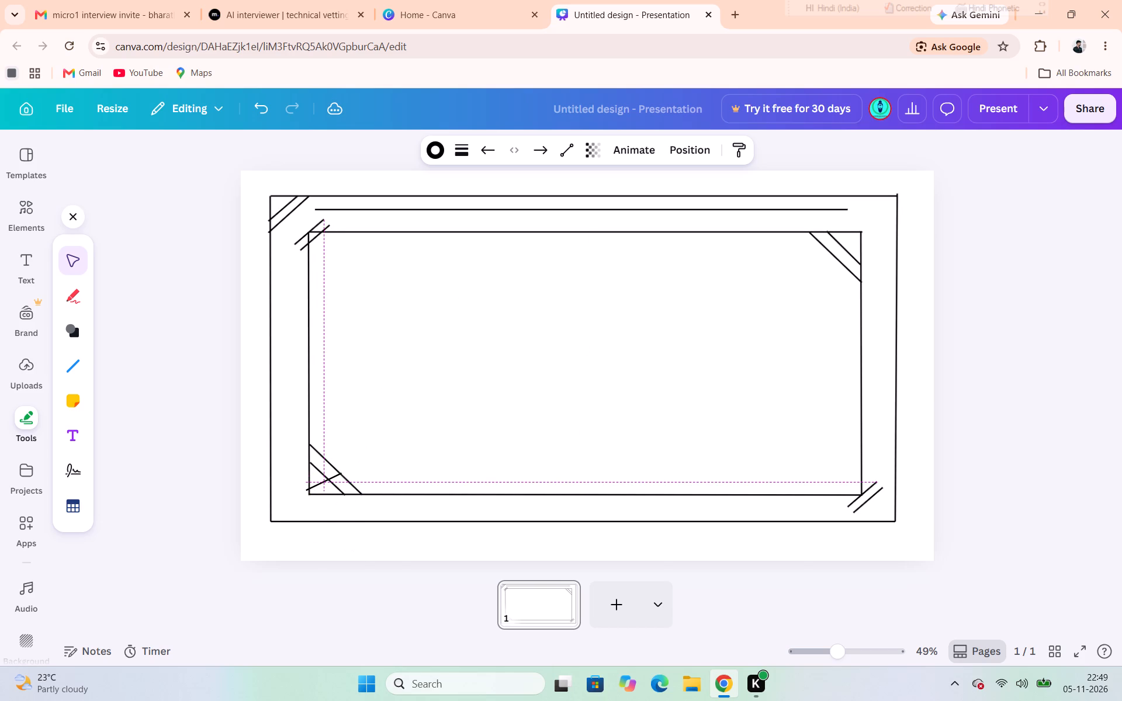
drag(334, 477, 336, 478)
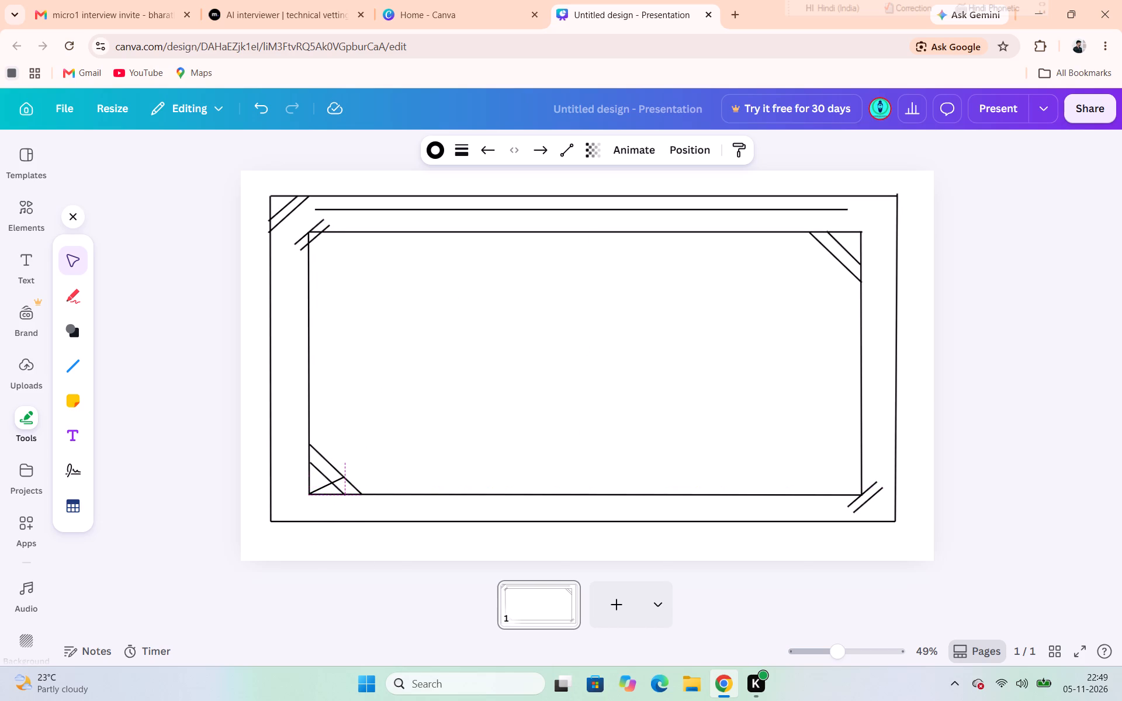
drag(336, 478, 336, 479)
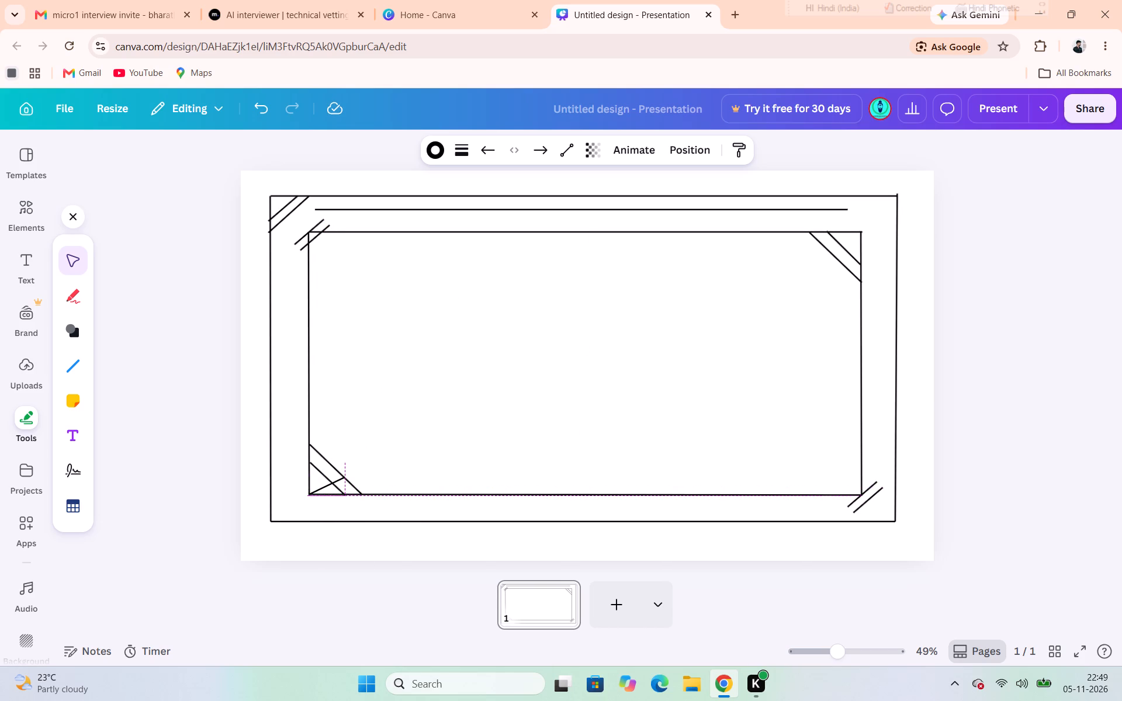
drag(336, 479, 336, 477)
click(336, 477)
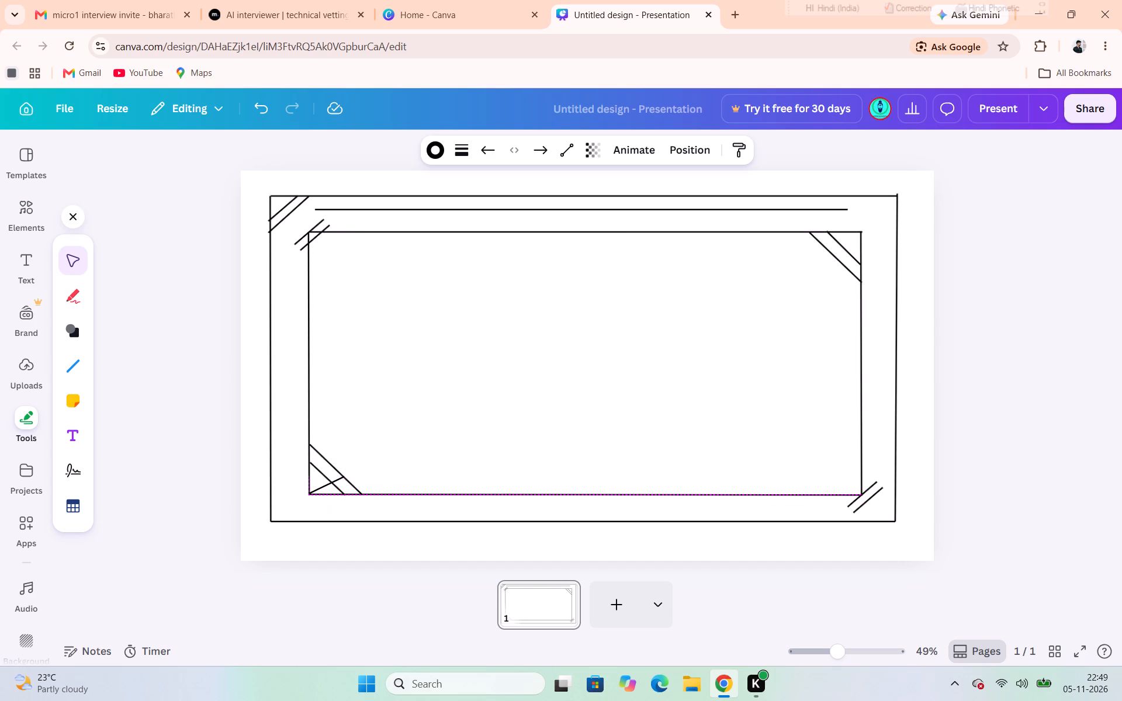
click(459, 416)
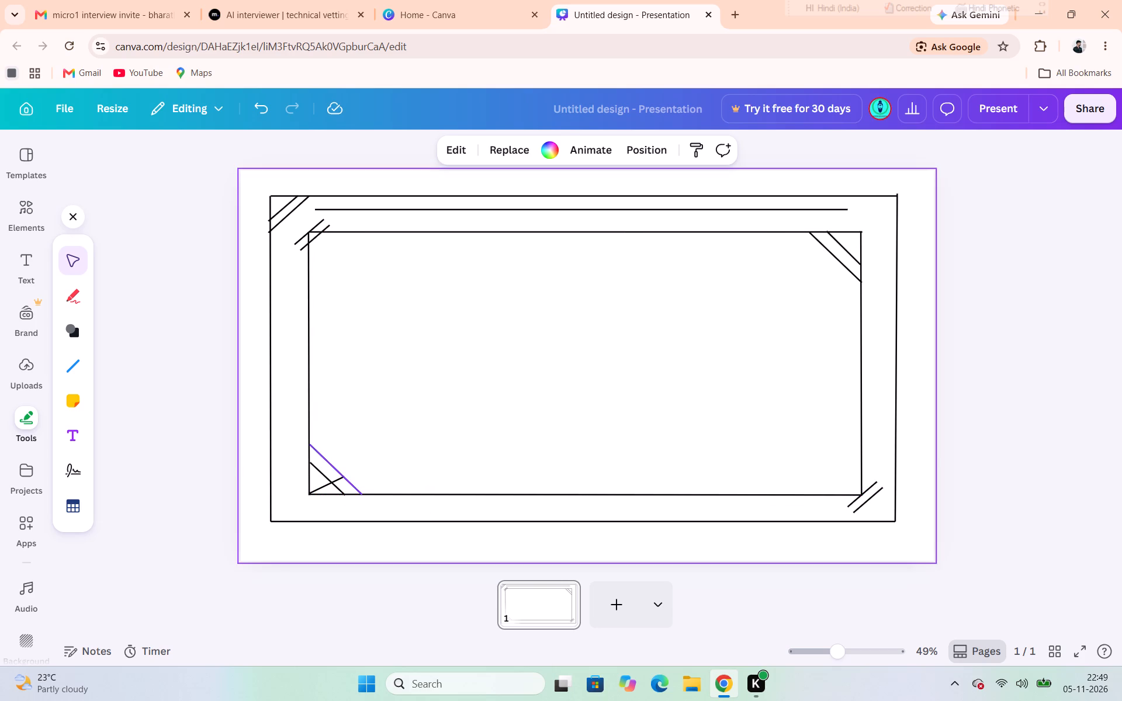
click(321, 488)
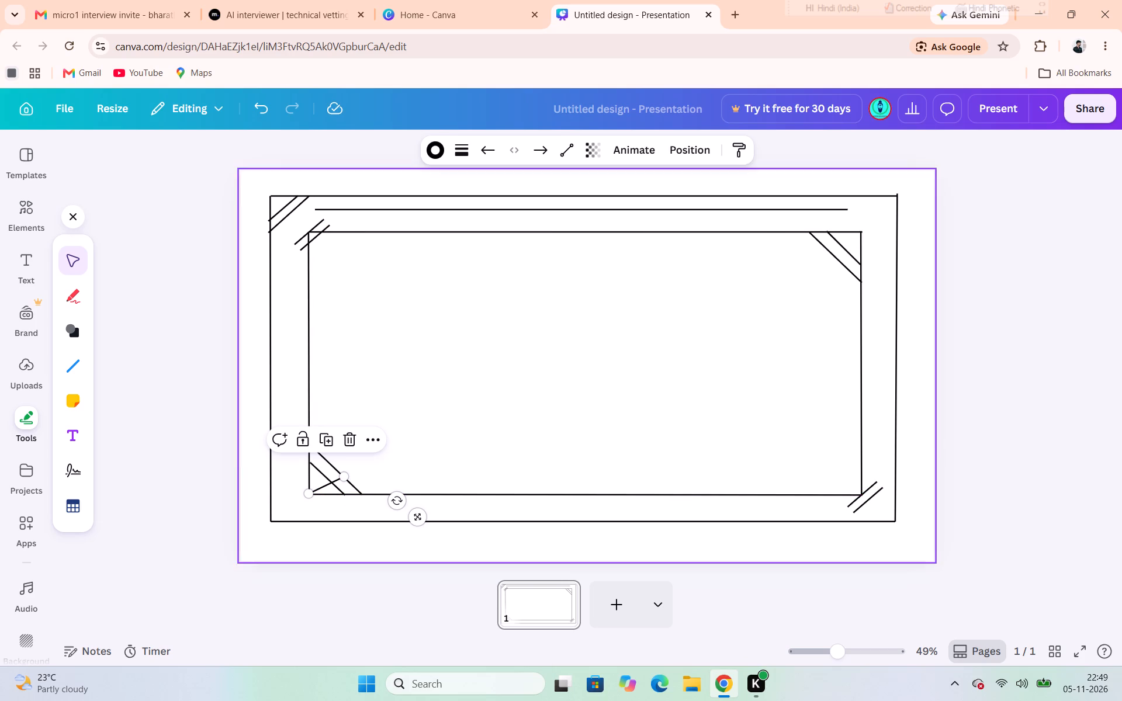
drag(343, 476, 323, 477)
click(475, 359)
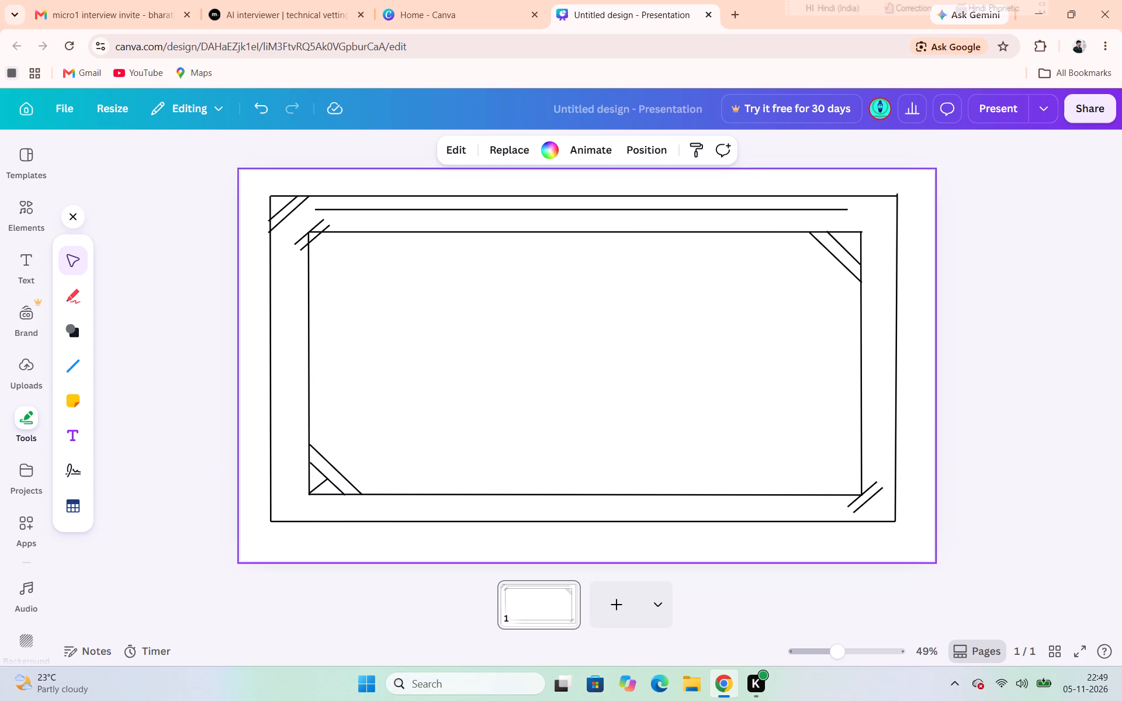
Duplicate the short lower-left corner line and place the copy from the inner frame's upper-right corner to the nearer diagonal.
click(320, 485)
click(316, 440)
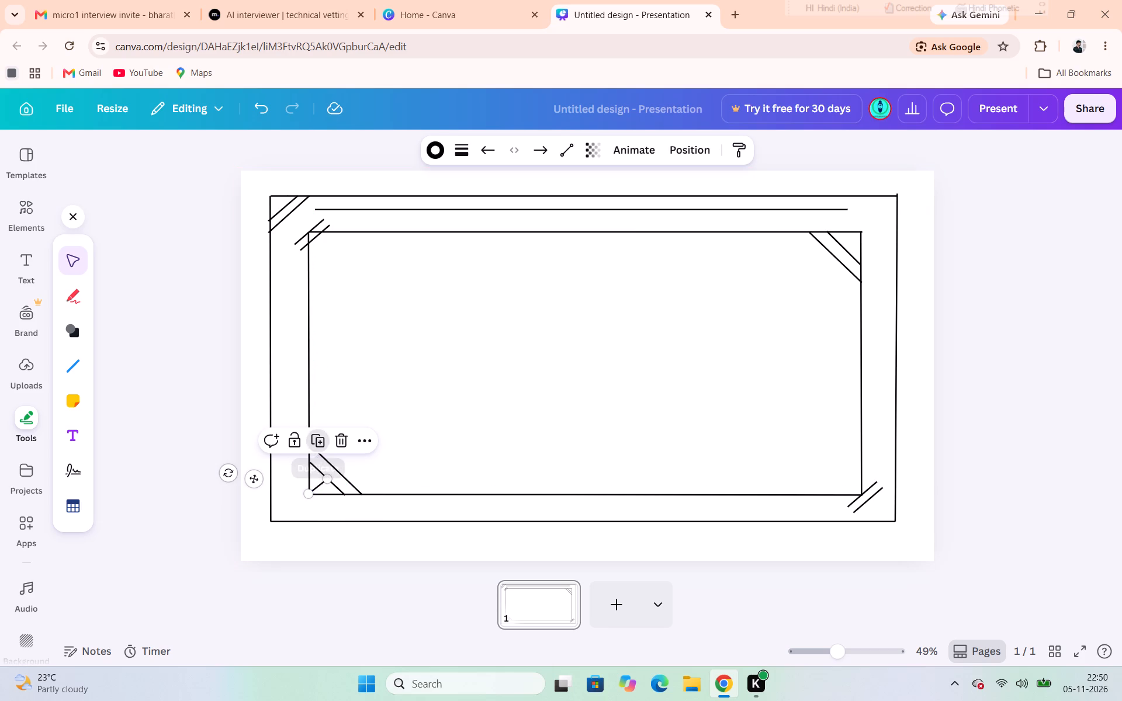
drag(324, 492, 389, 425)
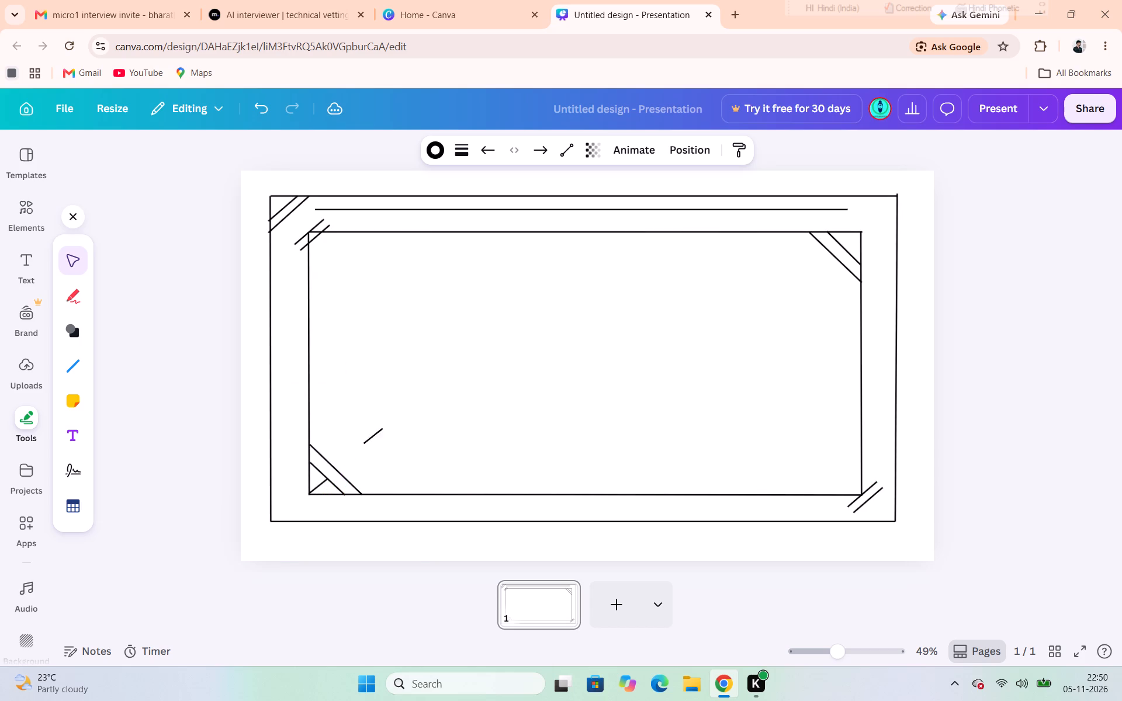
drag(389, 425, 850, 238)
drag(850, 238, 854, 241)
click(996, 262)
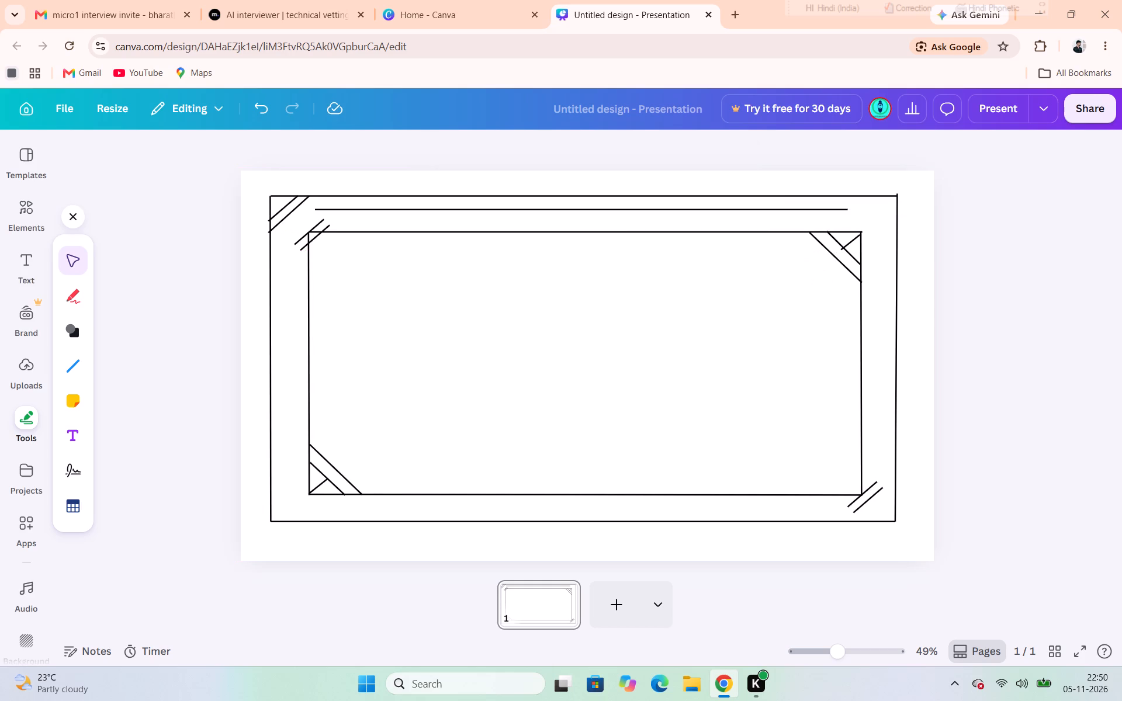
click(853, 241)
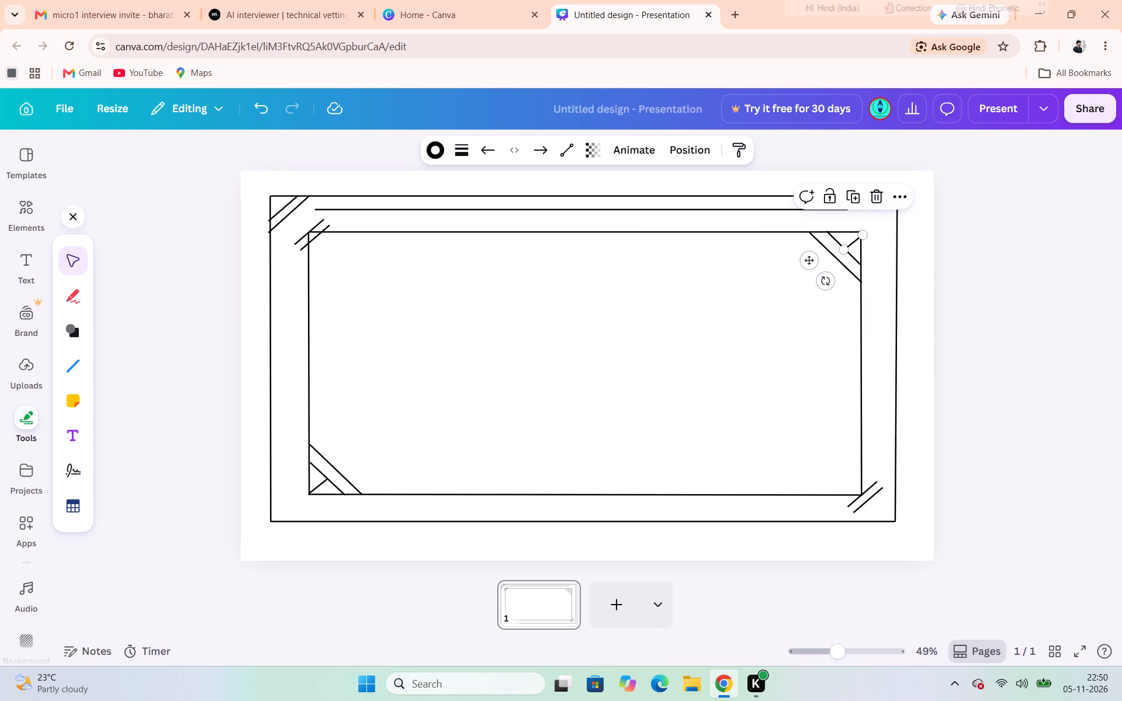
click(924, 221)
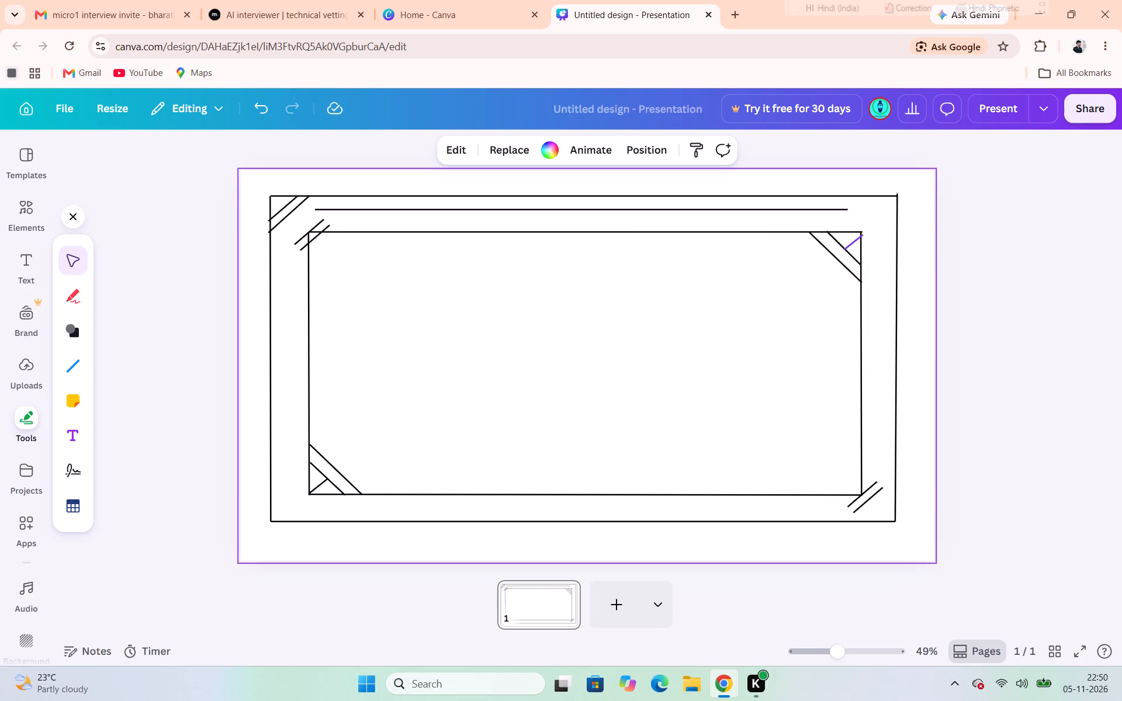
click(857, 242)
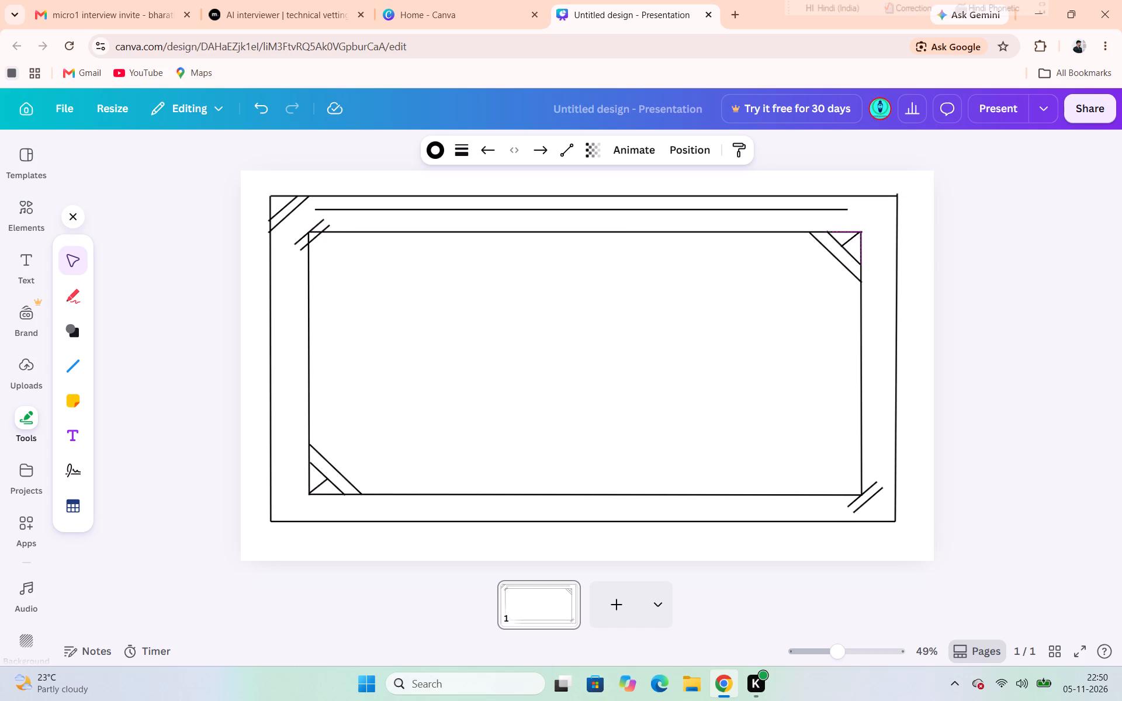
click(963, 228)
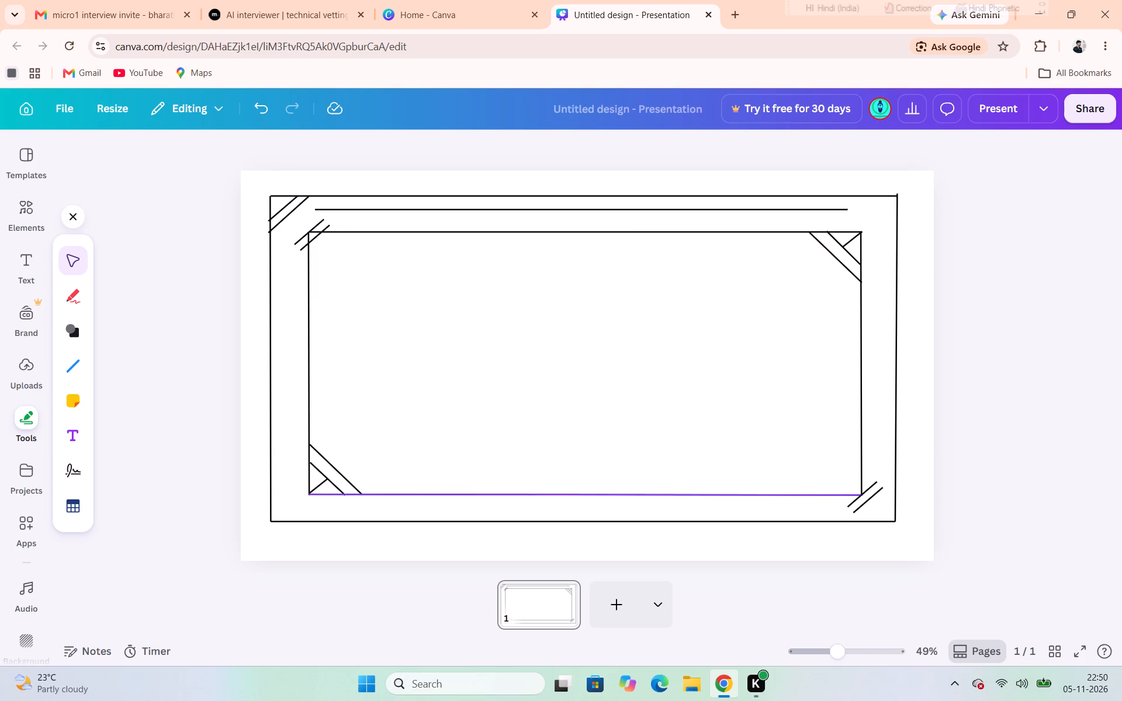
Duplicate the horizontal accent line between the frames' top lines and lay the copy almost exactly over it to thicken it.
click(572, 204)
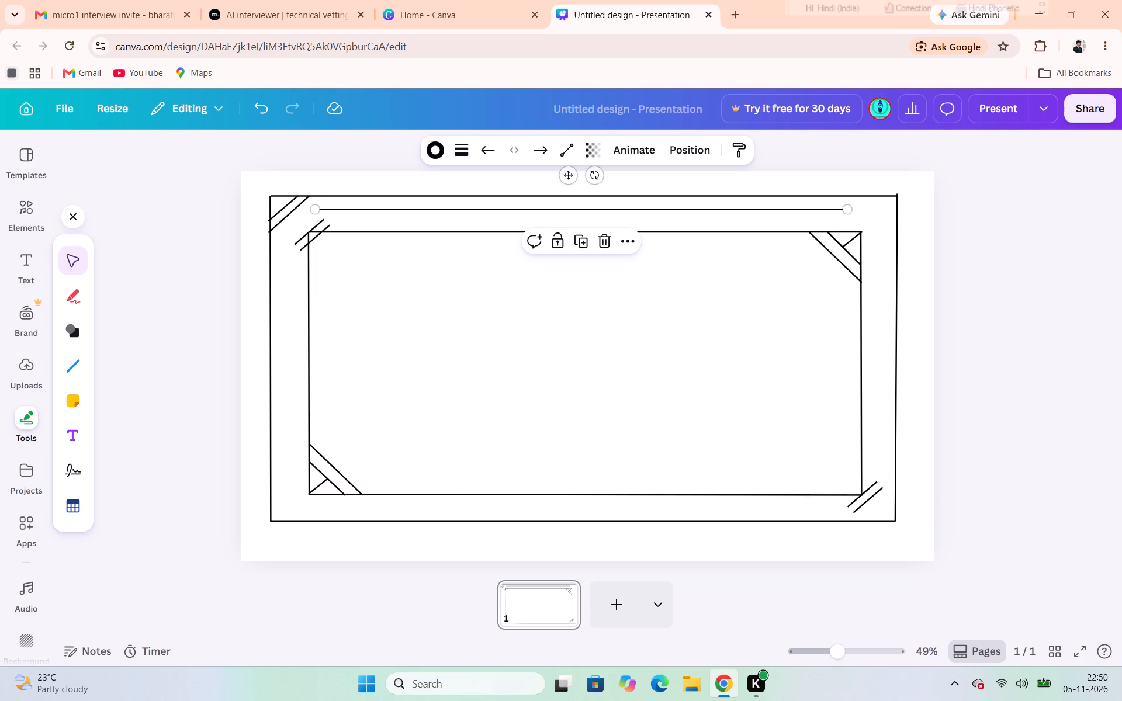
click(576, 241)
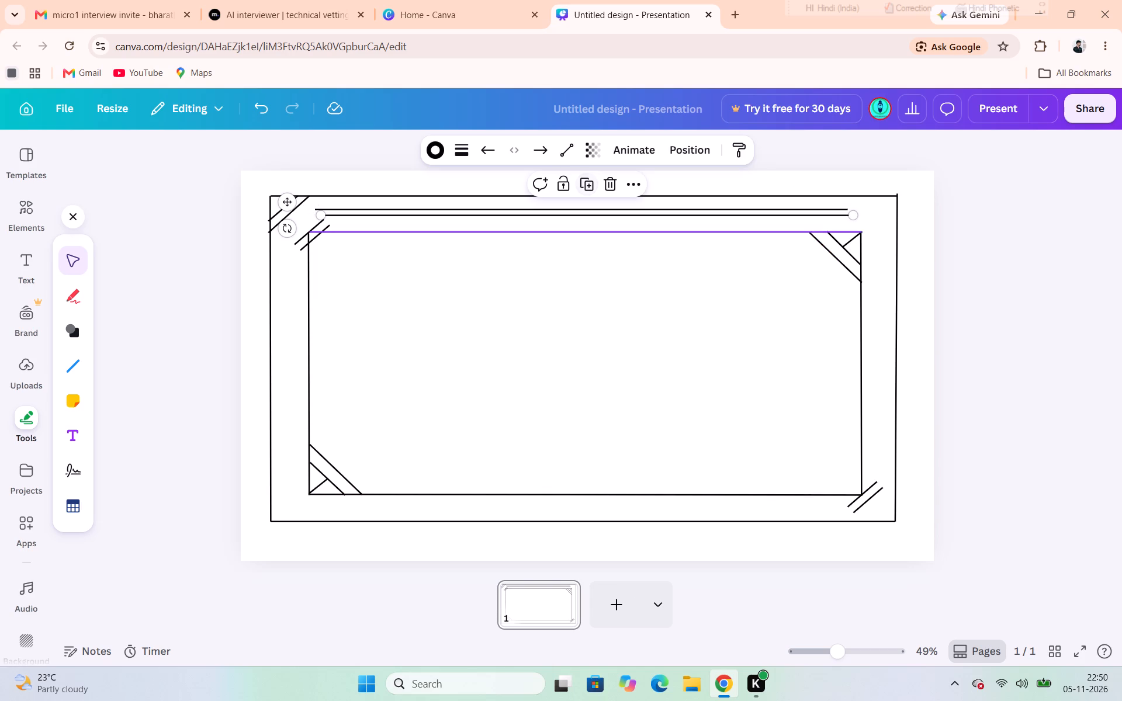
drag(564, 217, 545, 211)
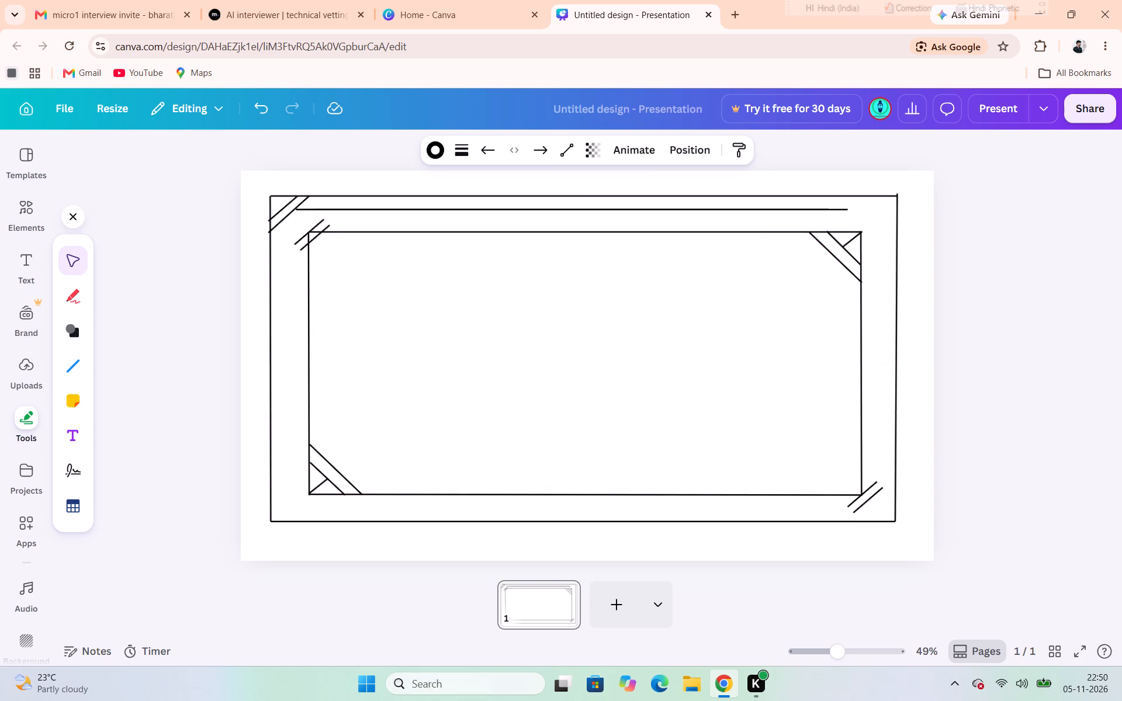
drag(545, 211, 557, 211)
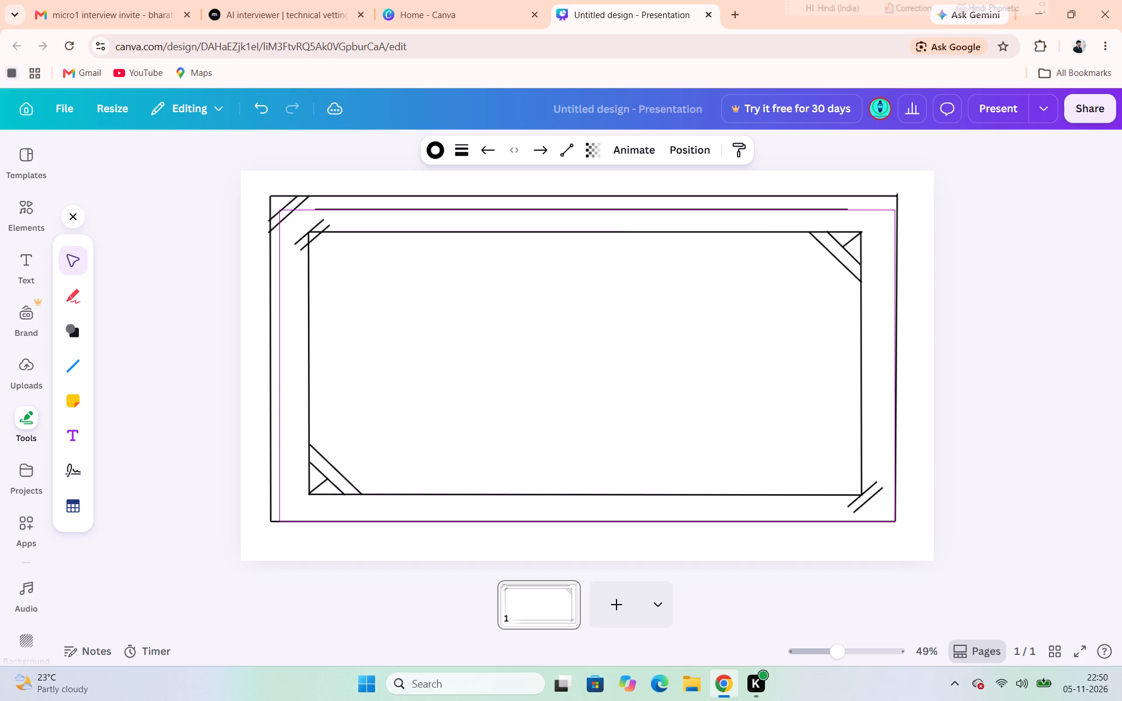
drag(557, 211, 557, 213)
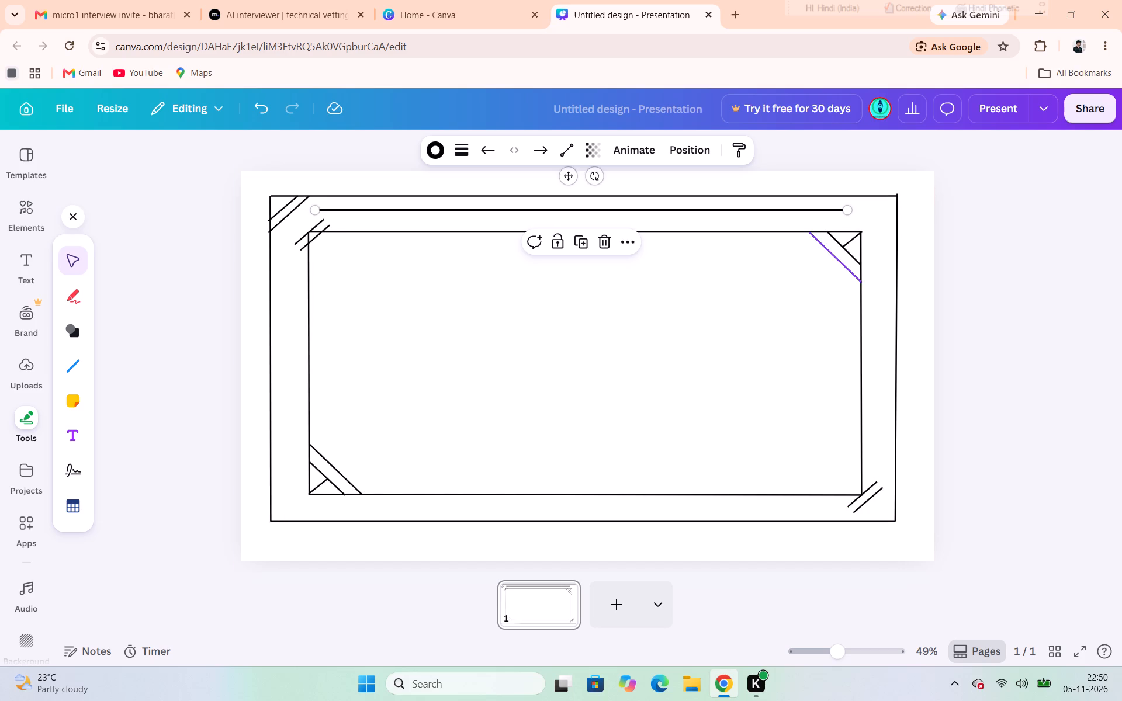
click(1059, 245)
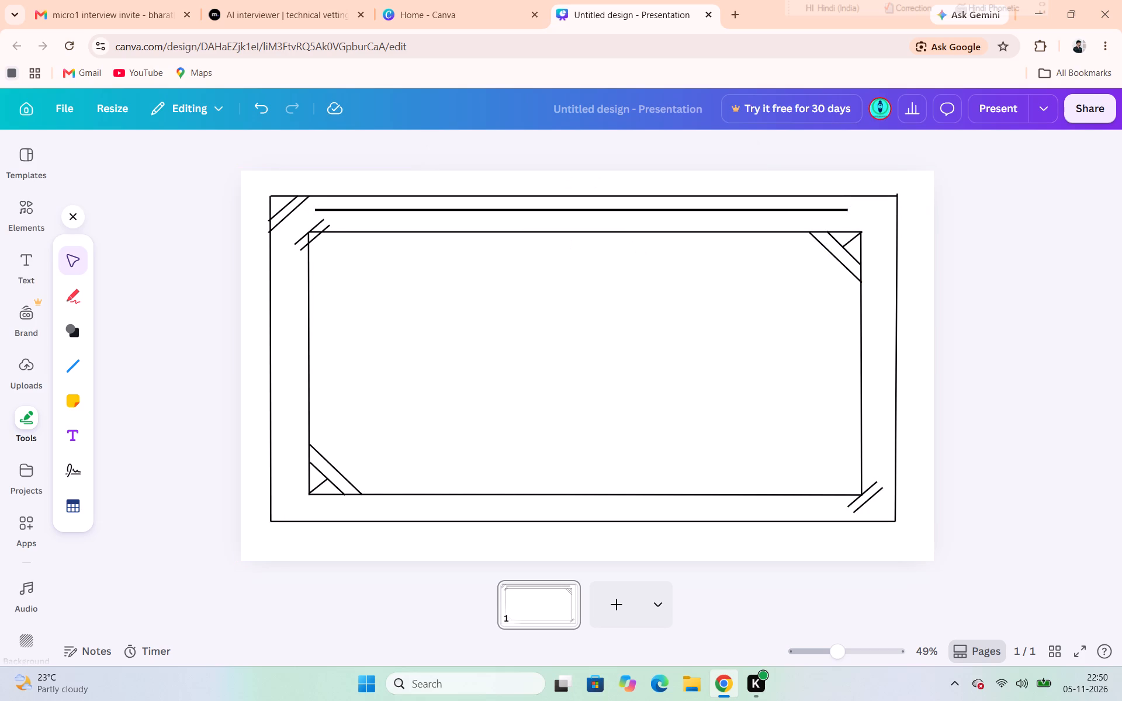
click(819, 212)
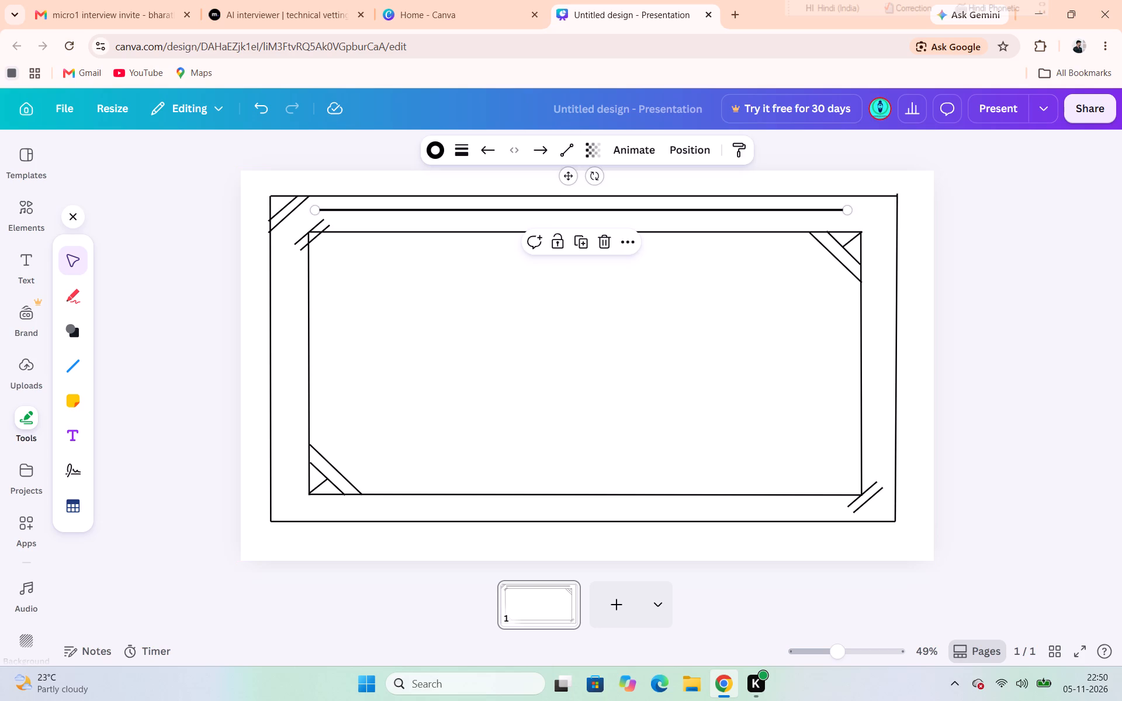
click(739, 273)
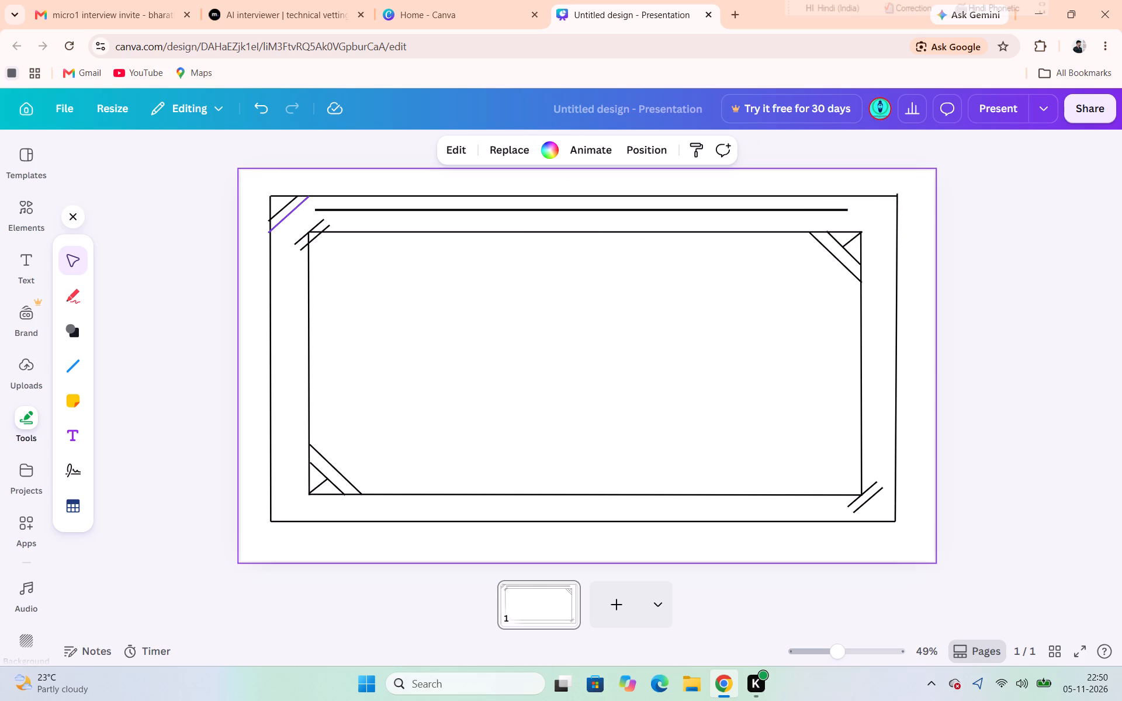
Draw a curved-type line across the inner frame, from the upper end of the longer lower-left diagonal to the right line.
click(74, 363)
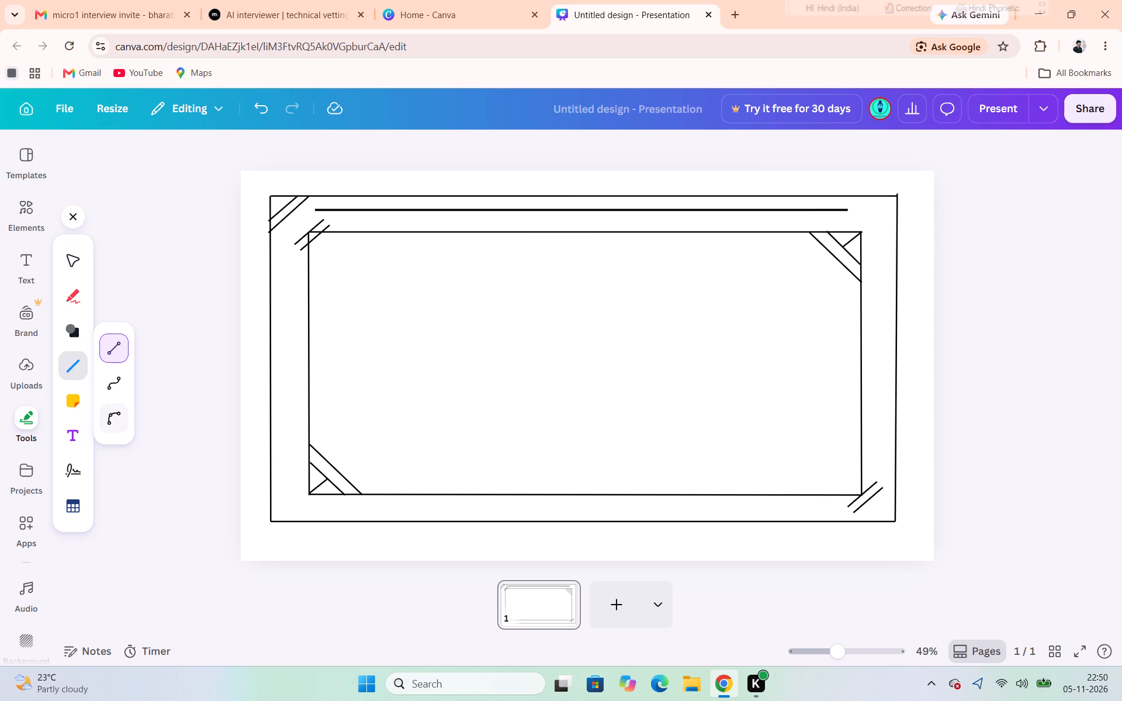
click(119, 418)
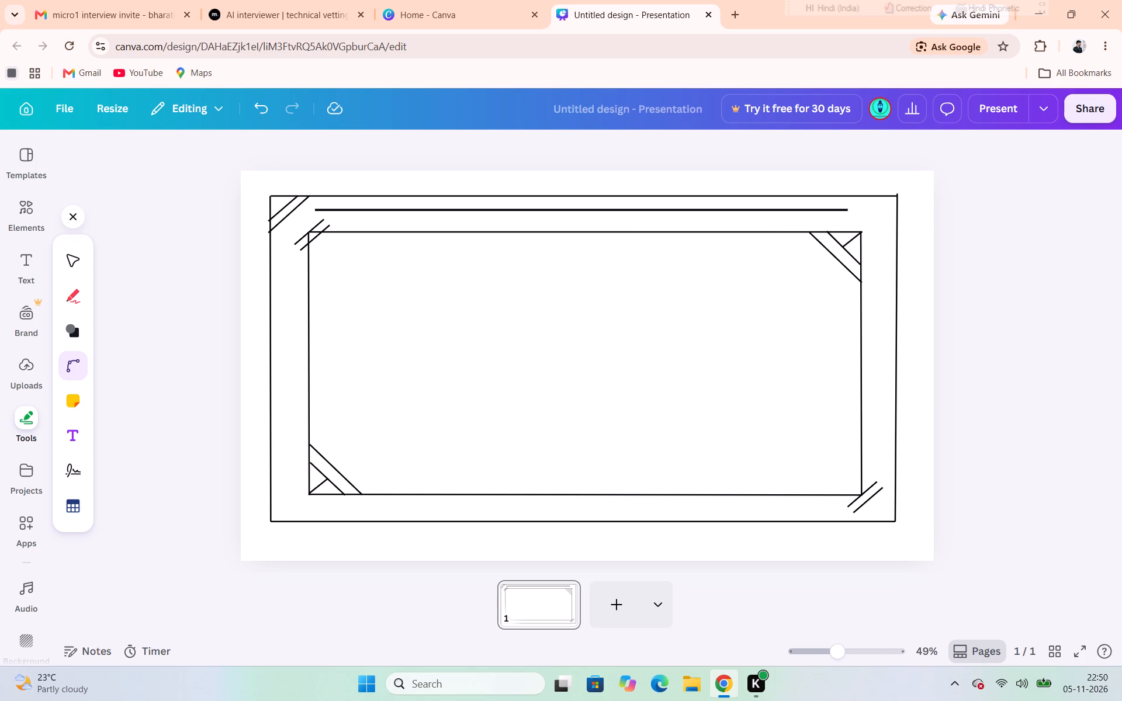
drag(309, 443, 852, 456)
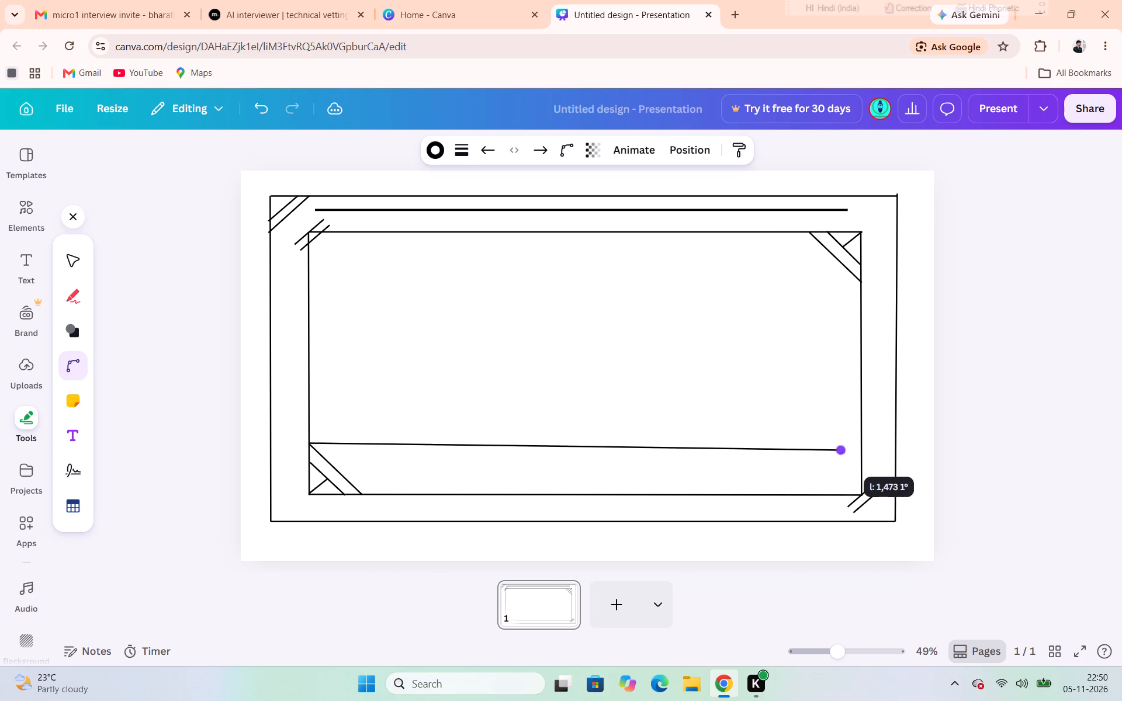
drag(852, 456, 853, 447)
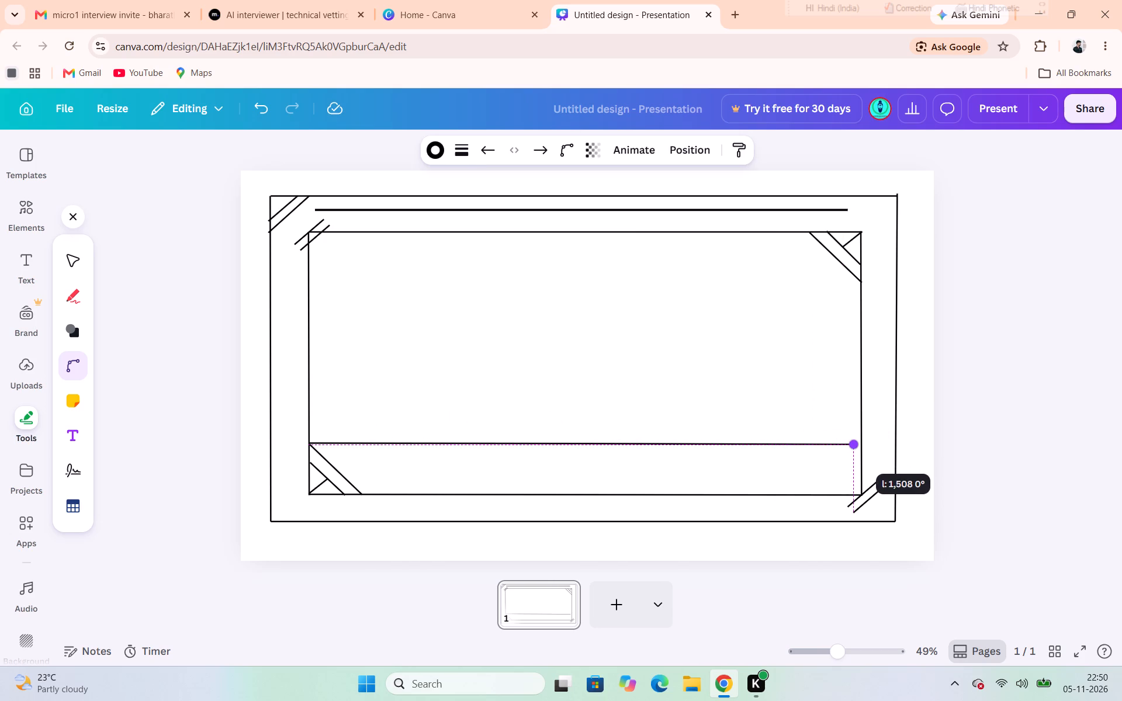
drag(853, 447, 884, 450)
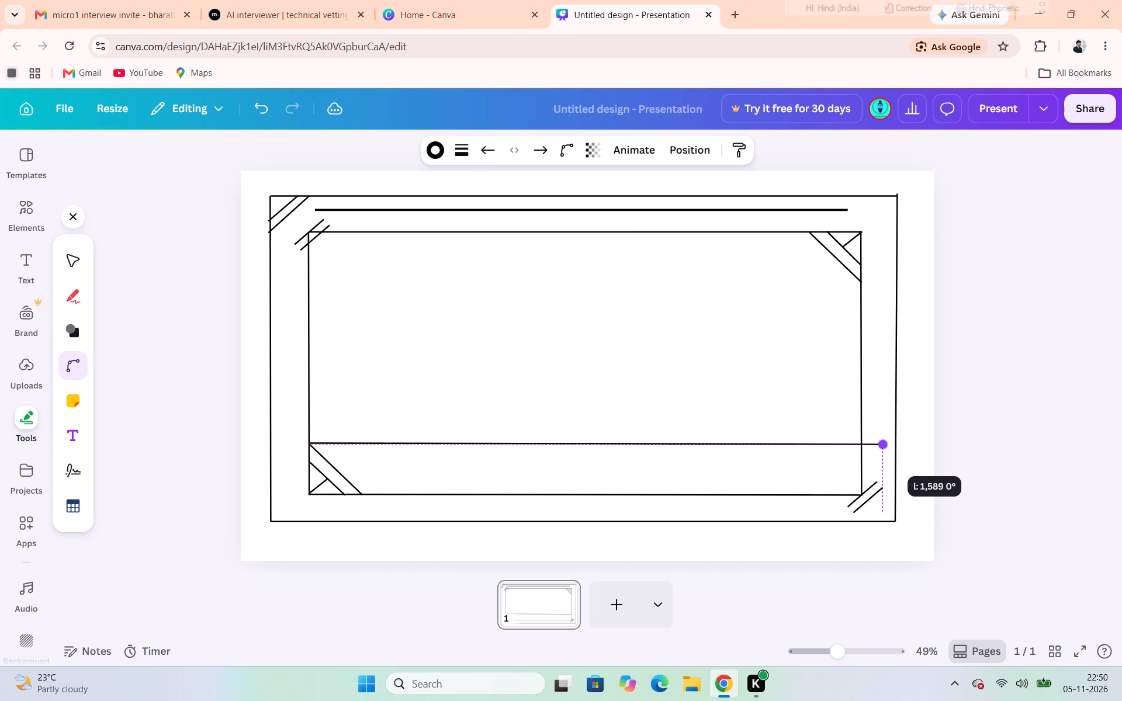
drag(884, 450, 864, 449)
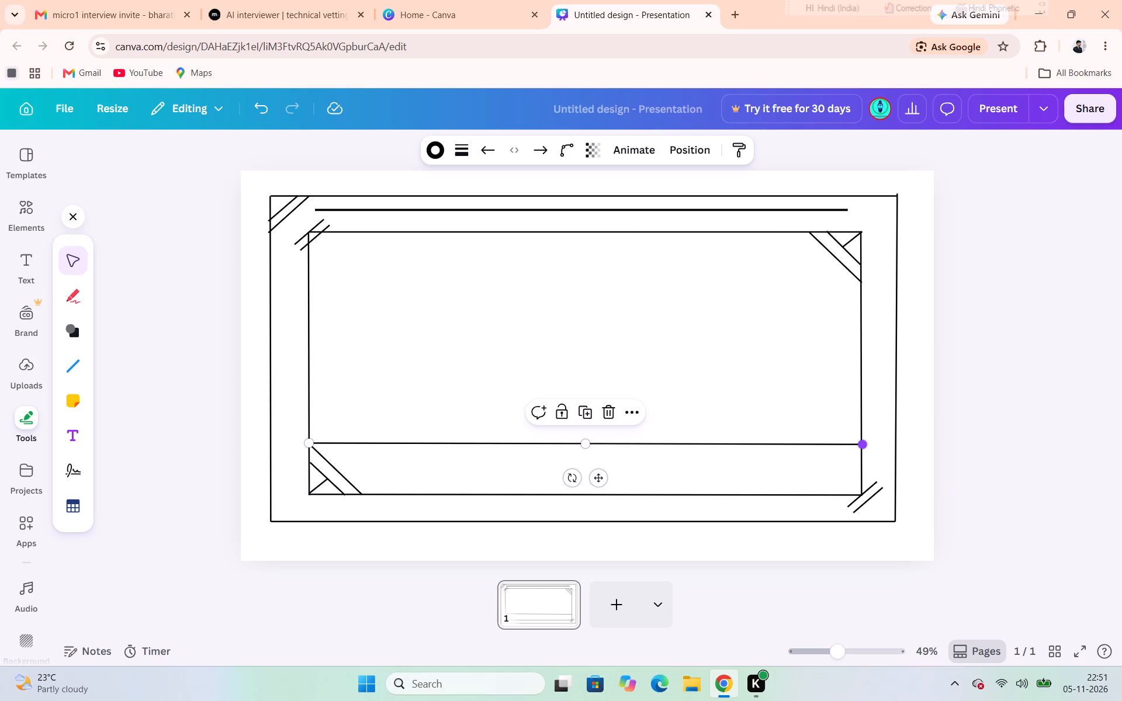
click(801, 408)
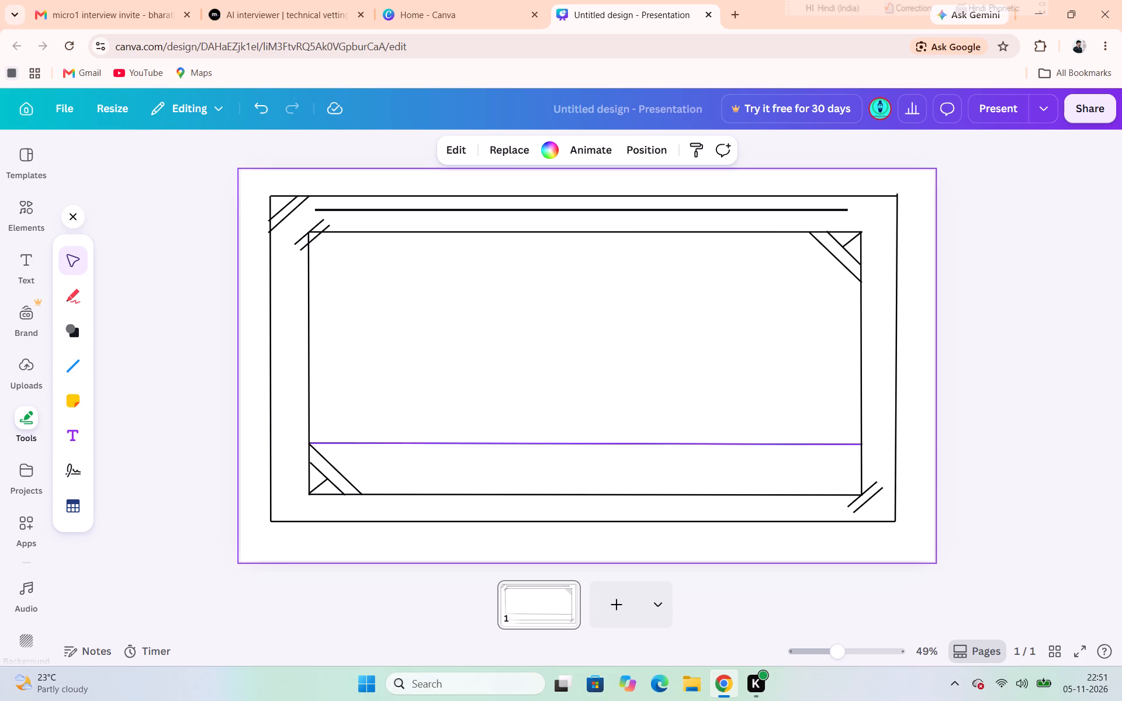
Bend the new curved line downward at its middle until it touches the inner frame's bottom line.
click(568, 442)
drag(582, 445, 587, 483)
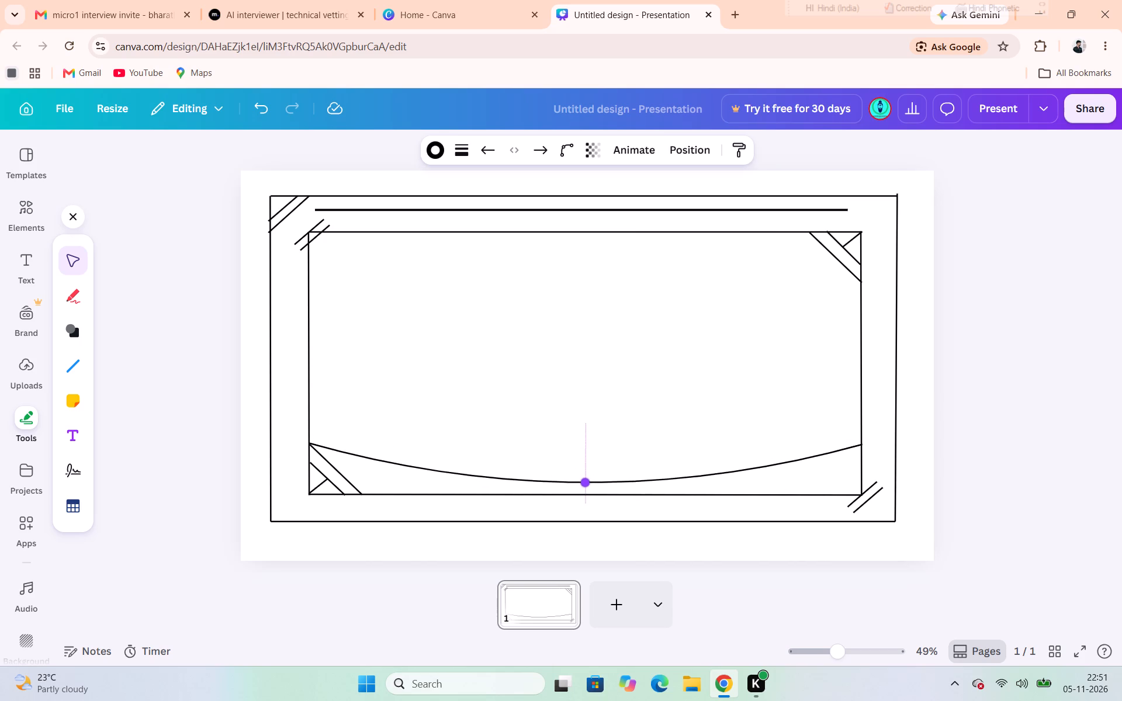
drag(587, 483, 572, 491)
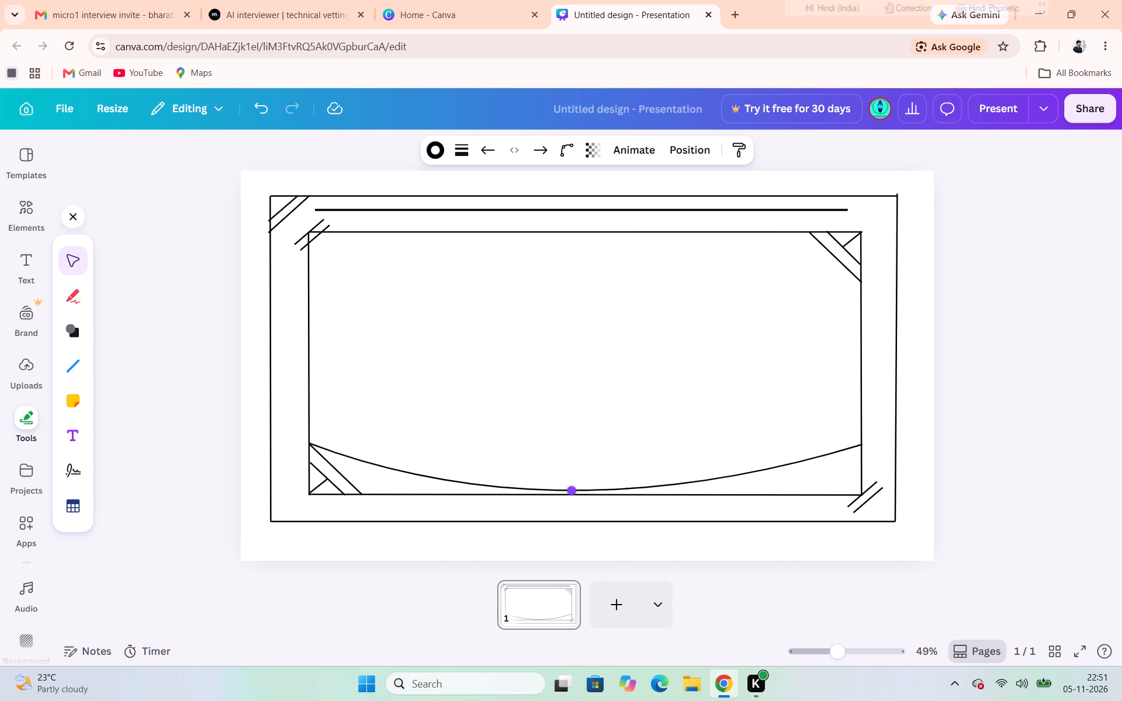
drag(572, 491, 586, 489)
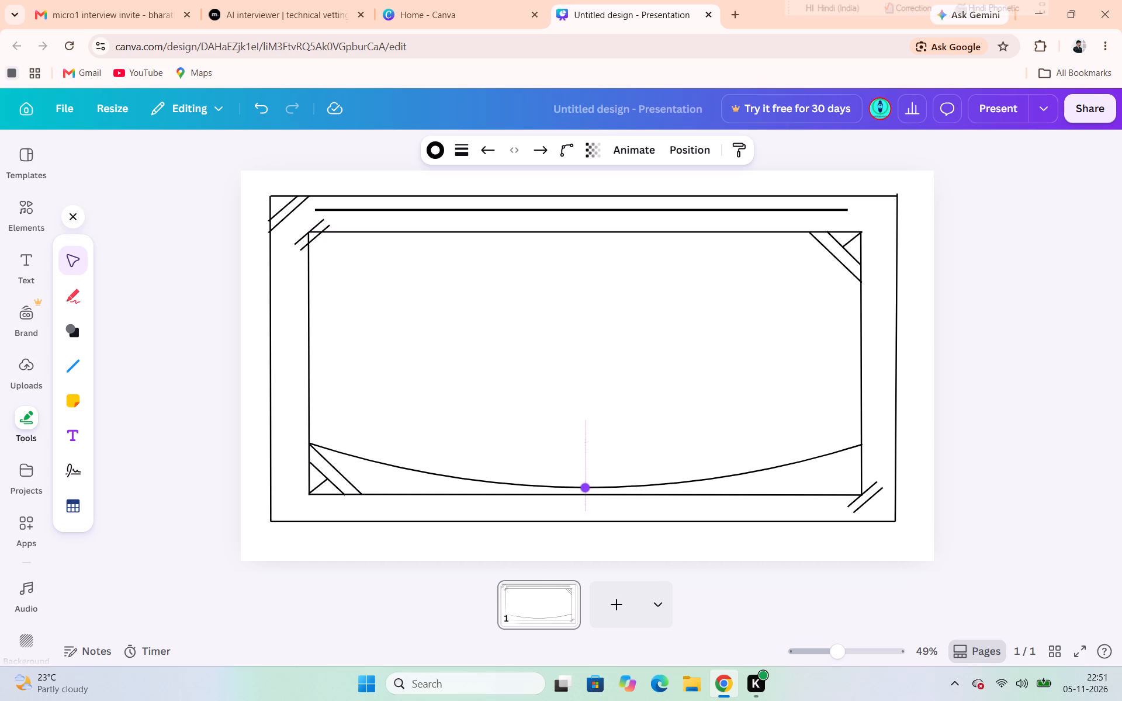
drag(586, 489, 586, 494)
click(734, 424)
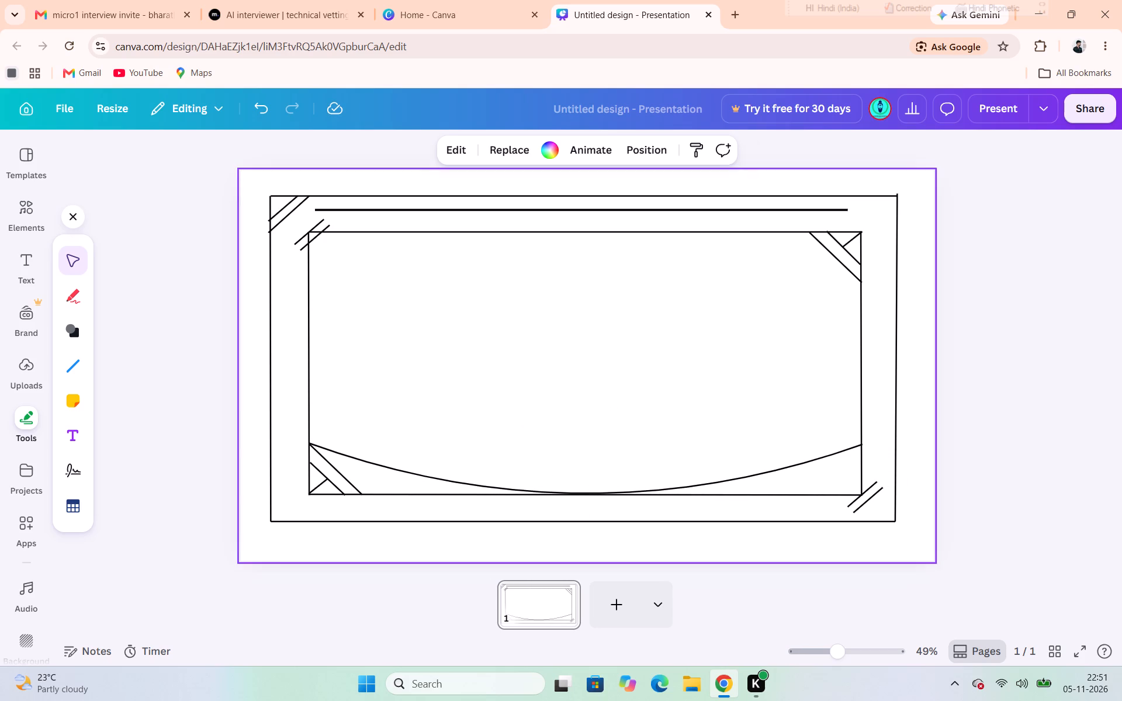
Duplicate the bottom curve and place the copy just below it, spanning the inner frame from the left line to the right line.
click(563, 491)
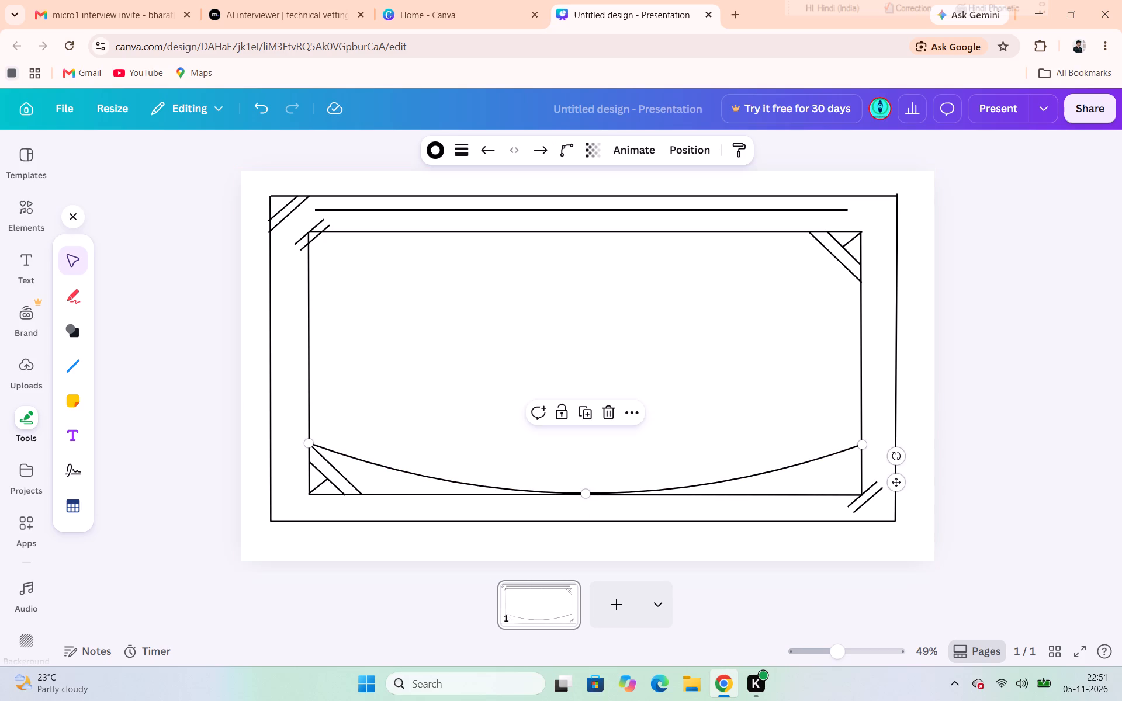
click(580, 413)
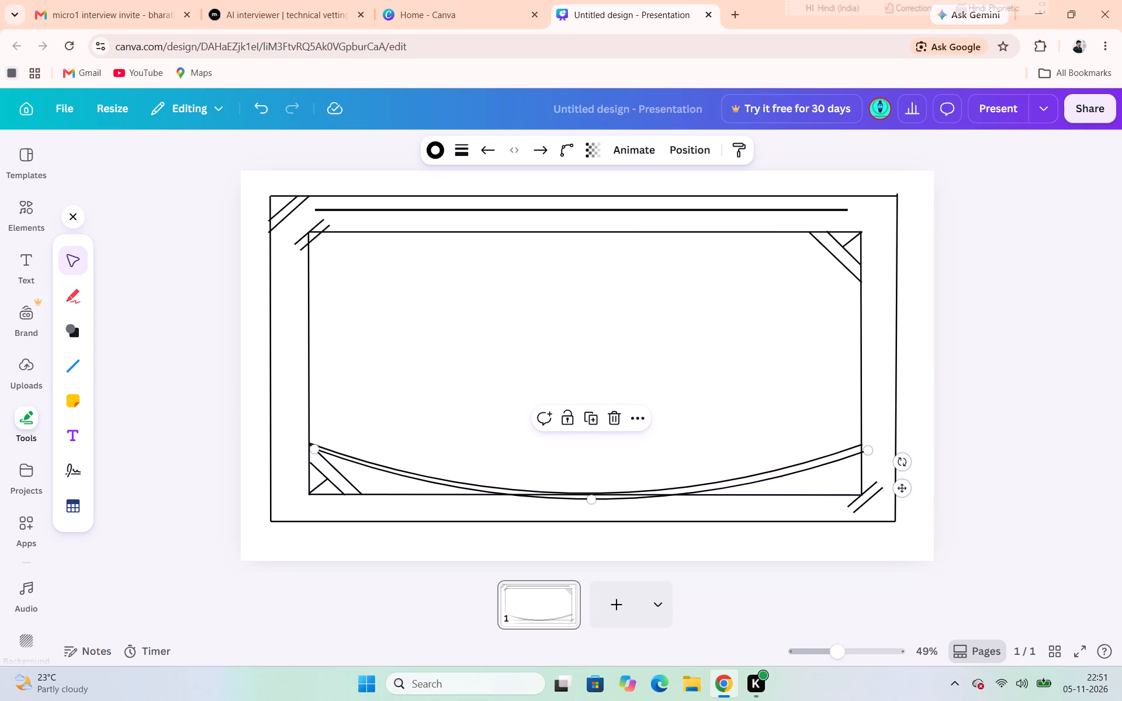
drag(775, 481, 759, 536)
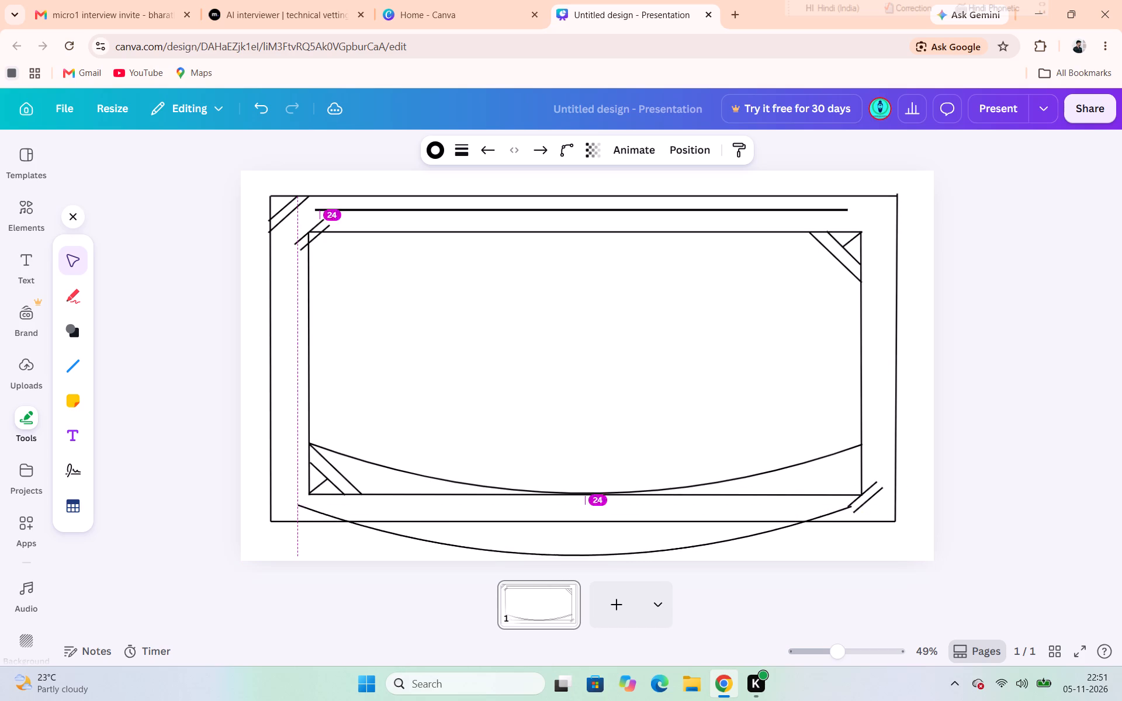
drag(759, 536, 784, 497)
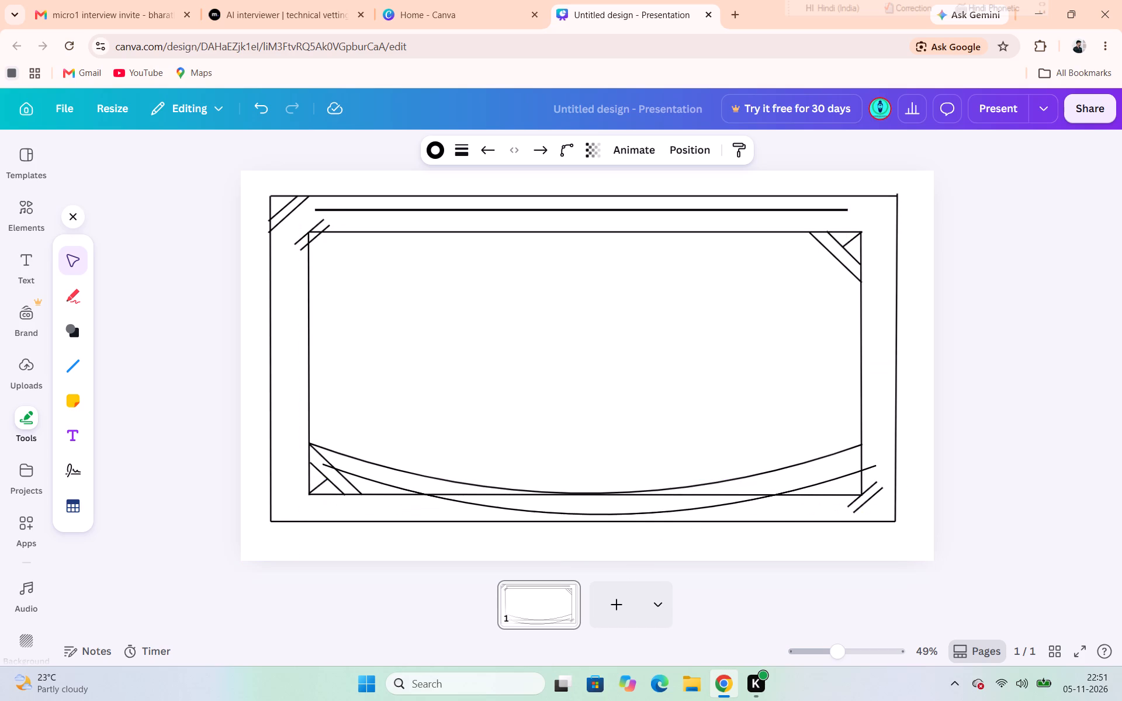
drag(784, 497, 771, 498)
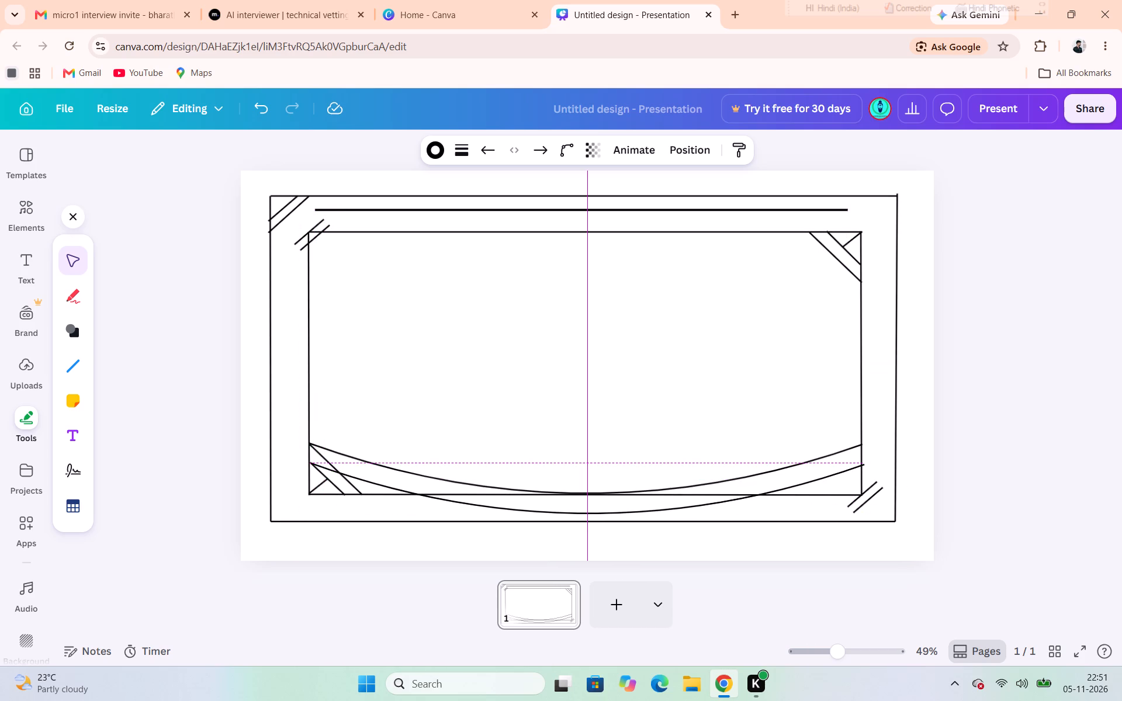
drag(771, 498, 768, 497)
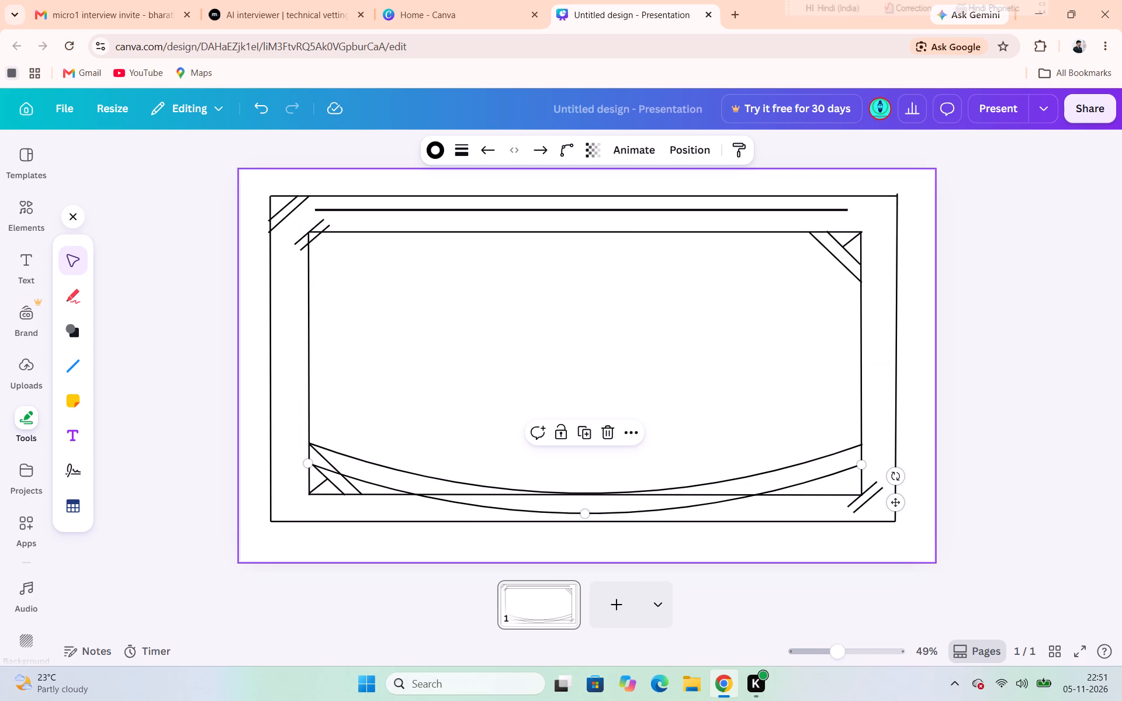
click(1119, 442)
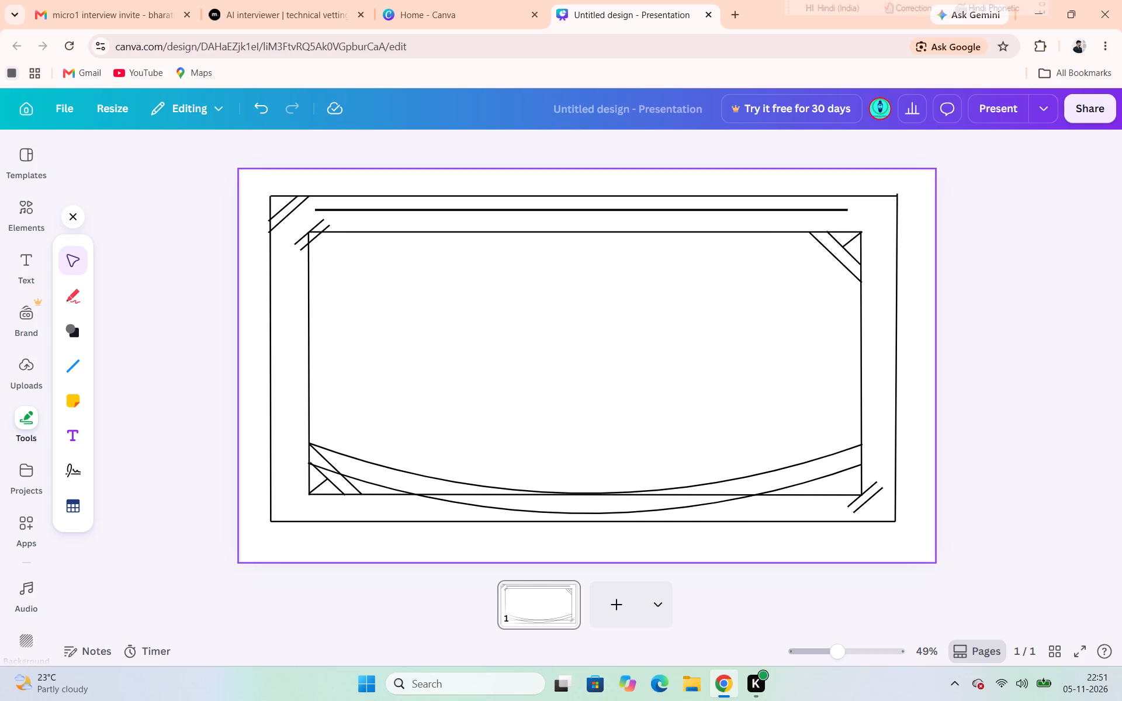
Duplicate the upper of the two bottom curves and move the copy up so its ends meet the inner frame's top corners.
double_click(495, 491)
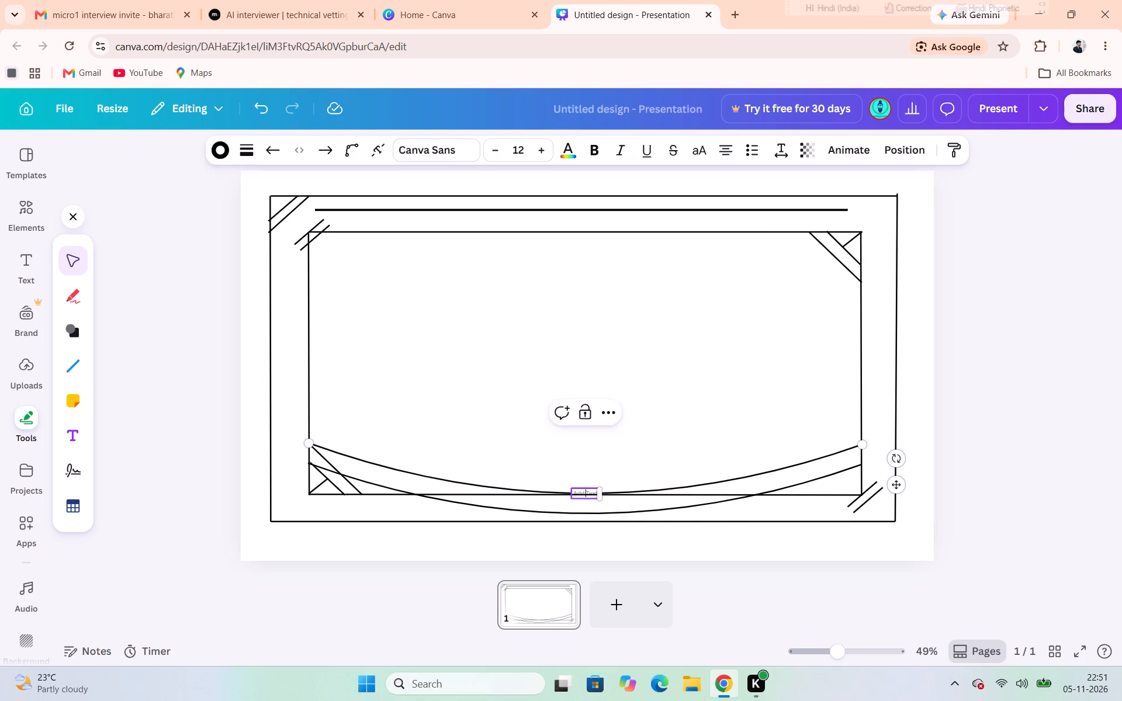
click(488, 487)
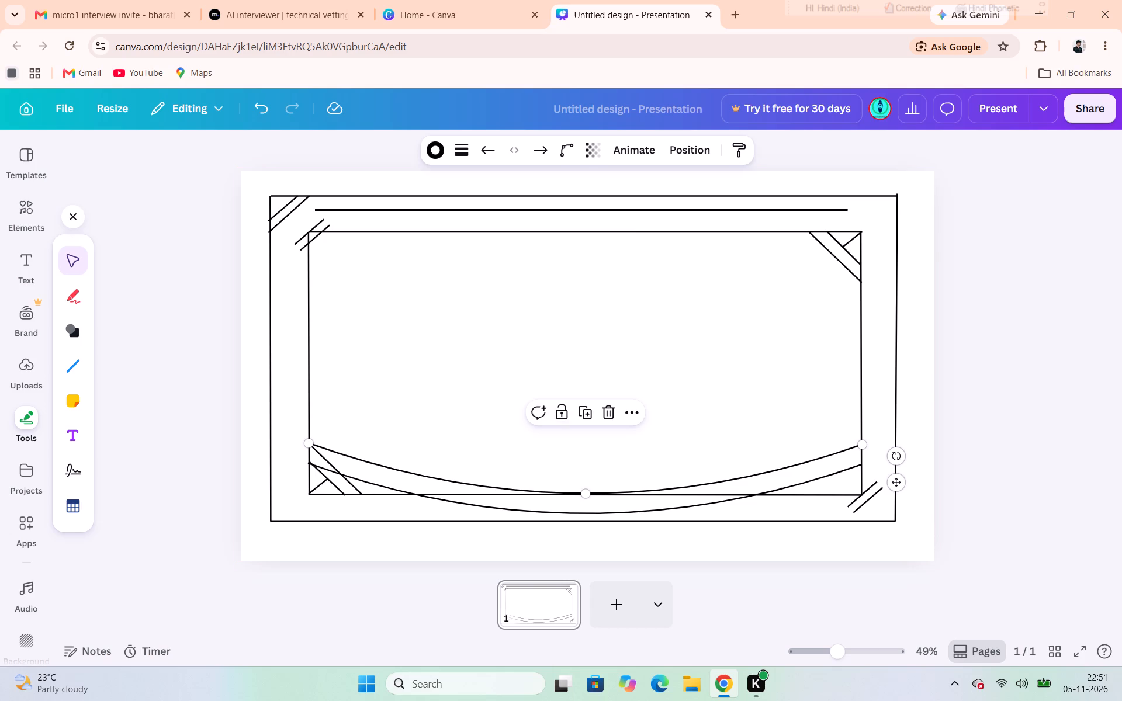
click(579, 411)
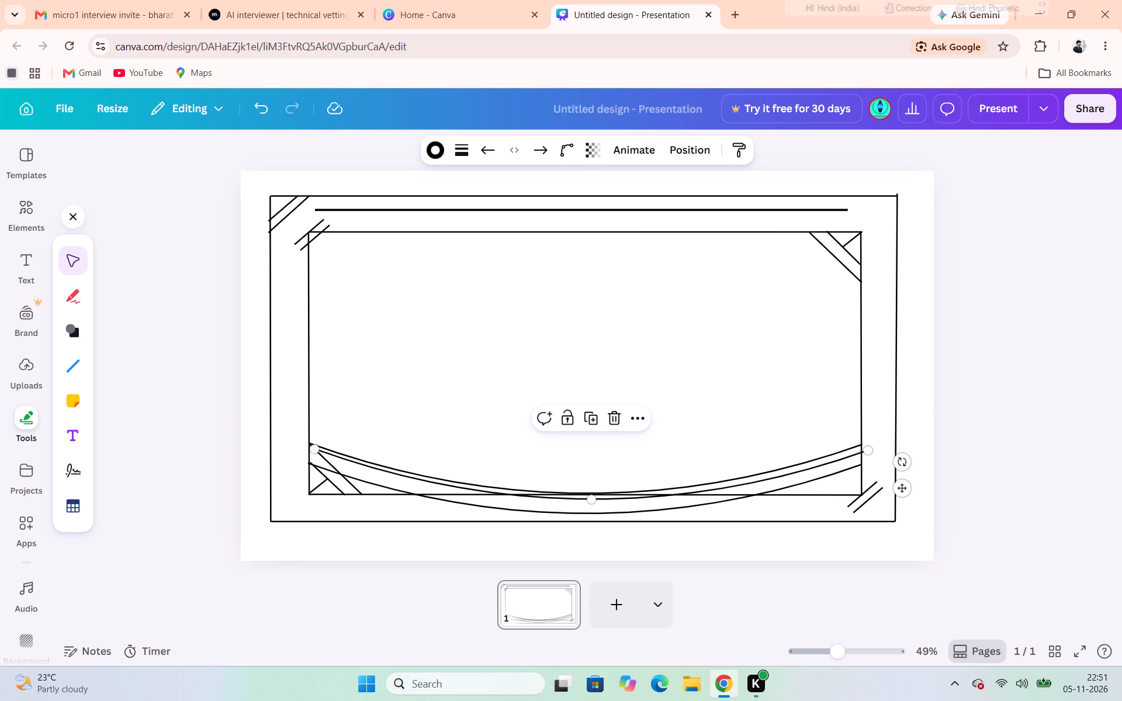
click(387, 465)
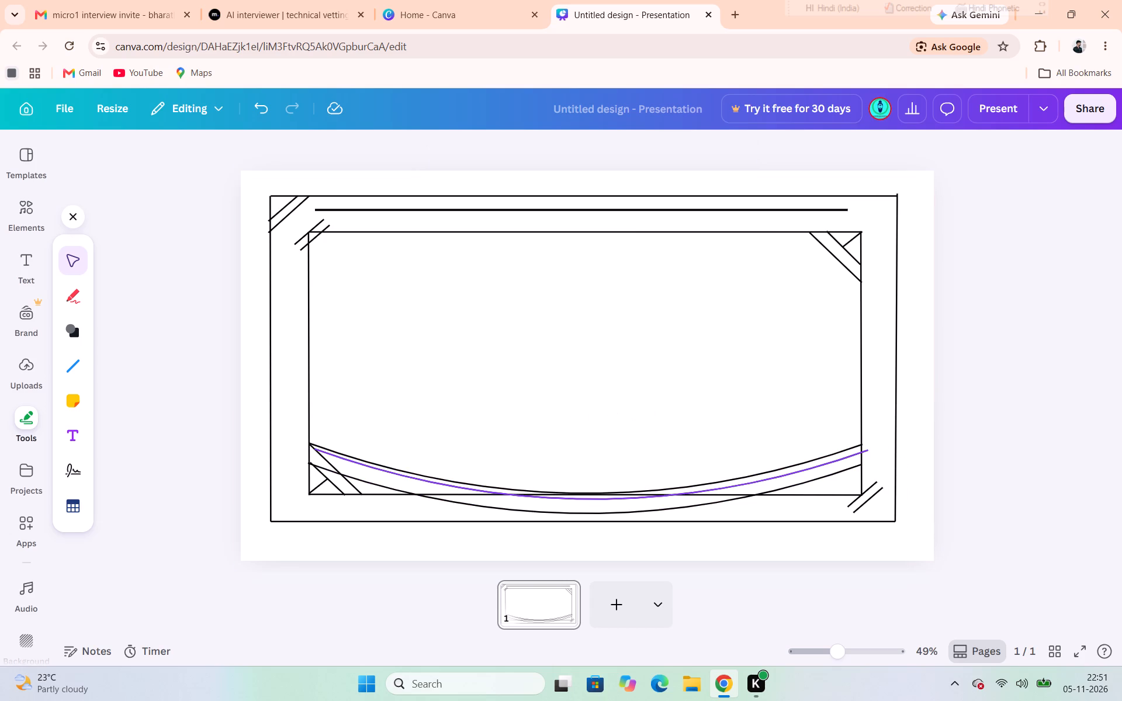
drag(382, 473, 434, 379)
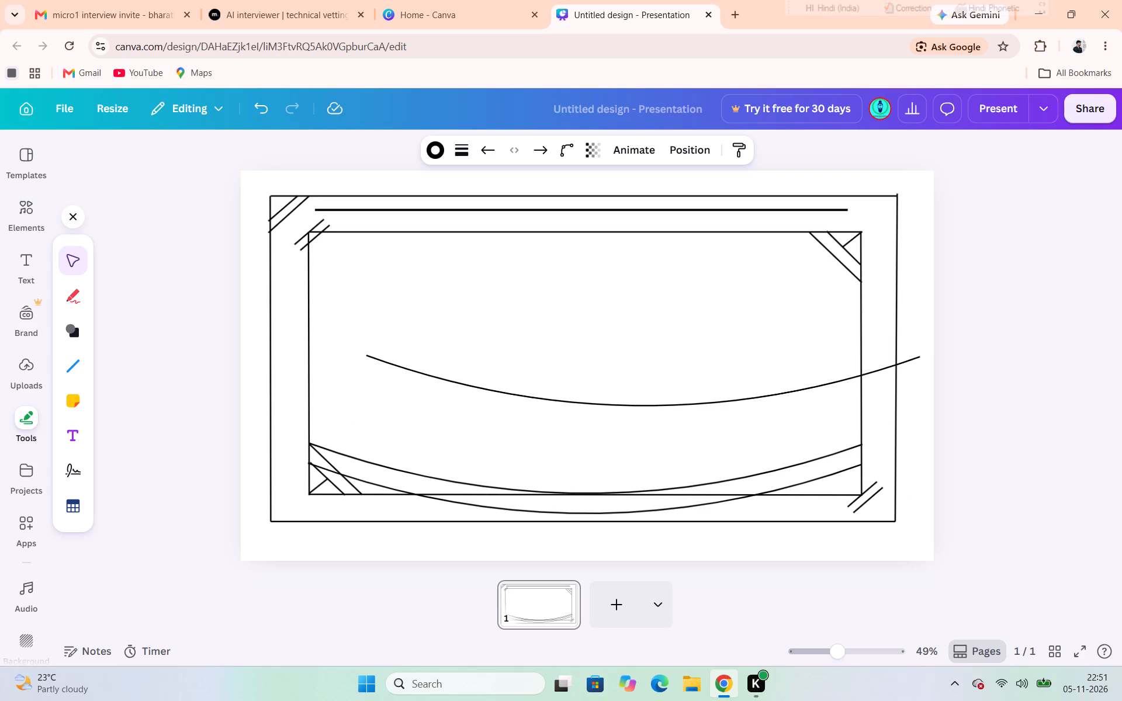
drag(434, 379, 394, 281)
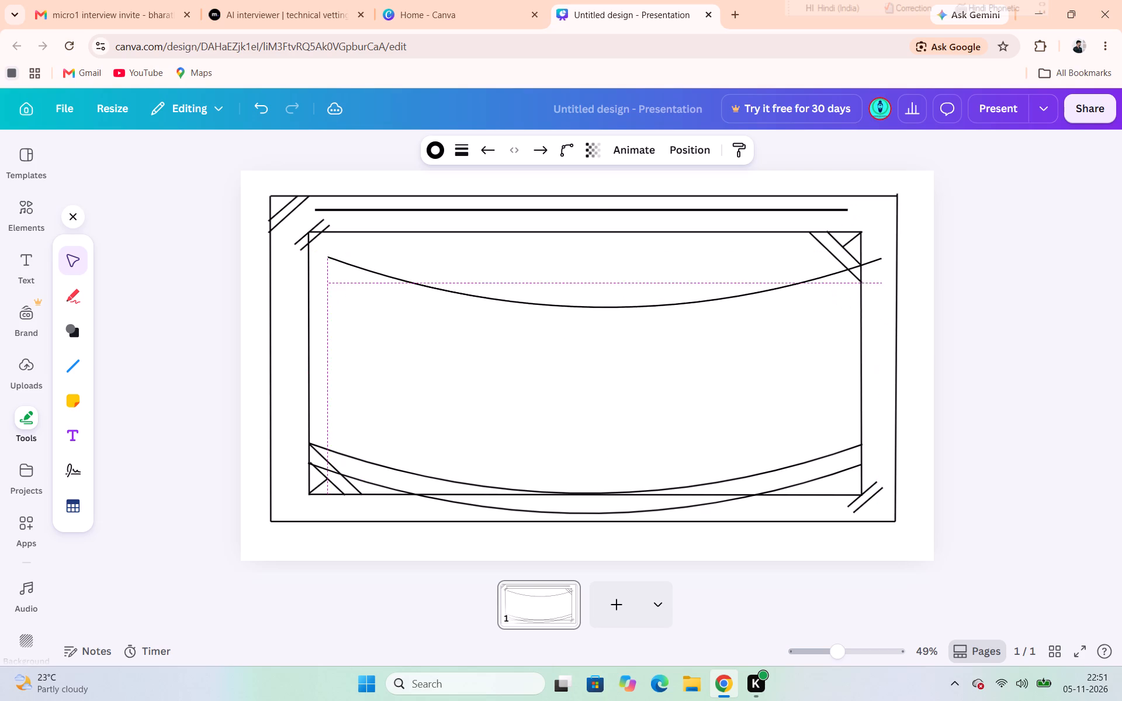
drag(394, 281, 375, 258)
click(400, 368)
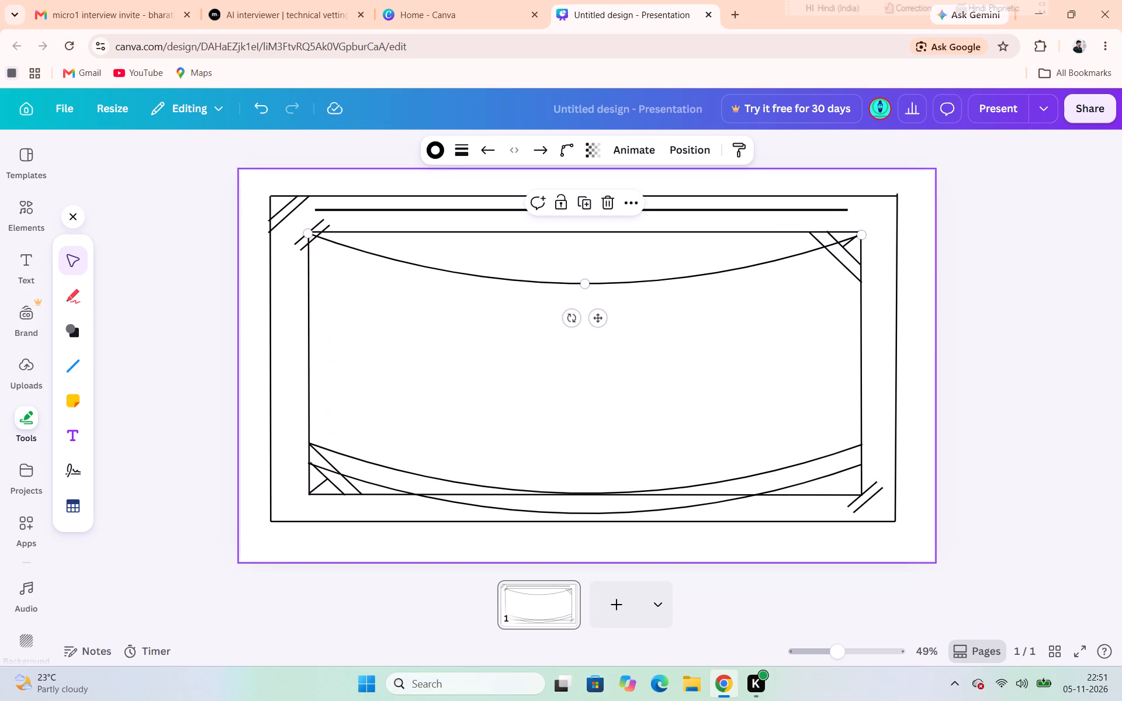
click(505, 278)
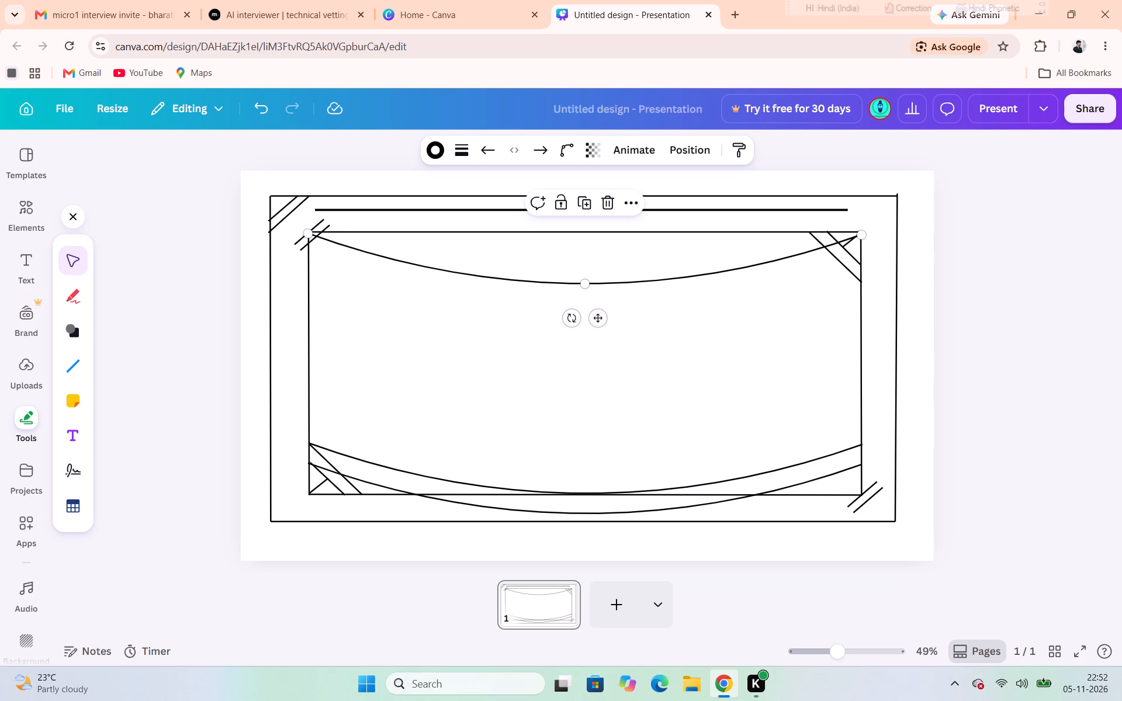
click(384, 192)
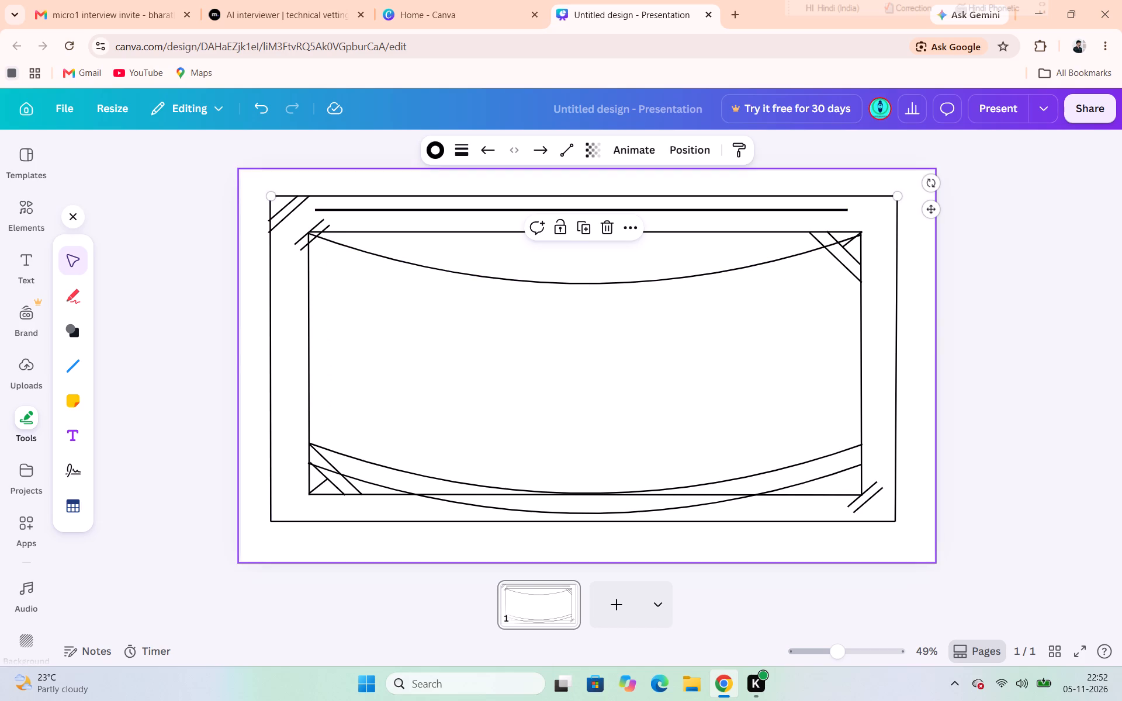
Draw a vertical curved-type line about 564 long just inside the inner frame's left line, from the top curve to the bottom curve.
click(76, 371)
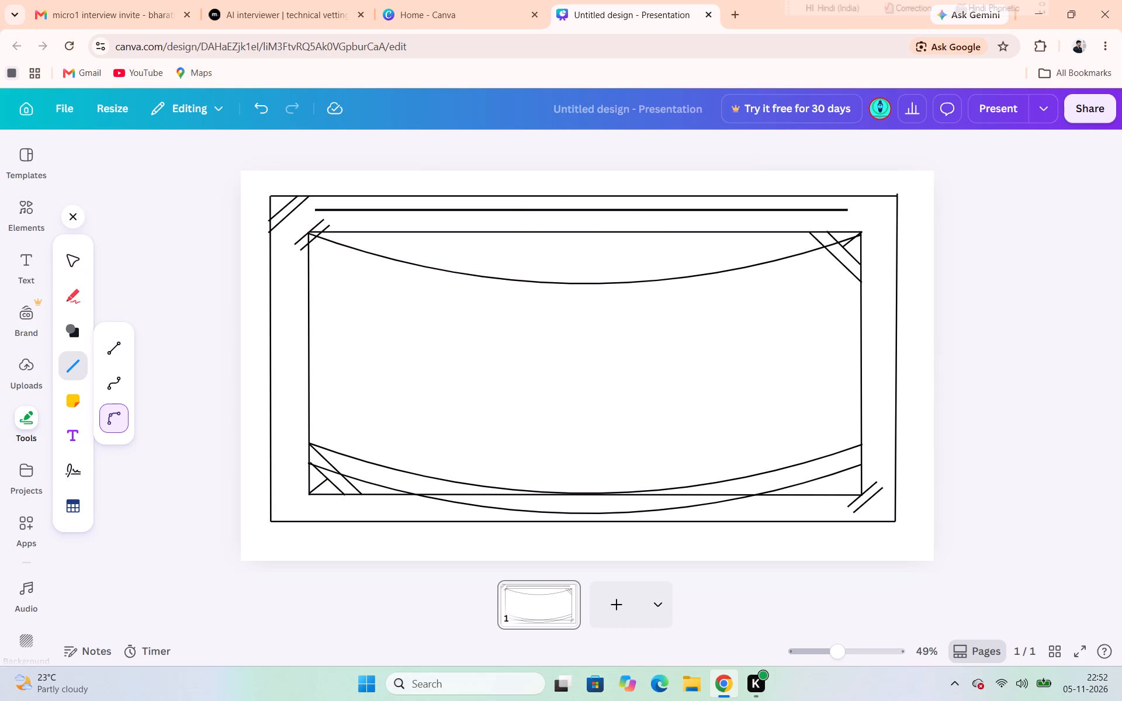
click(122, 407)
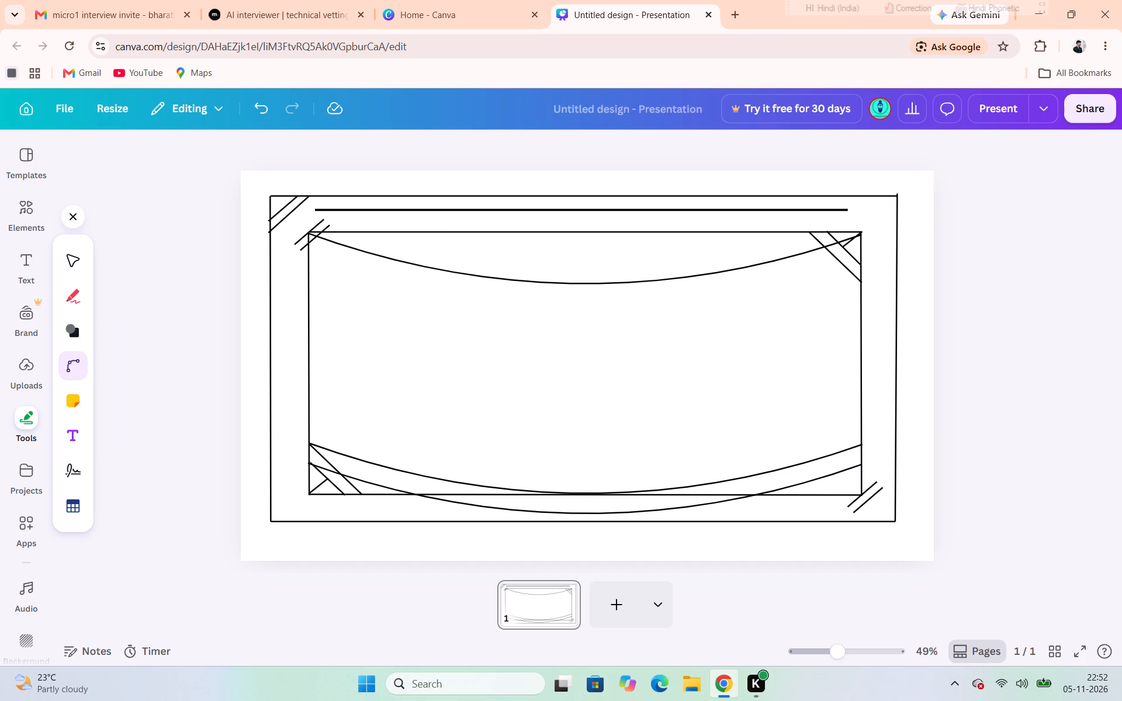
drag(324, 241, 325, 457)
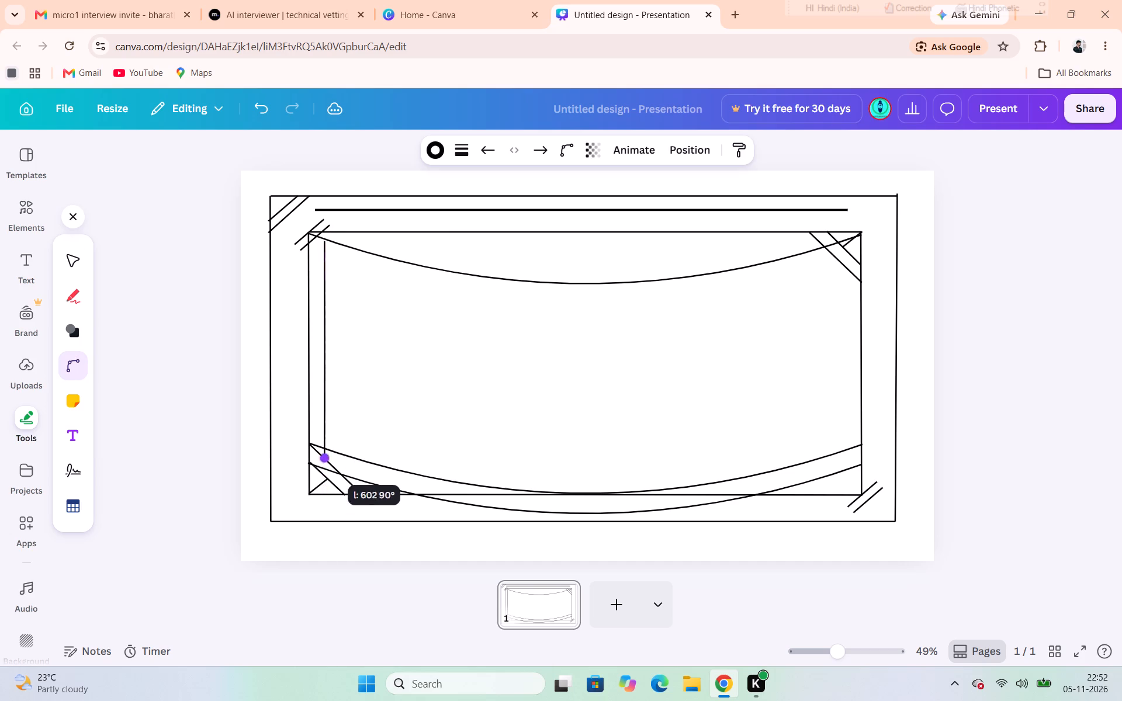
drag(325, 457, 324, 434)
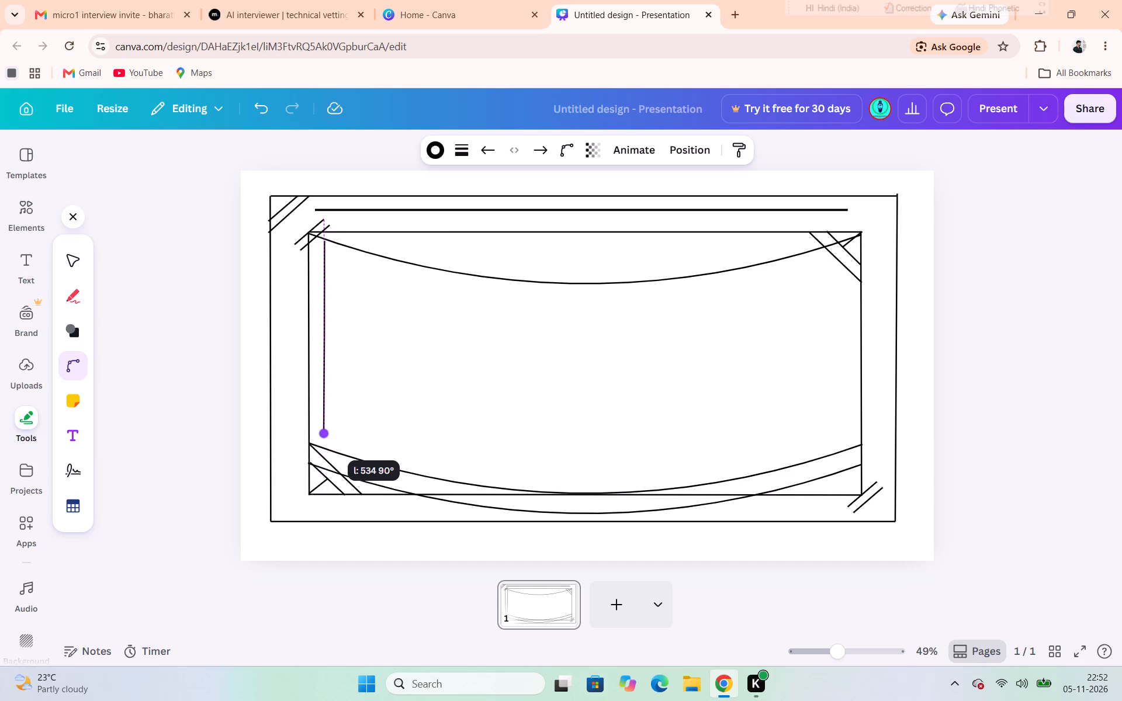
drag(324, 434, 324, 447)
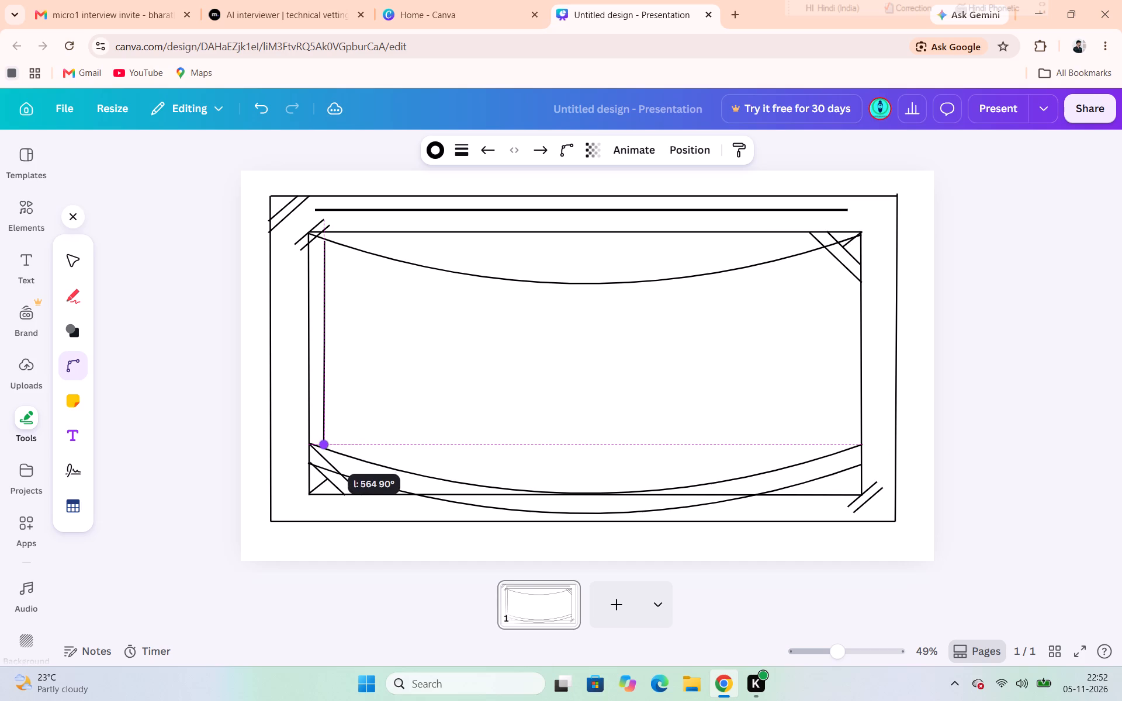
drag(324, 447, 324, 446)
click(394, 385)
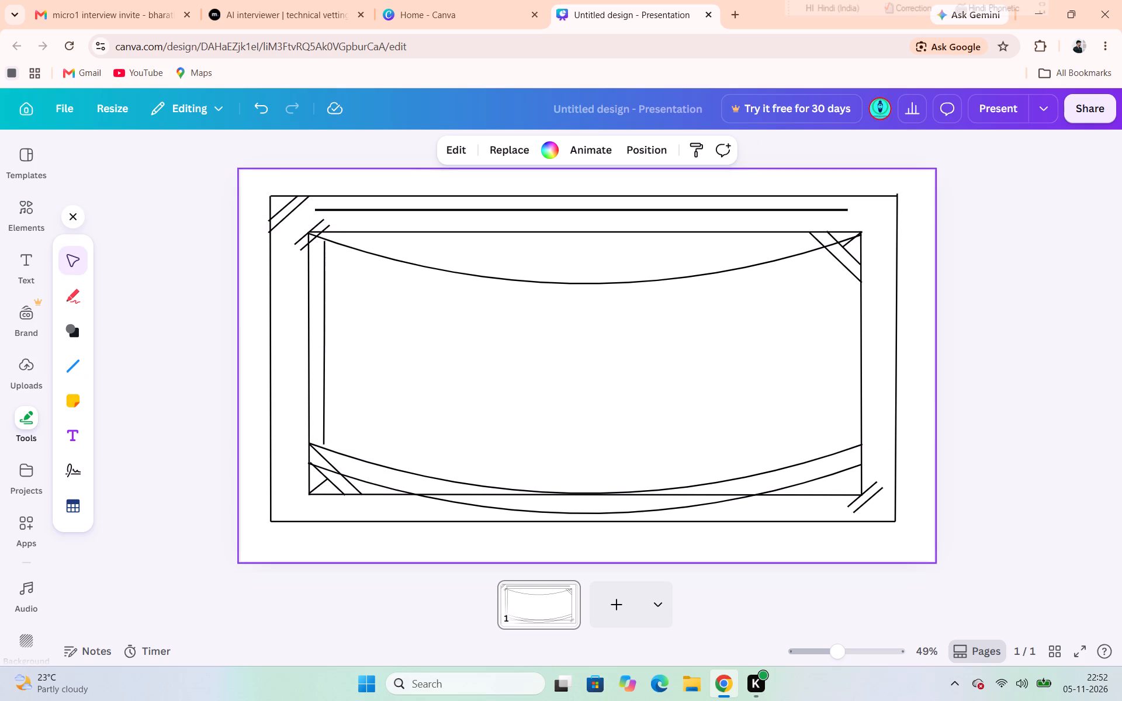
Extend the new vertical line's upper end to just below the inner frame's top line, keeping it nearly vertical.
click(326, 328)
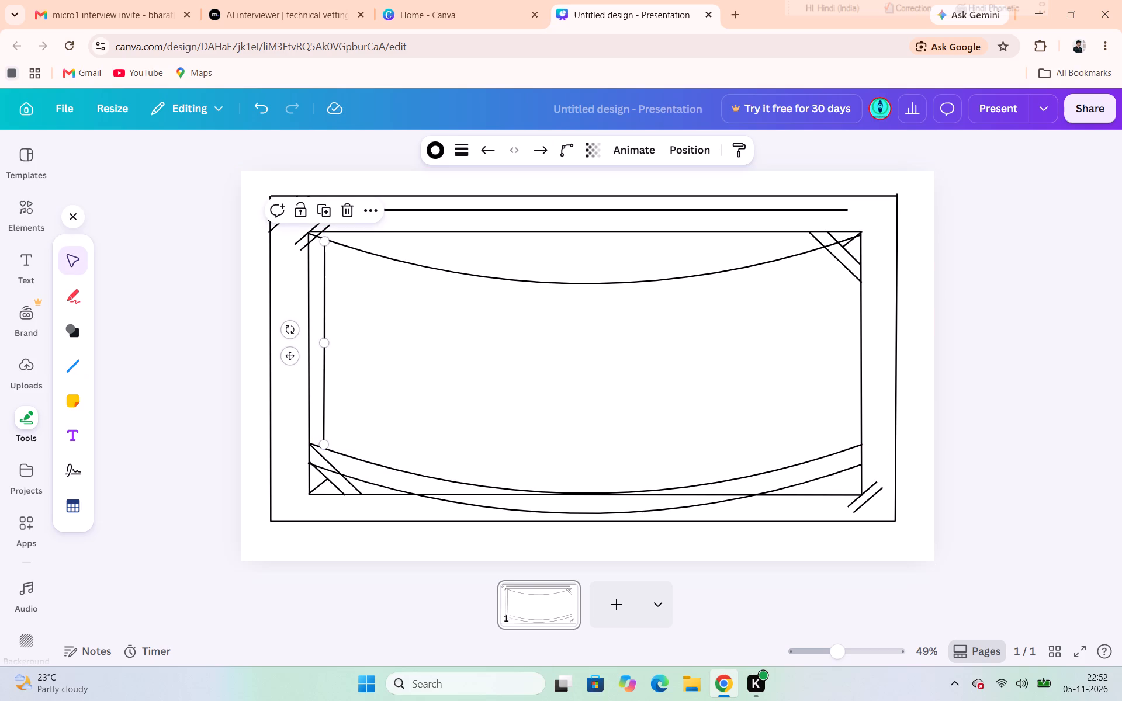
click(325, 240)
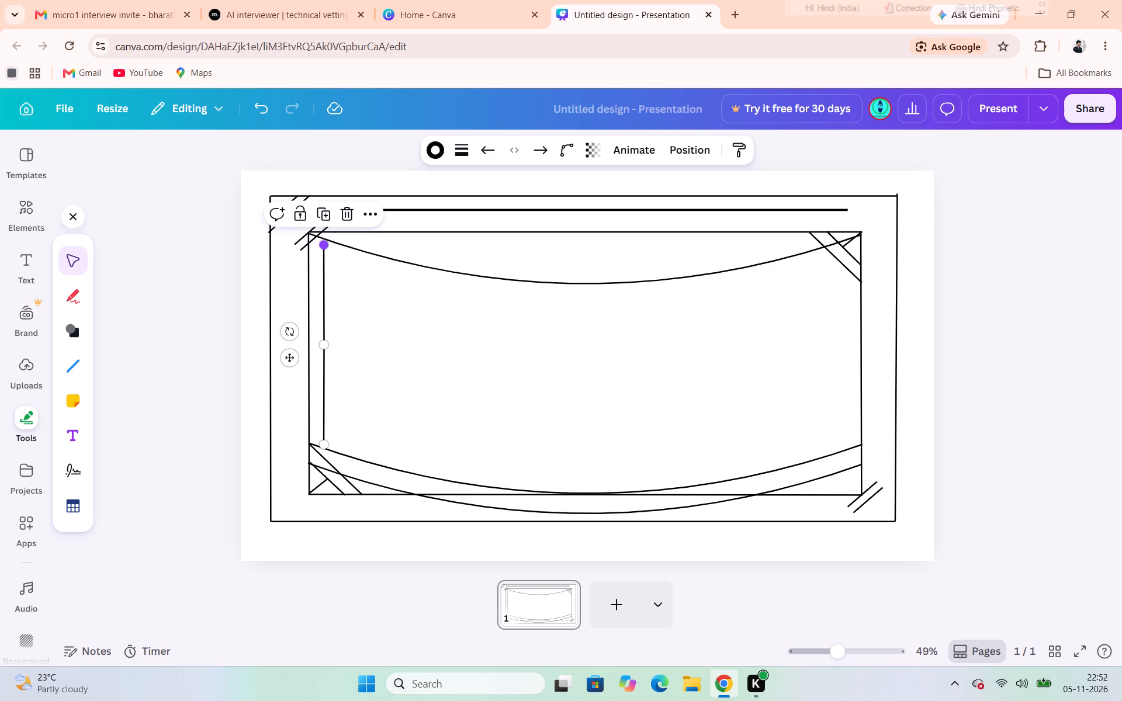
drag(324, 244, 327, 232)
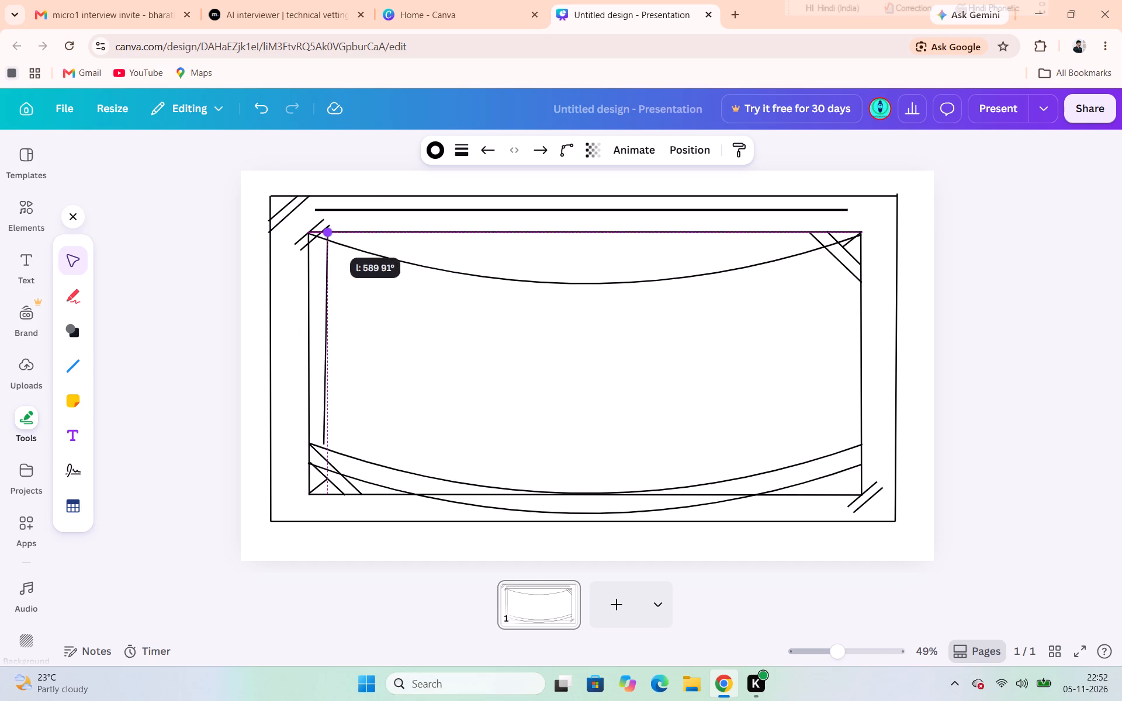
drag(327, 232, 323, 236)
click(408, 331)
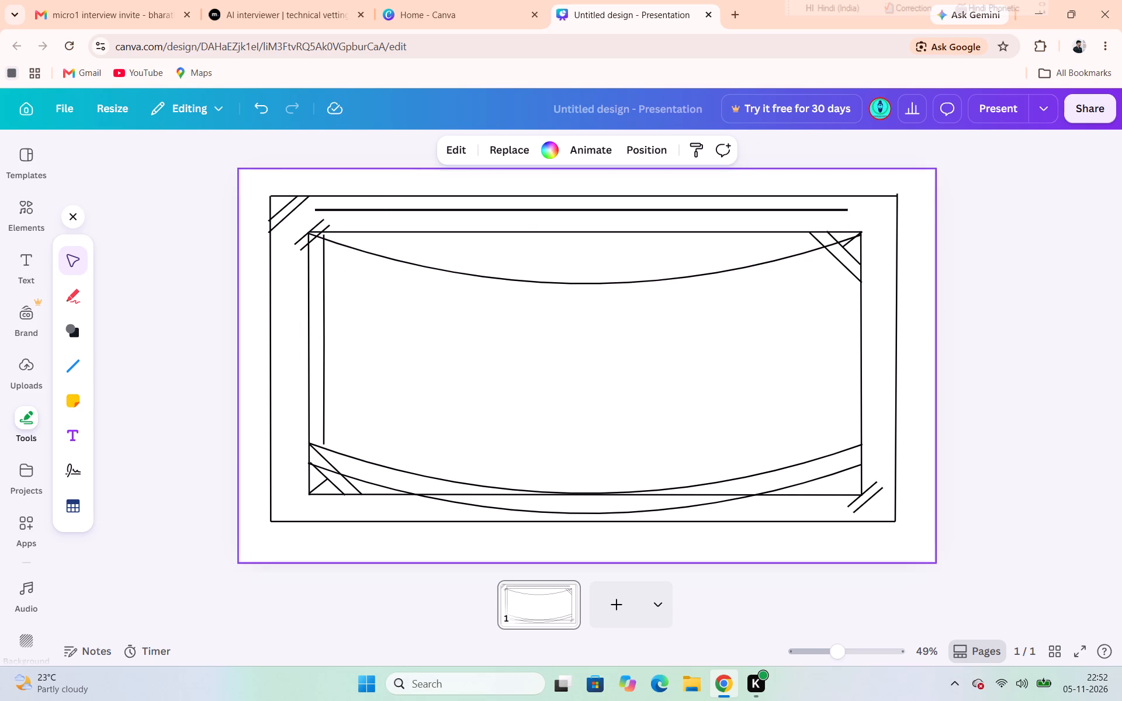
Move the new vertical line slightly right so its ends meet the top curve and the upper bottom curve.
drag(327, 305, 337, 337)
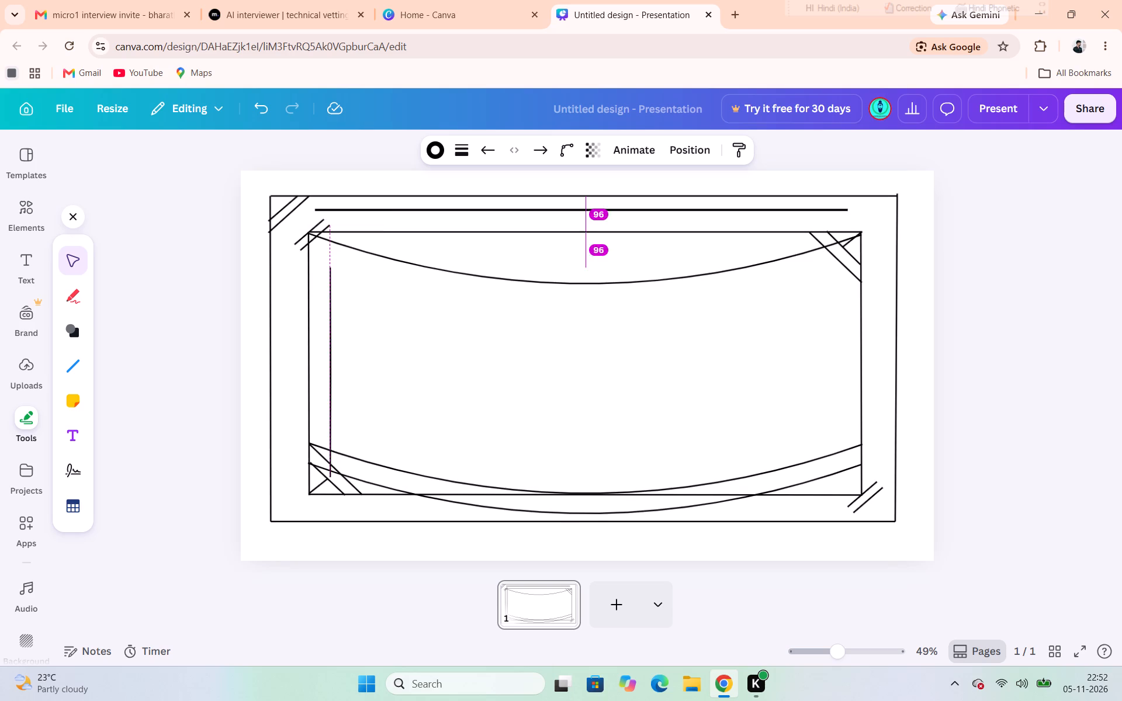
drag(337, 337, 331, 314)
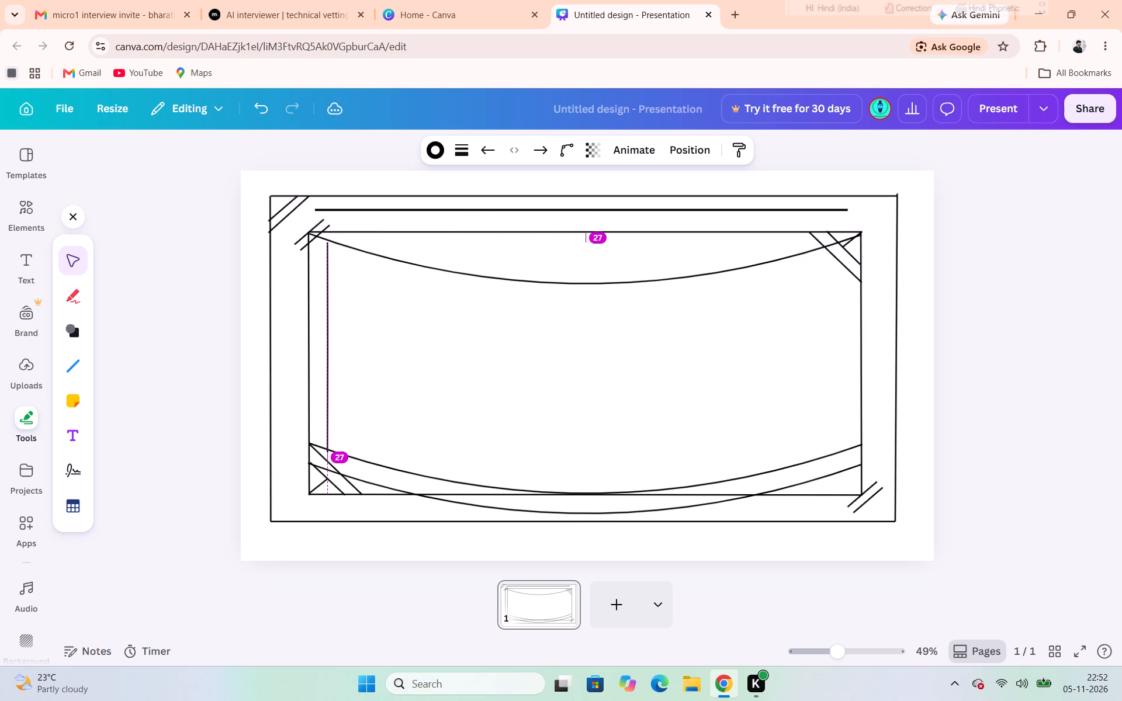
drag(331, 314, 331, 307)
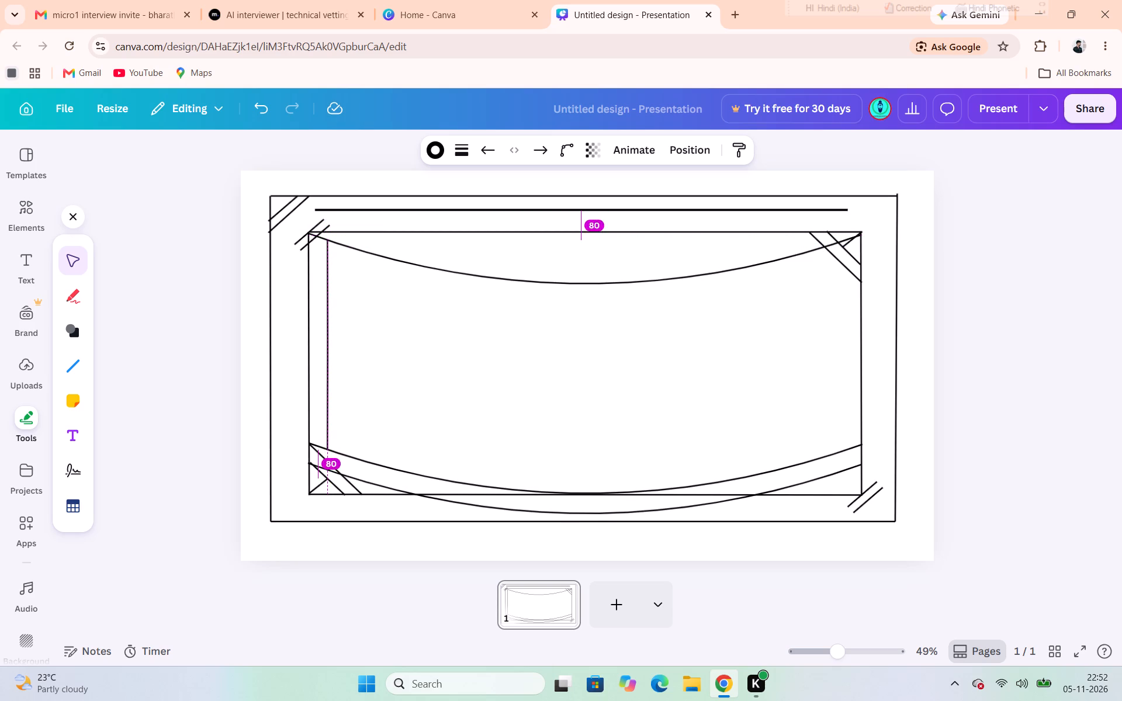
drag(331, 307, 328, 310)
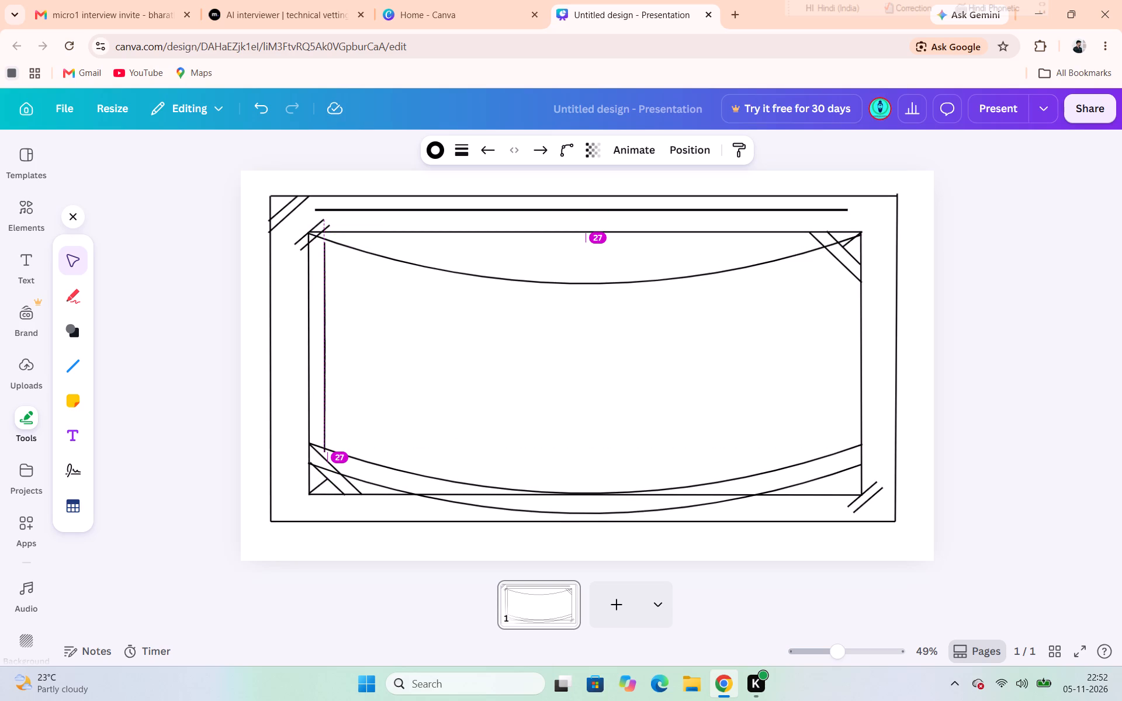
drag(328, 310, 333, 311)
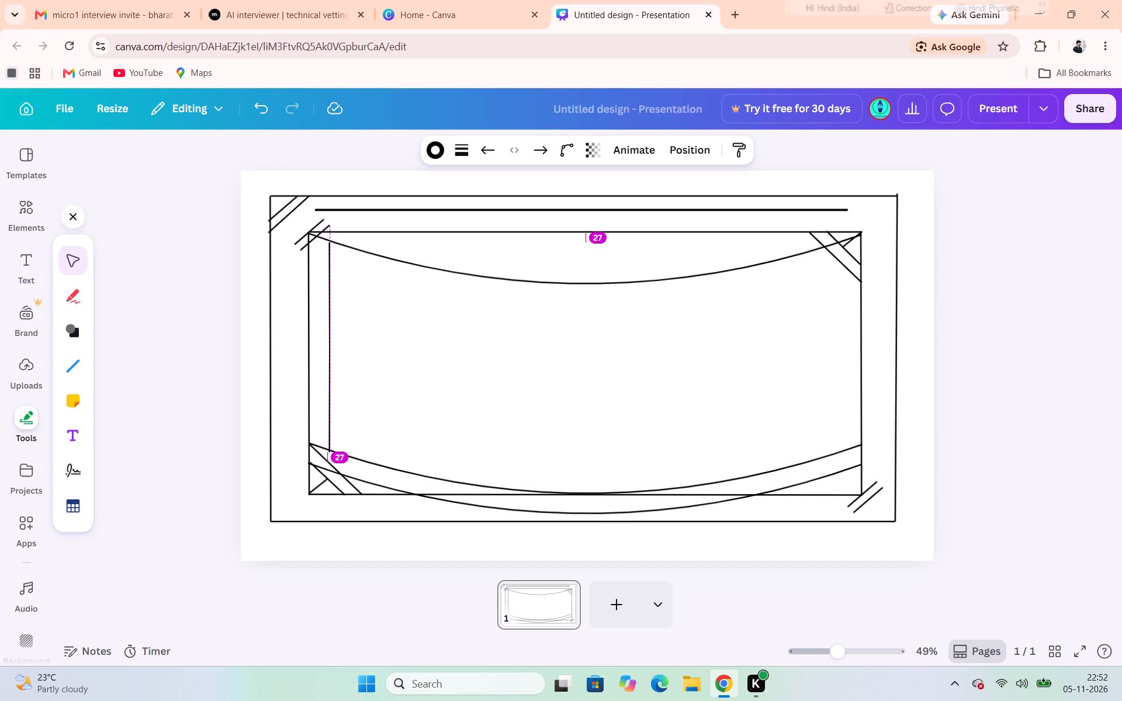
drag(333, 311, 331, 310)
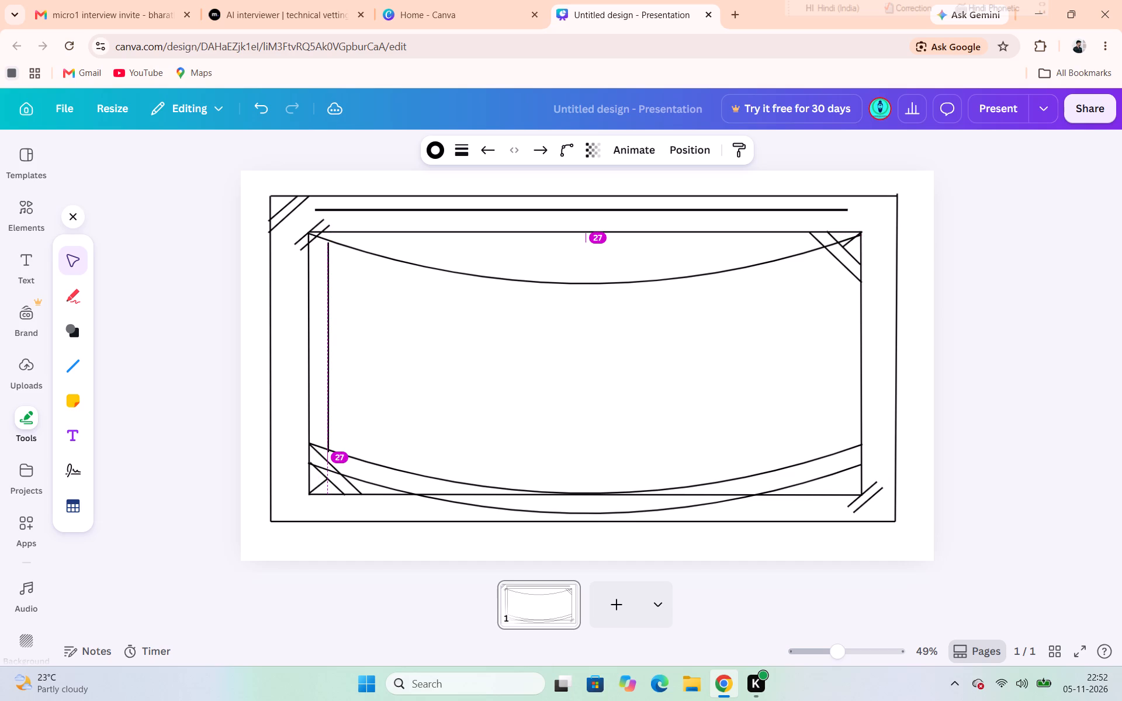
drag(331, 310, 332, 306)
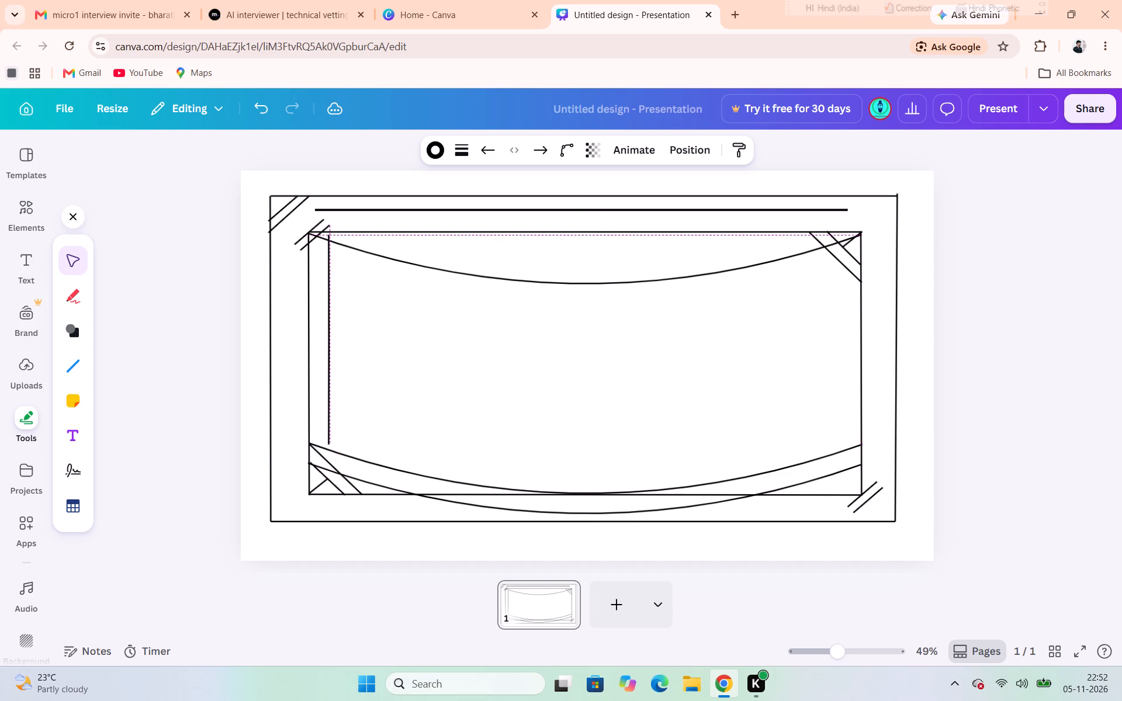
drag(332, 306, 335, 310)
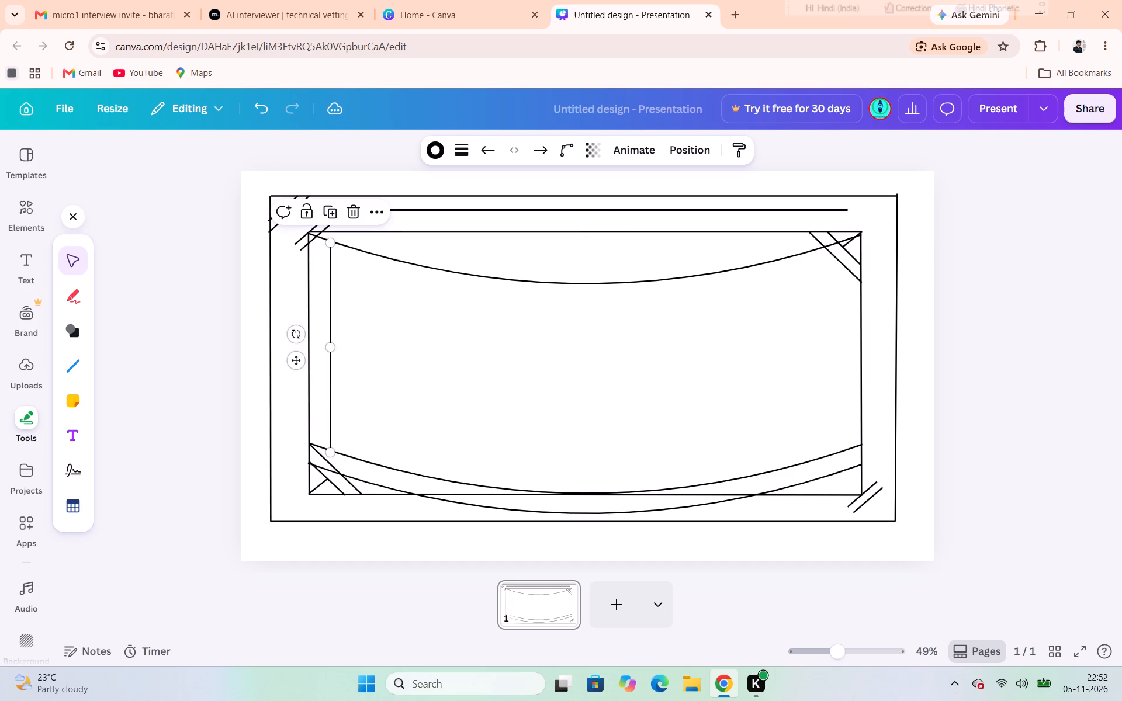
click(407, 350)
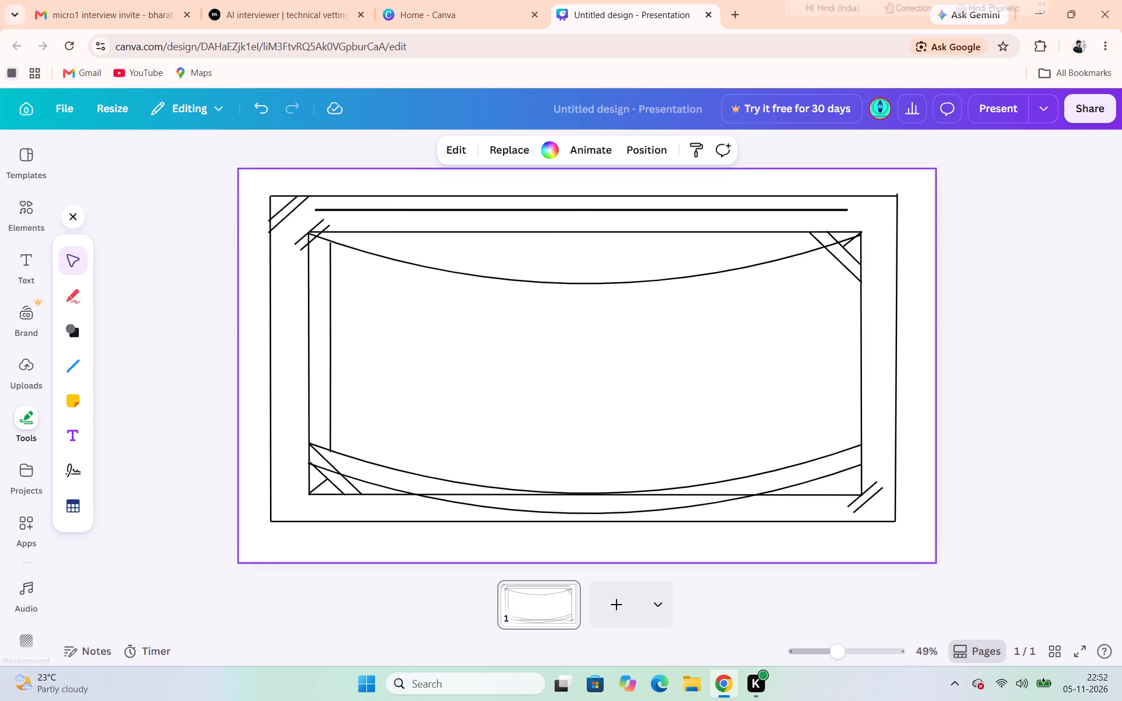
Bend the vertical line at its midpoint so it bows slightly to the right.
click(333, 358)
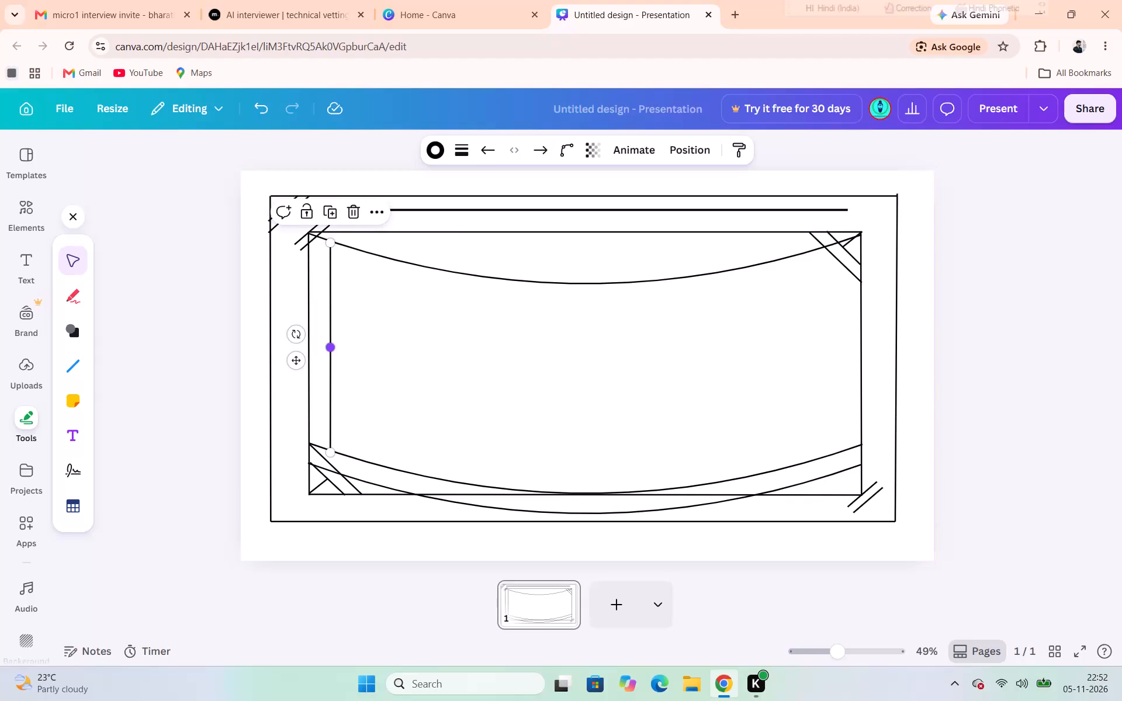
drag(329, 346, 326, 342)
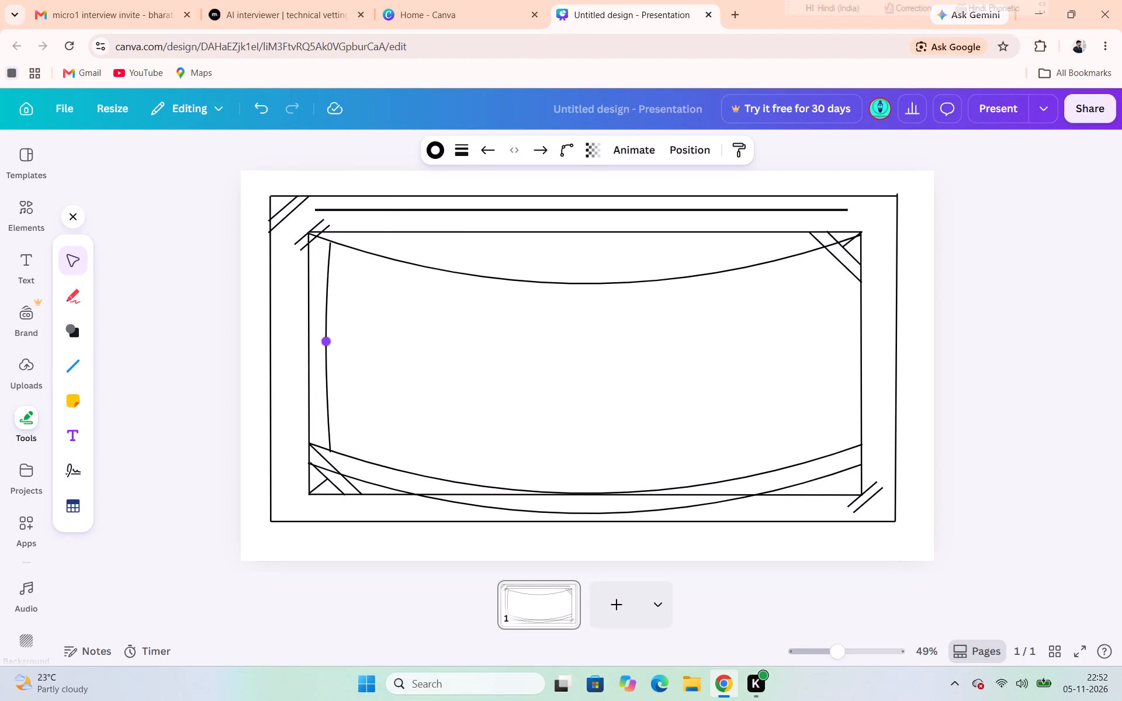
drag(326, 342, 334, 339)
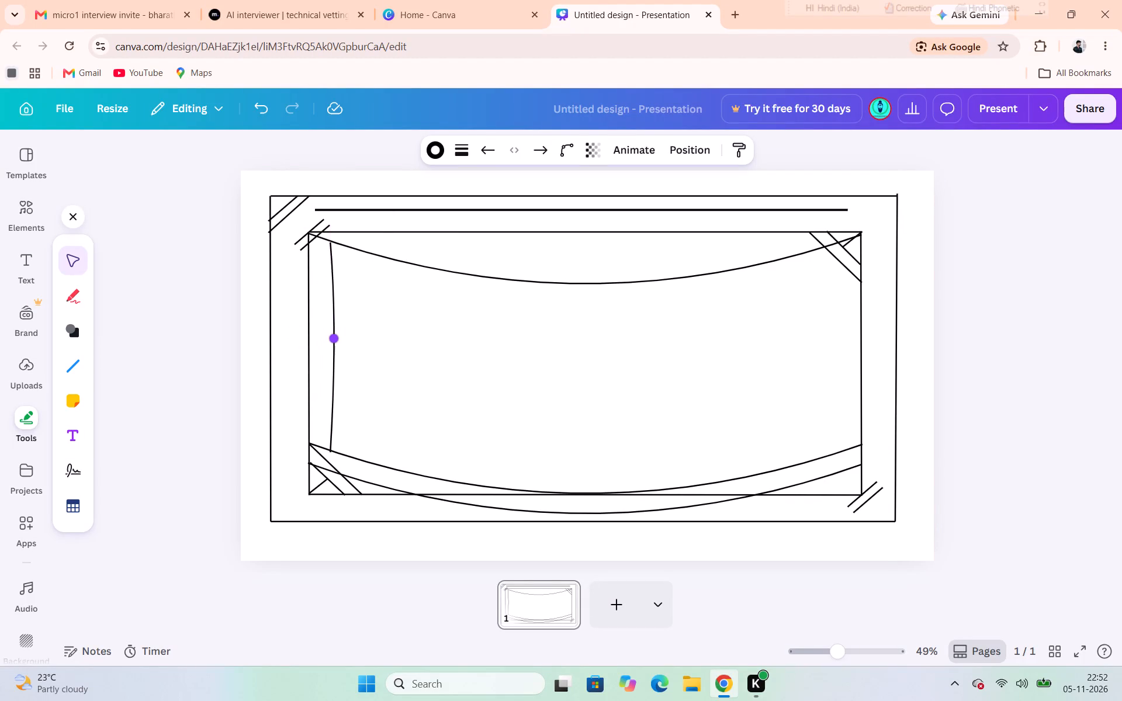
drag(334, 339, 335, 346)
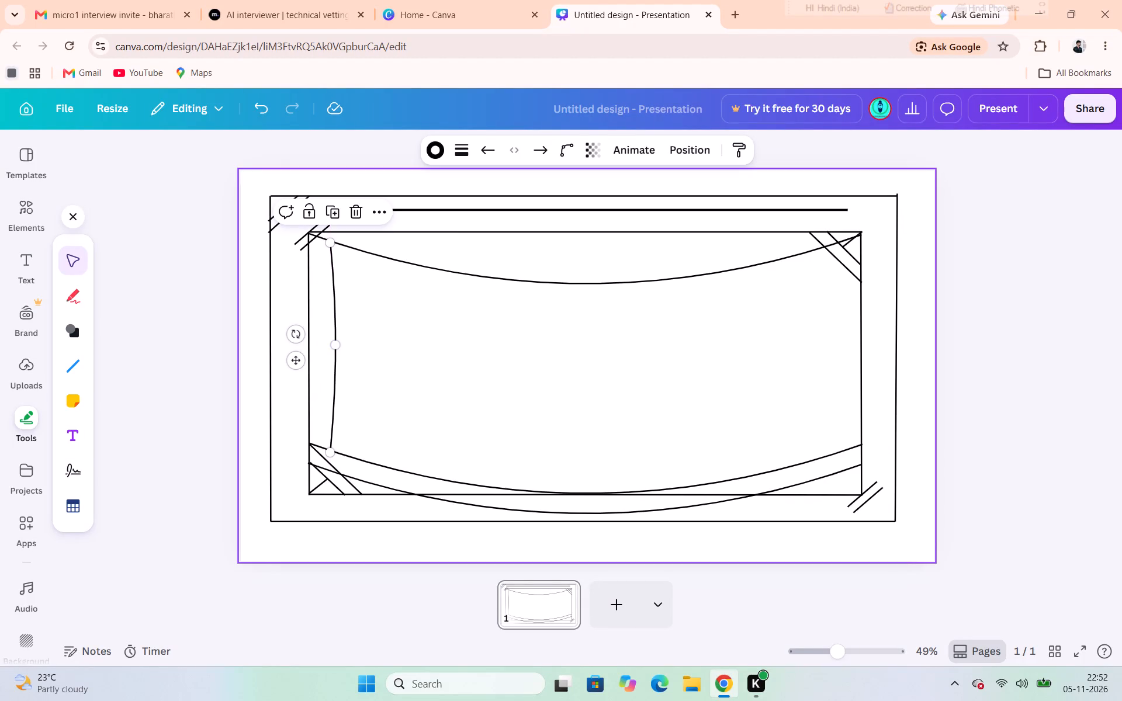
Duplicate the bowed vertical line repeatedly to make six copies, each offset slightly from the previous one.
click(333, 217)
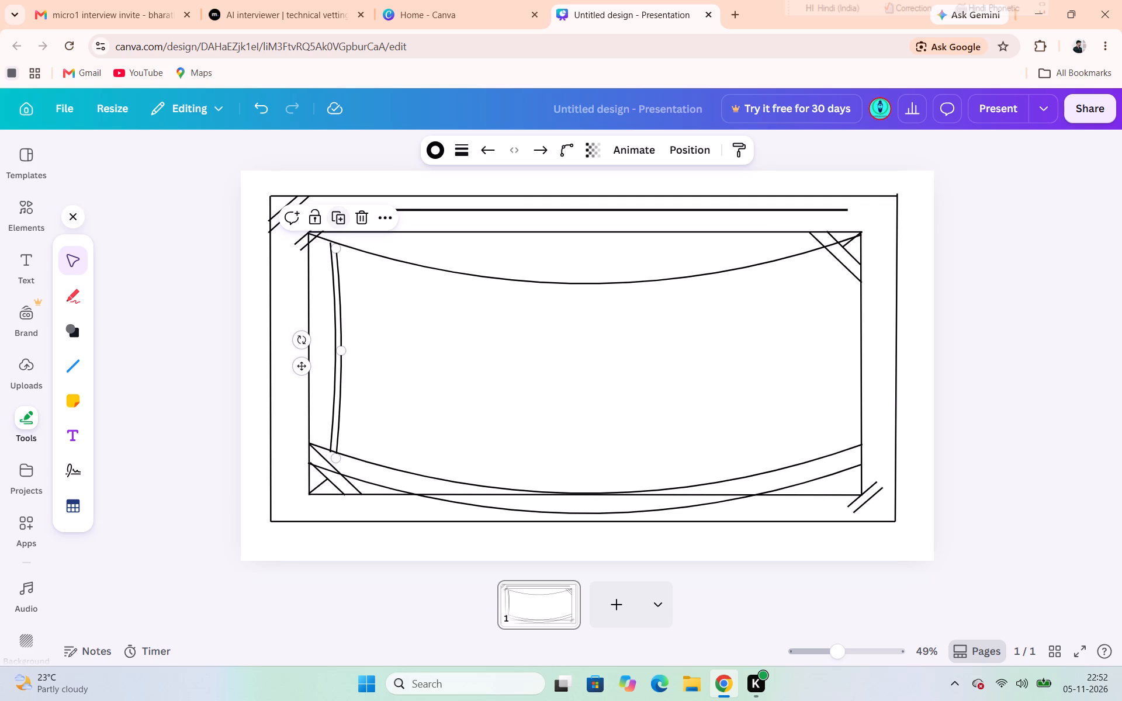
click(333, 217)
click(333, 217)
double_click(333, 217)
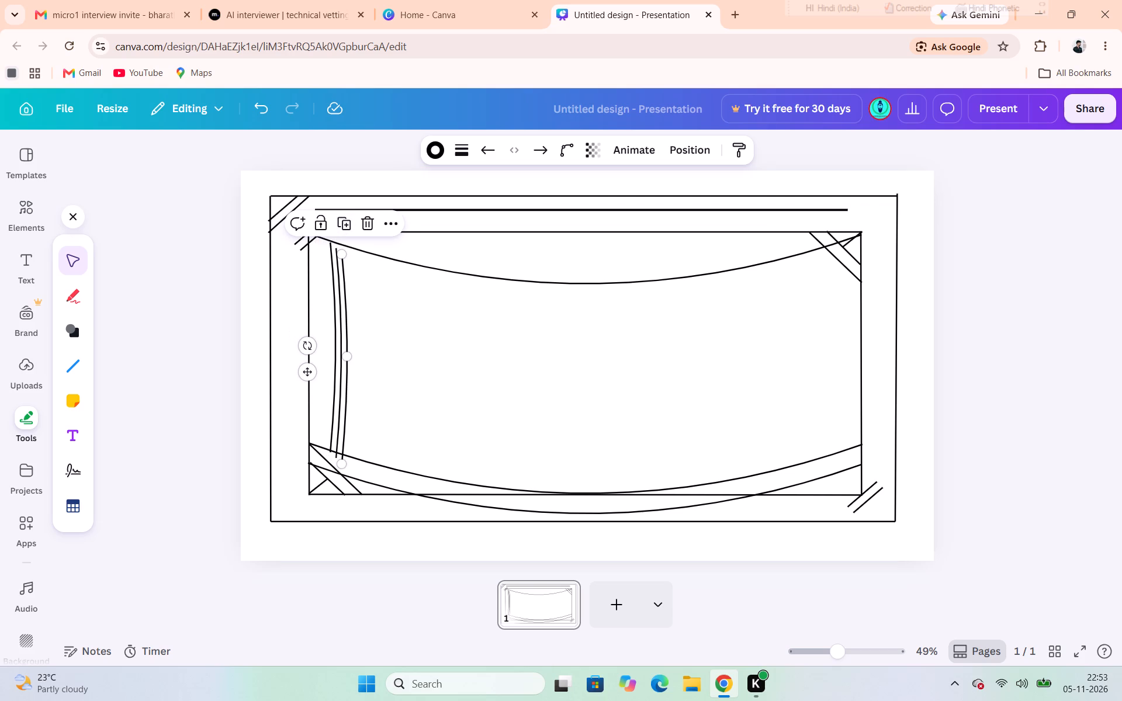
click(342, 222)
click(360, 230)
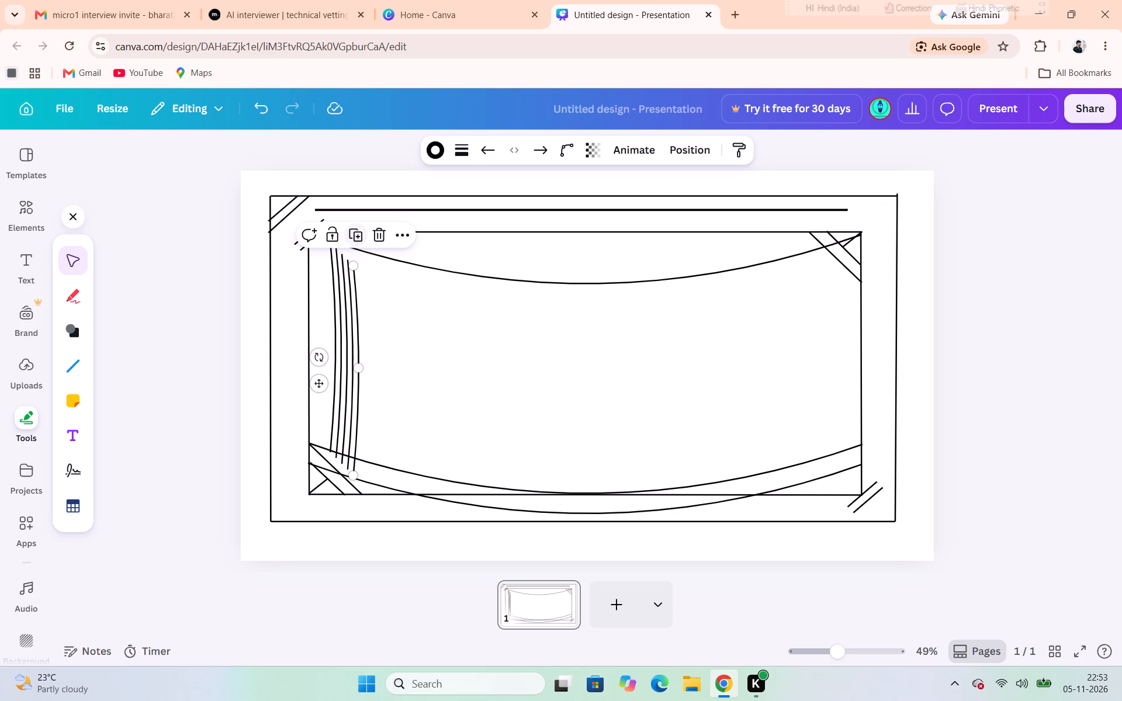
click(360, 230)
click(370, 241)
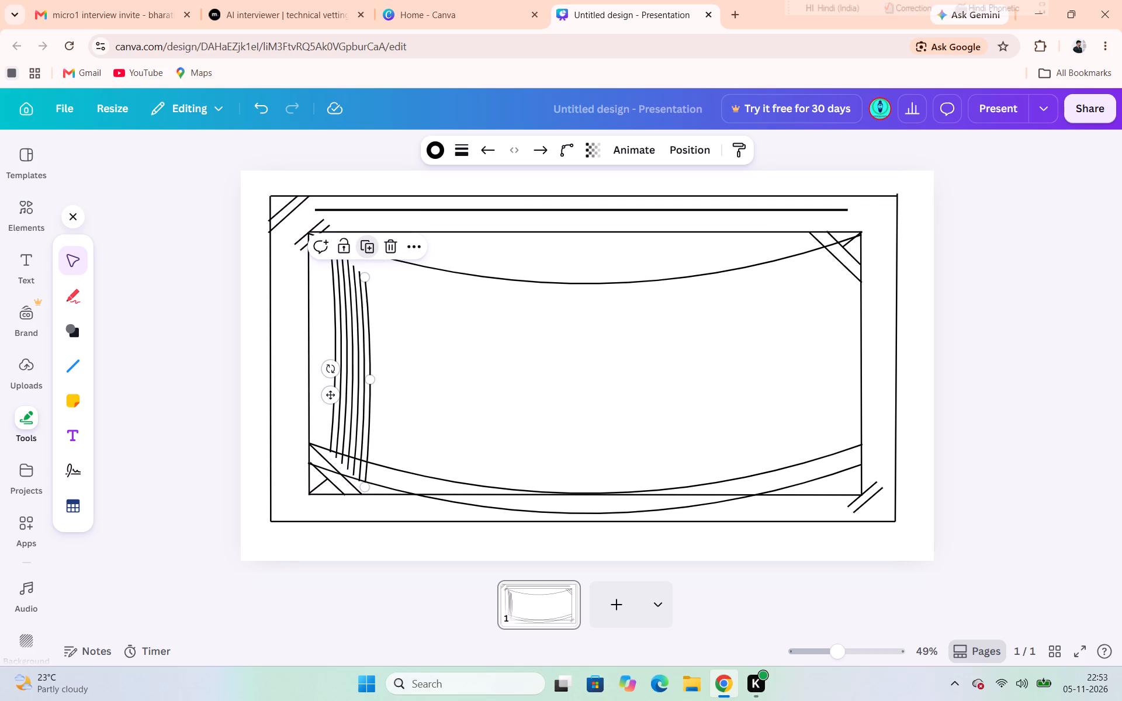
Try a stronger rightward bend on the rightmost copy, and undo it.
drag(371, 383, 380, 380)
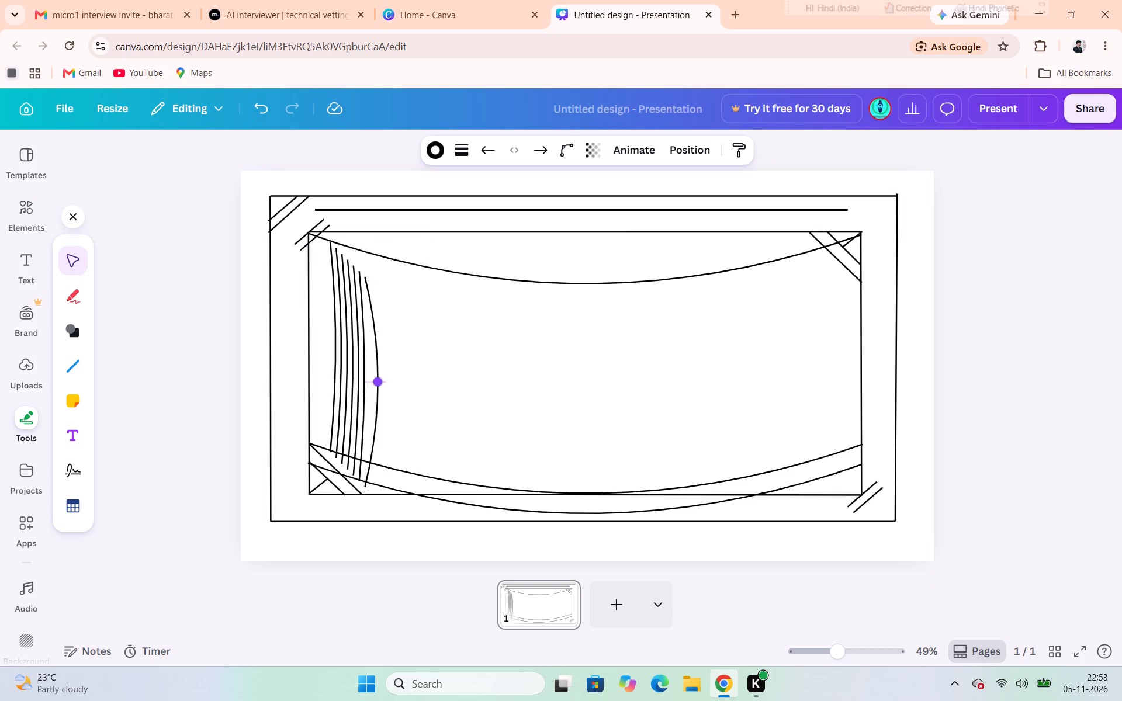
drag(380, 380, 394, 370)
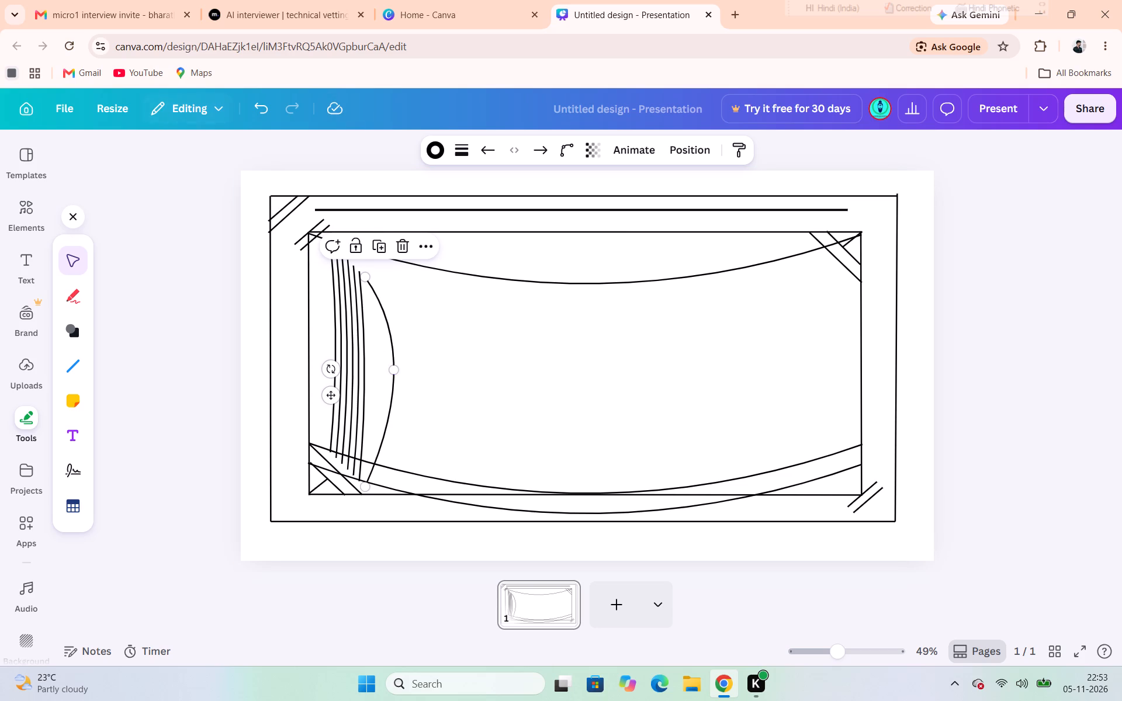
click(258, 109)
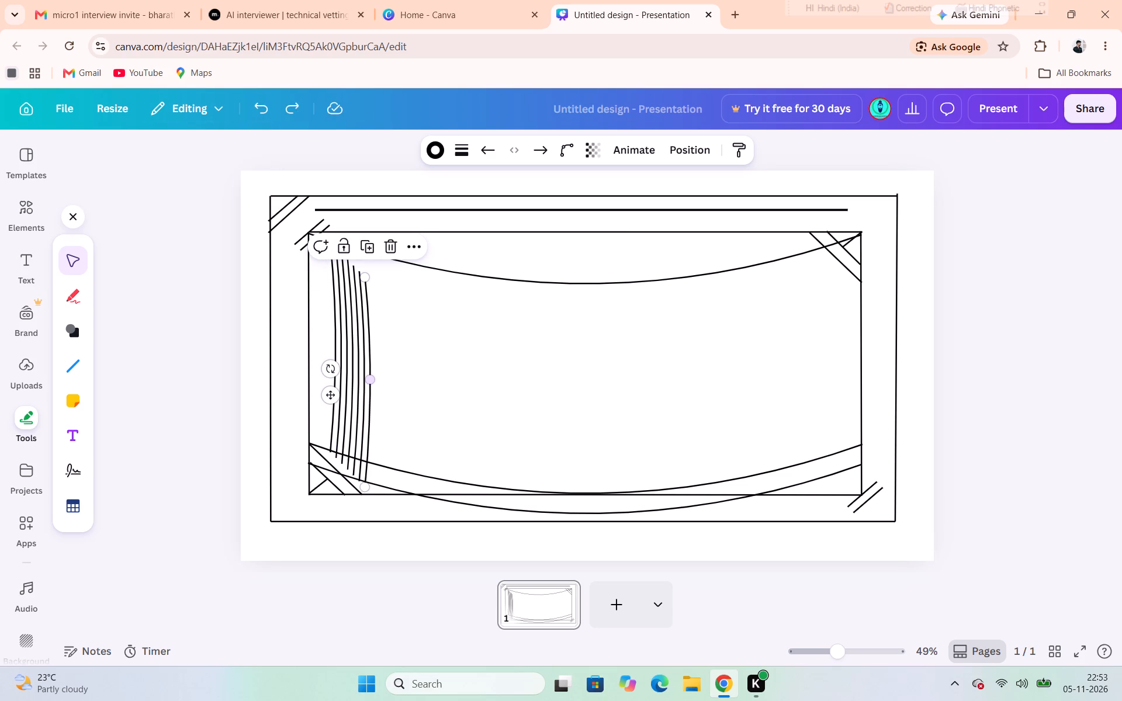
Spread five of the copies across the inner frame's left half, with their ends on the top curve and the upper bottom curve.
drag(326, 391, 392, 379)
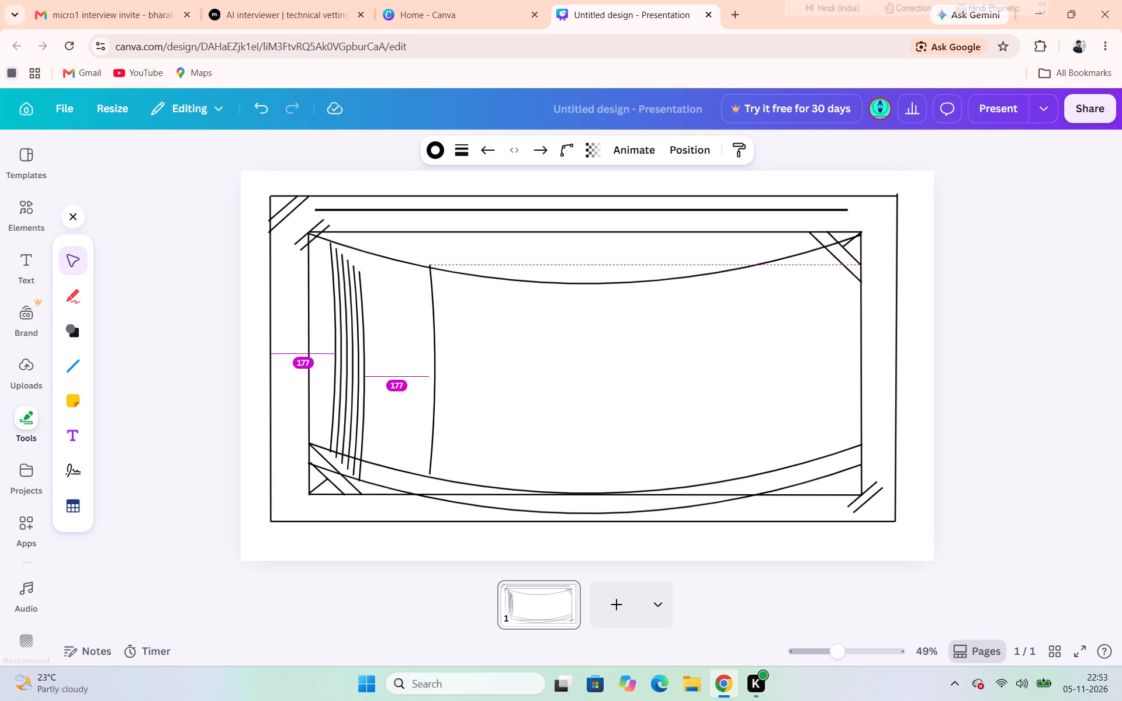
drag(392, 379, 382, 380)
click(339, 356)
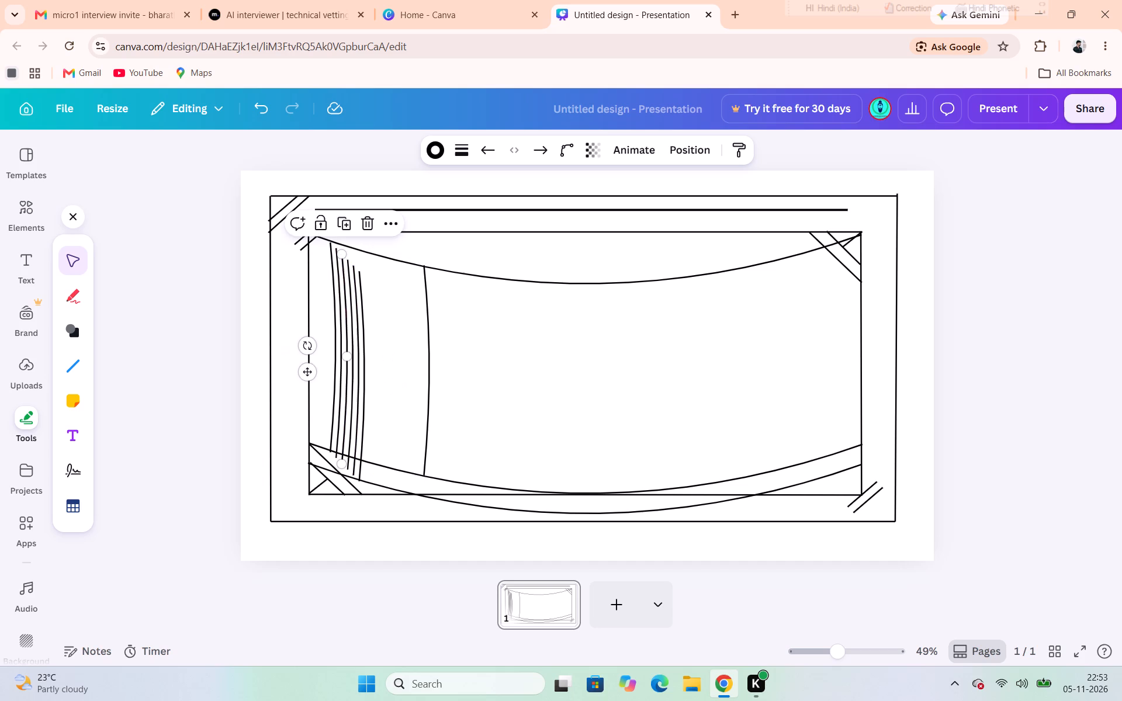
drag(339, 356, 395, 359)
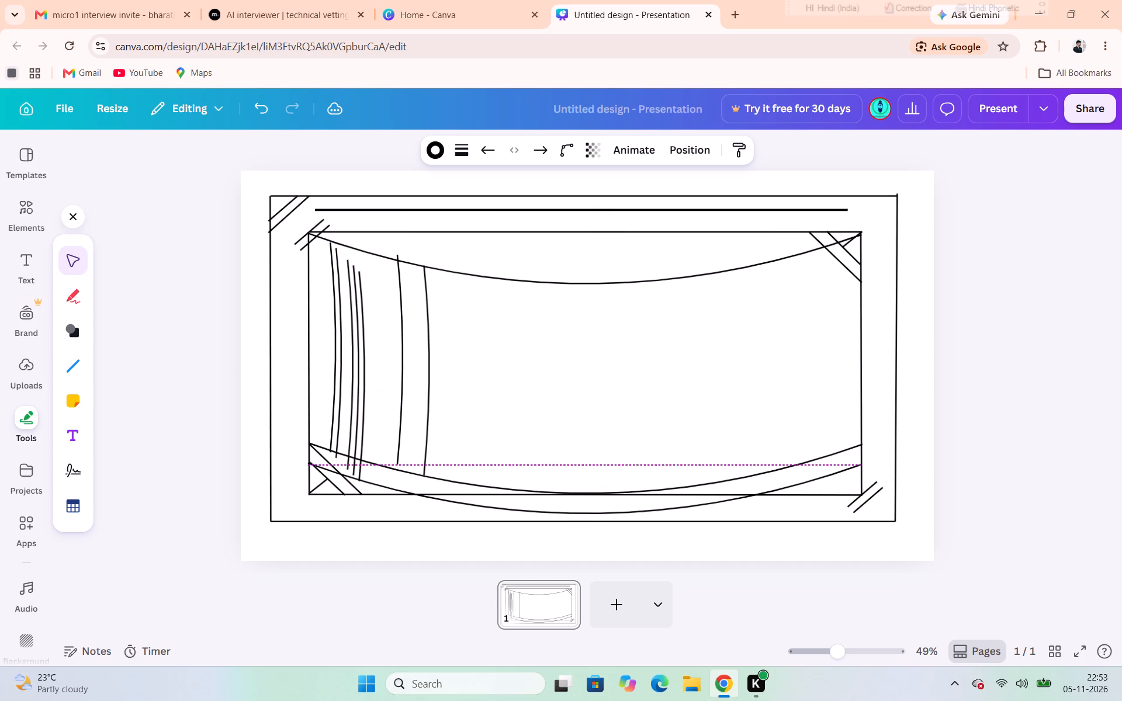
drag(395, 359, 394, 363)
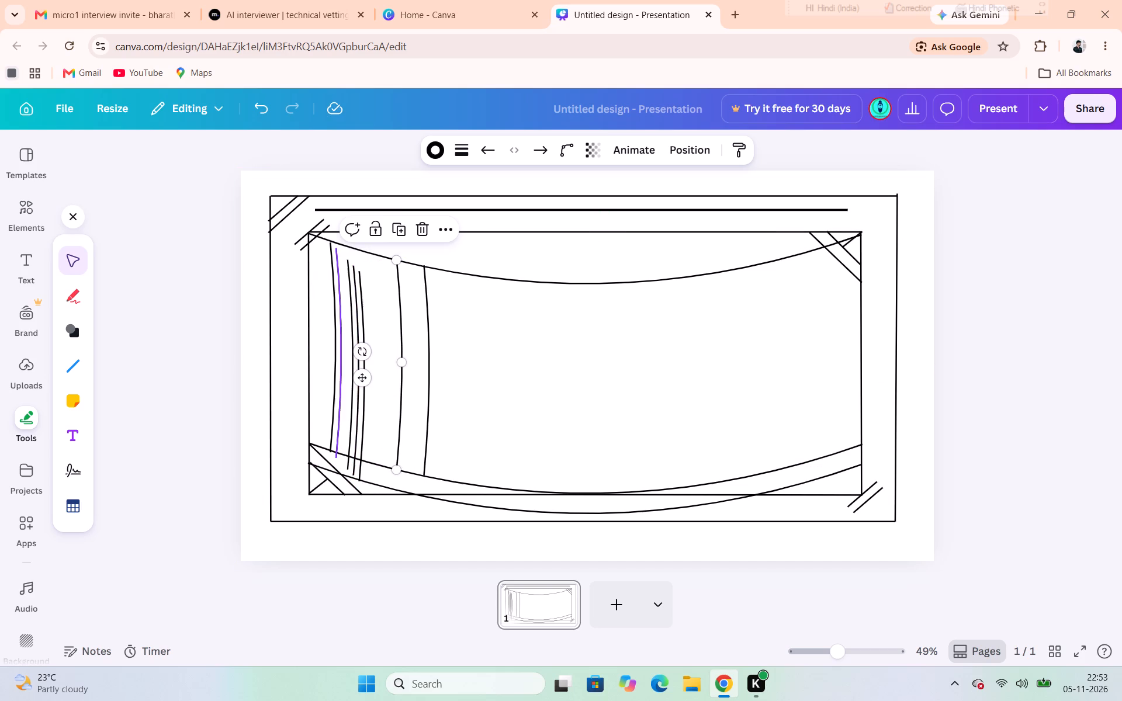
drag(353, 351, 458, 355)
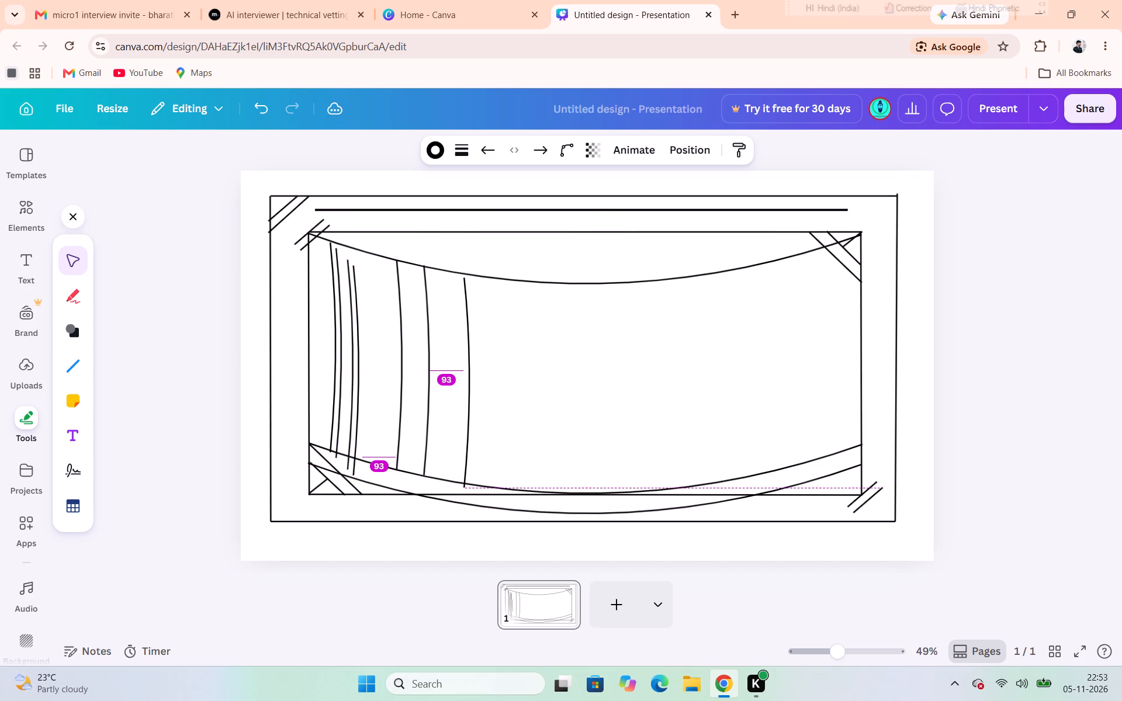
drag(458, 355, 452, 352)
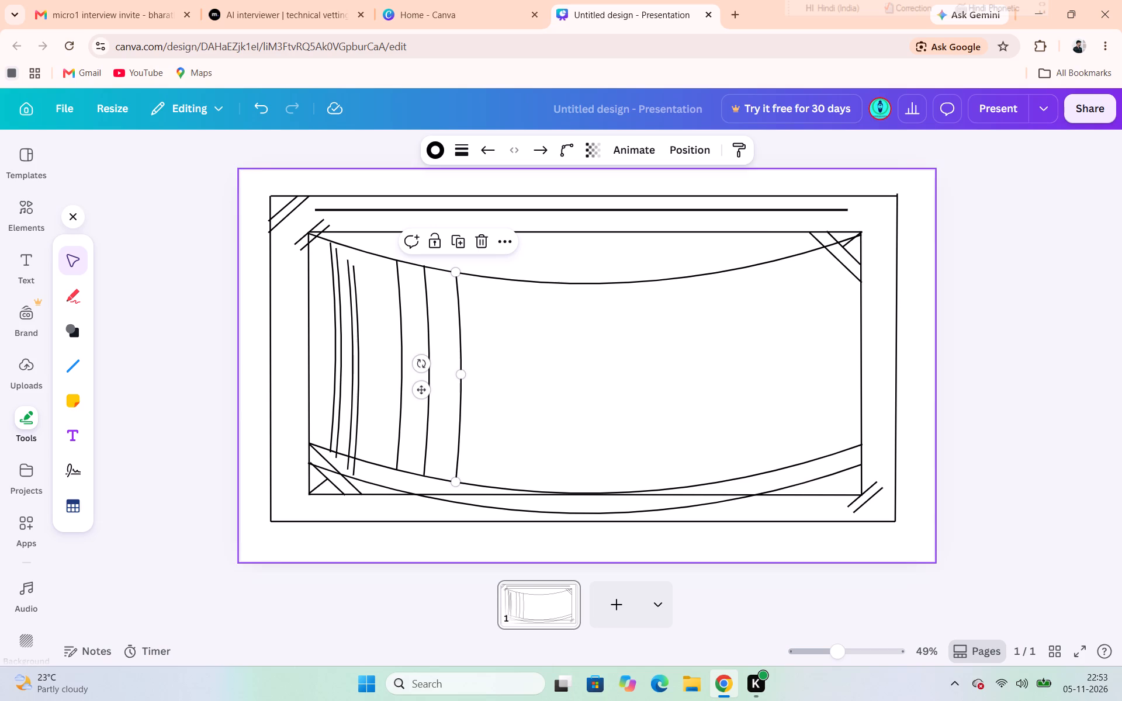
drag(360, 332, 385, 320)
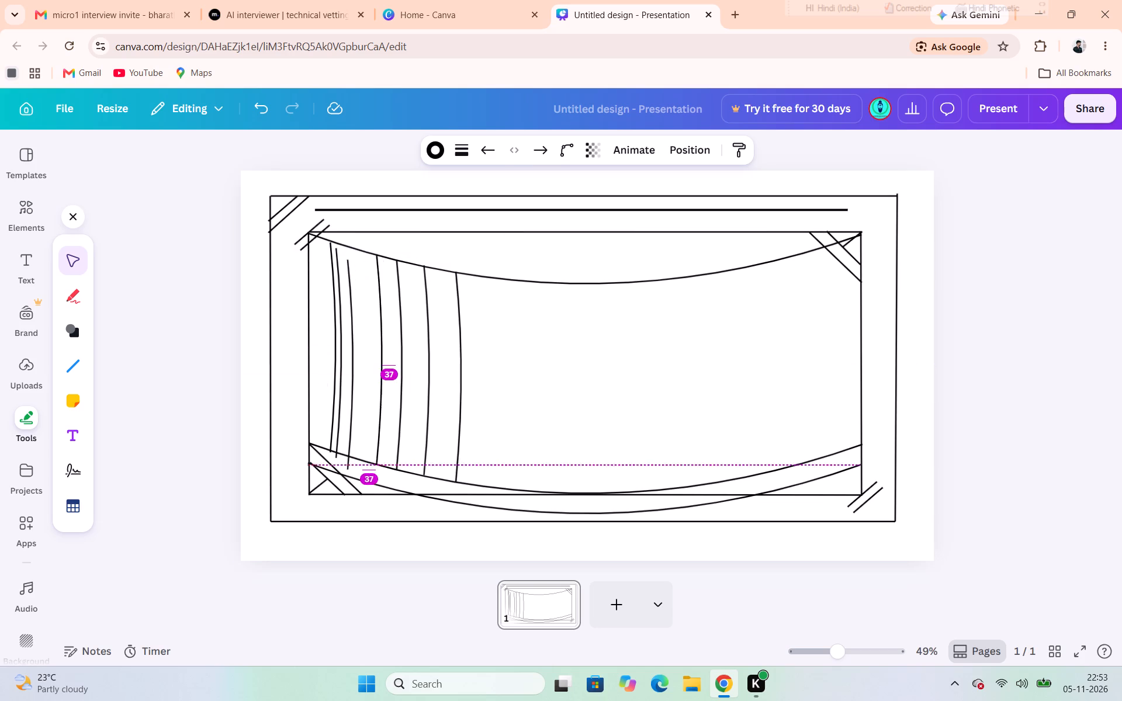
drag(385, 320, 375, 321)
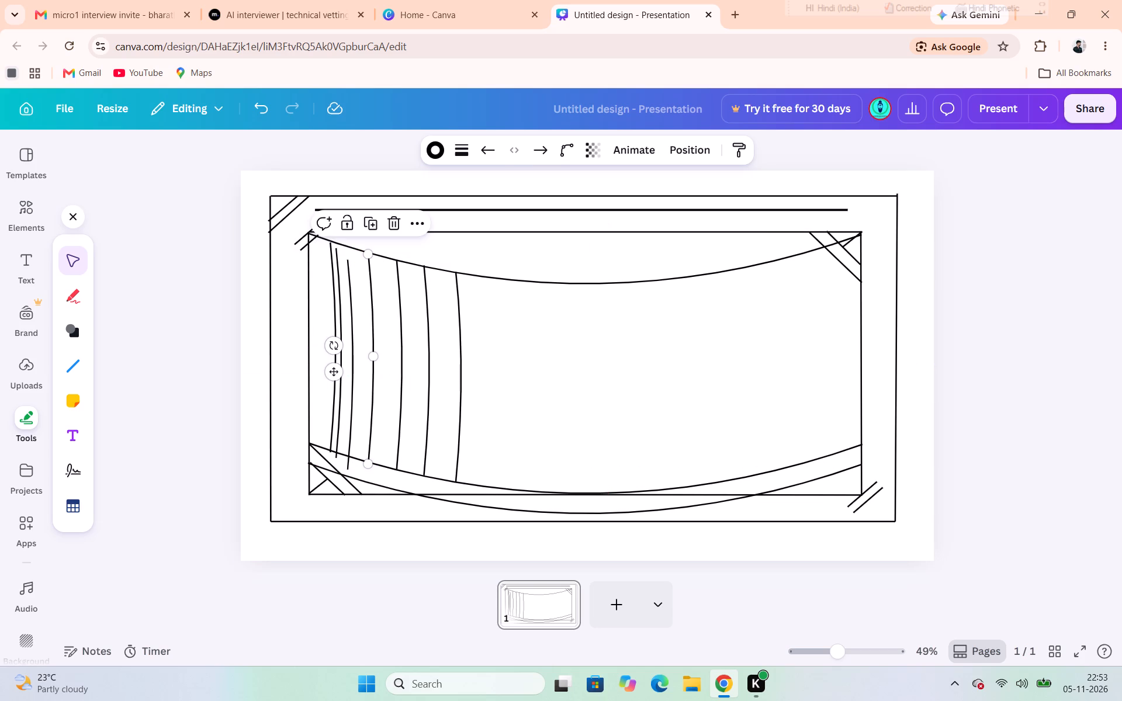
click(355, 355)
drag(355, 355, 497, 363)
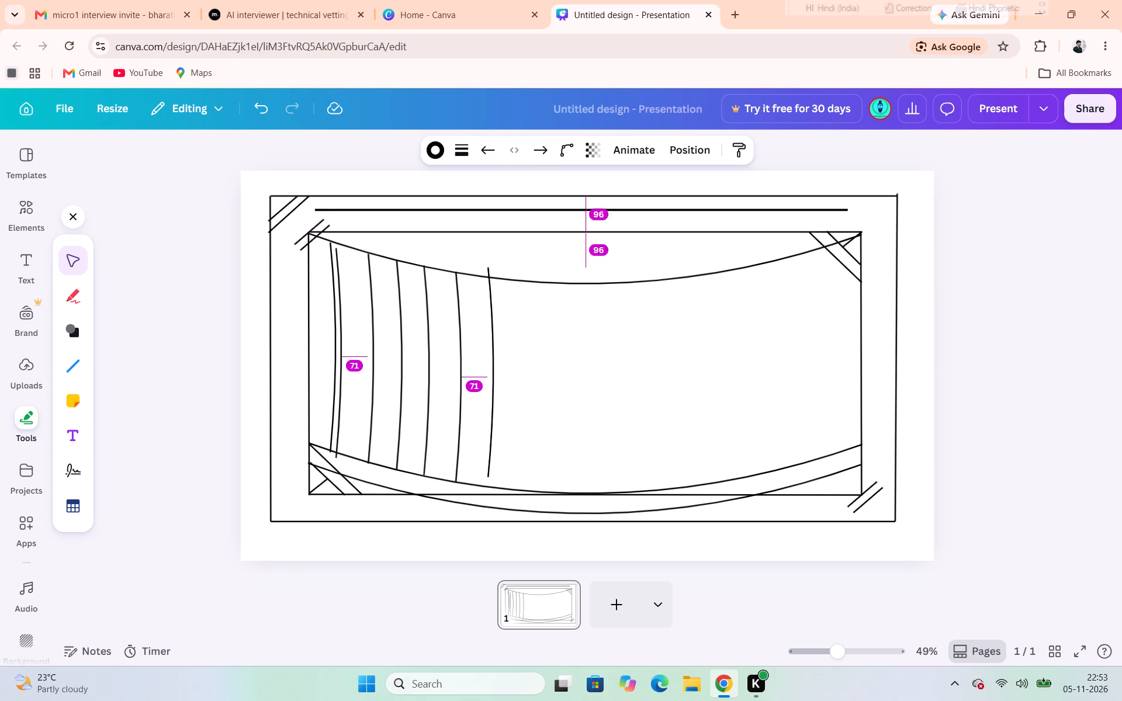
drag(497, 363, 496, 374)
click(521, 386)
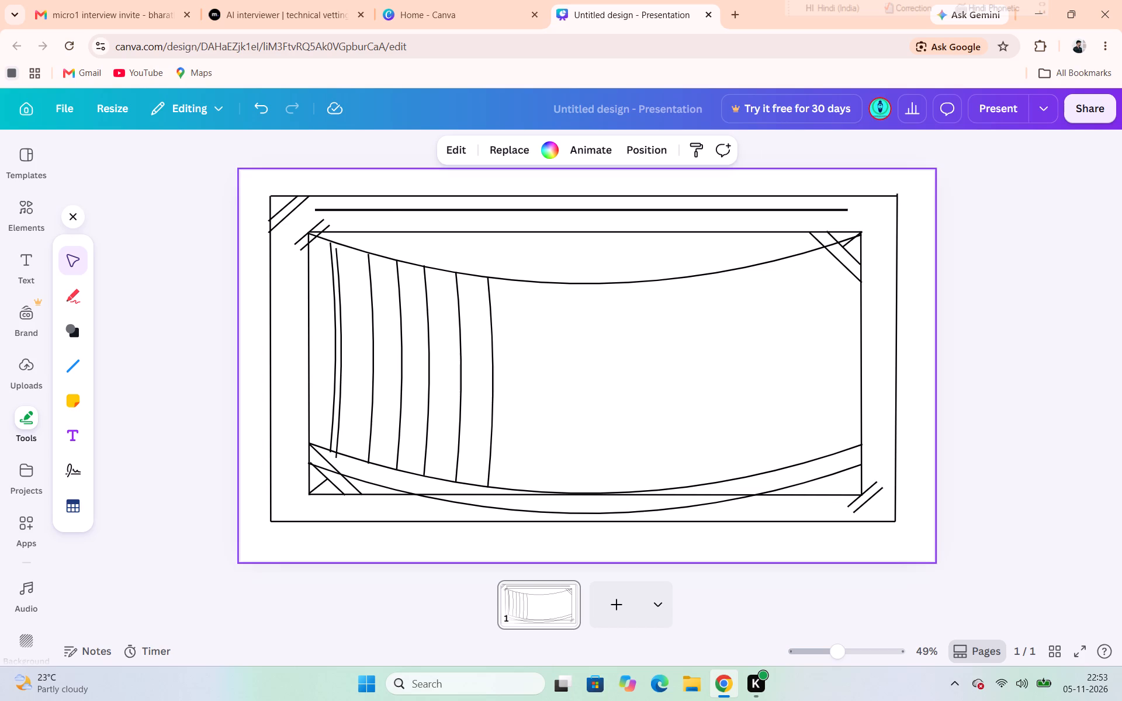
Raise the remaining copy beside the original bowed line so its ends meet the top curve and the upper bottom curve.
drag(342, 356, 341, 352)
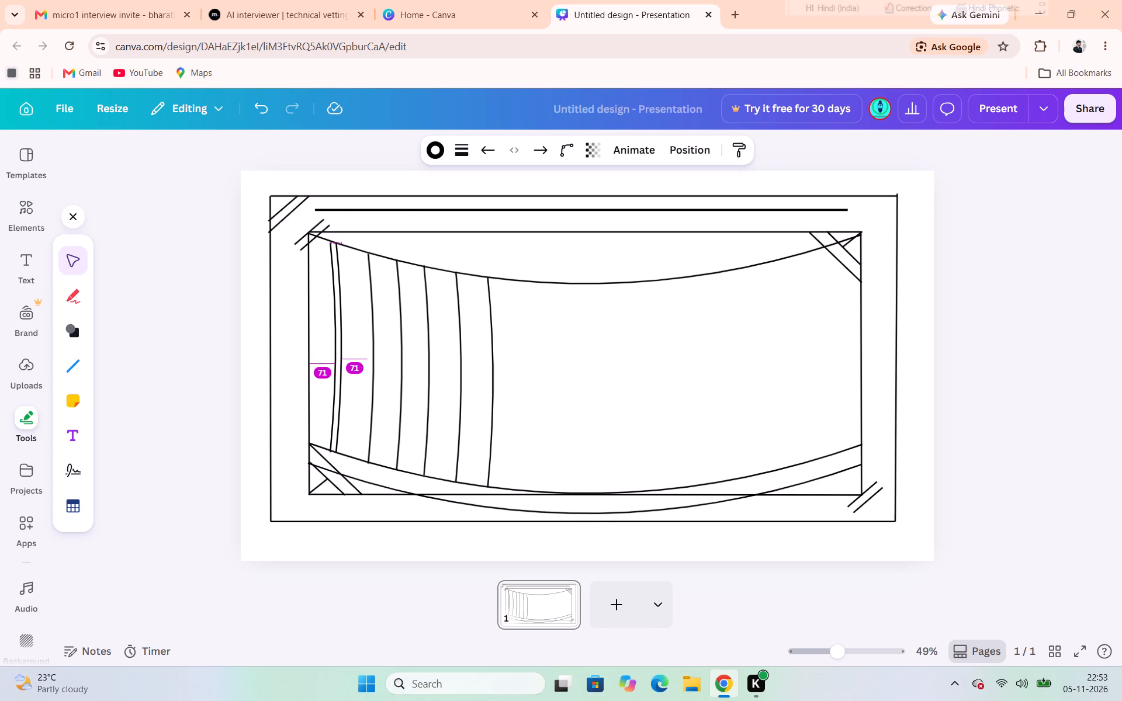
drag(341, 352, 340, 351)
drag(340, 351, 340, 350)
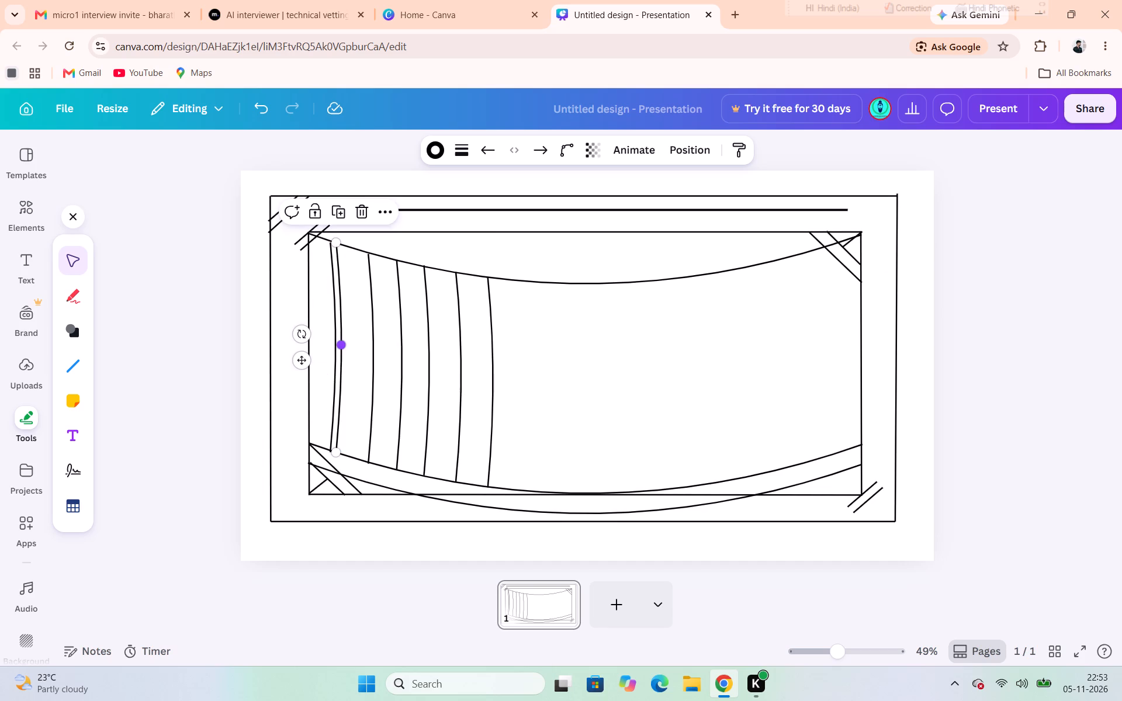
click(209, 419)
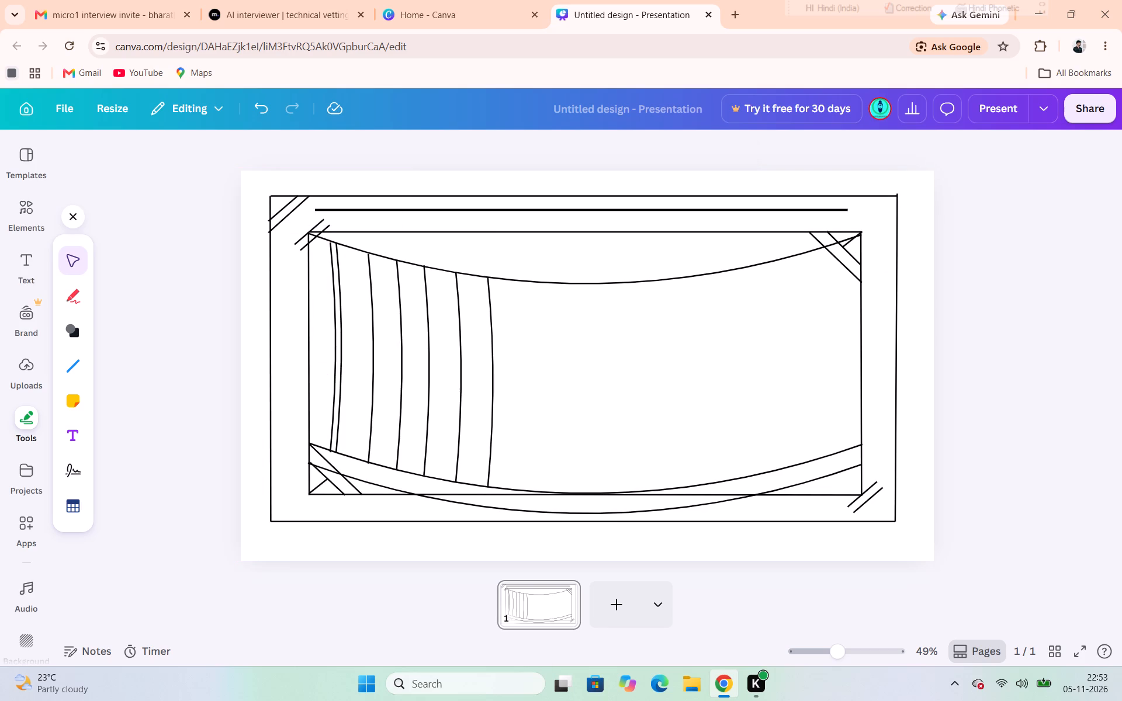
Add two more copies of the rightmost bowed line, spaced toward the frame's centre with ends on the top curve and upper bottom curve.
click(488, 384)
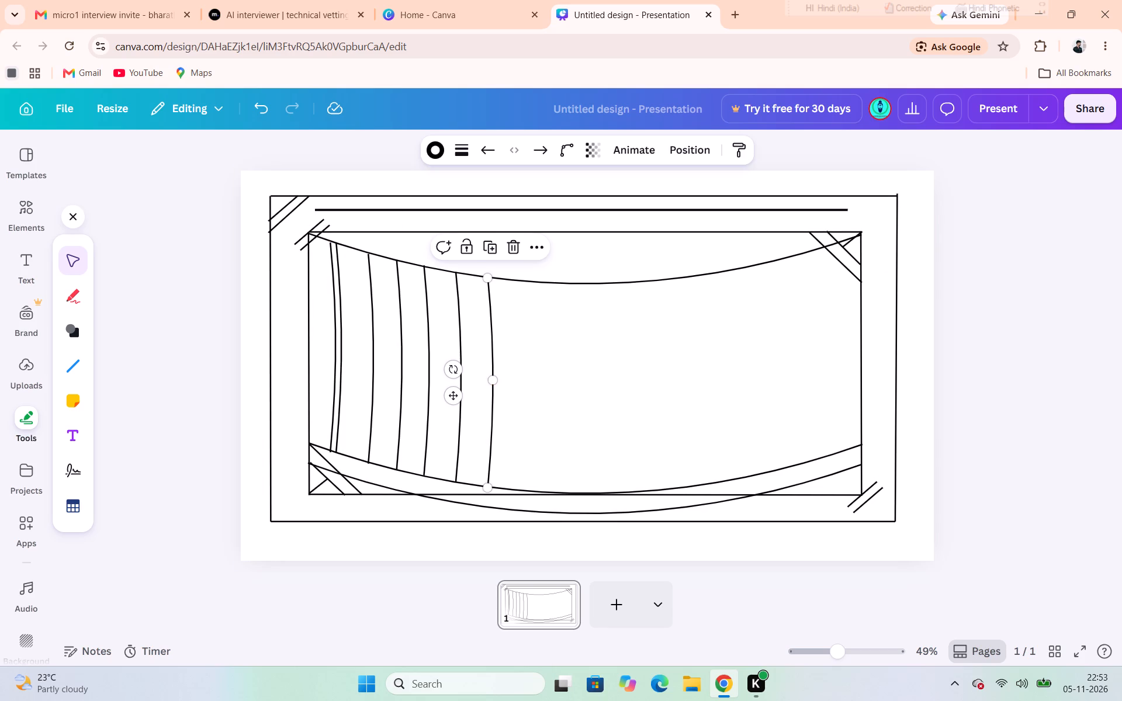
click(486, 234)
click(487, 252)
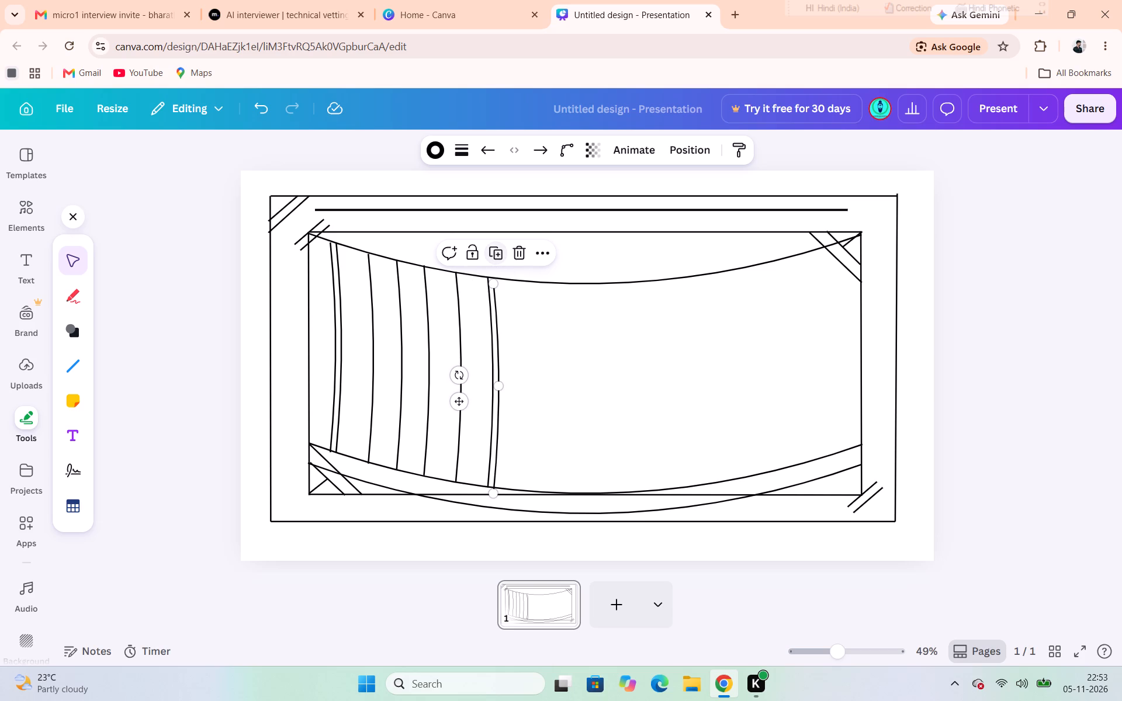
click(487, 252)
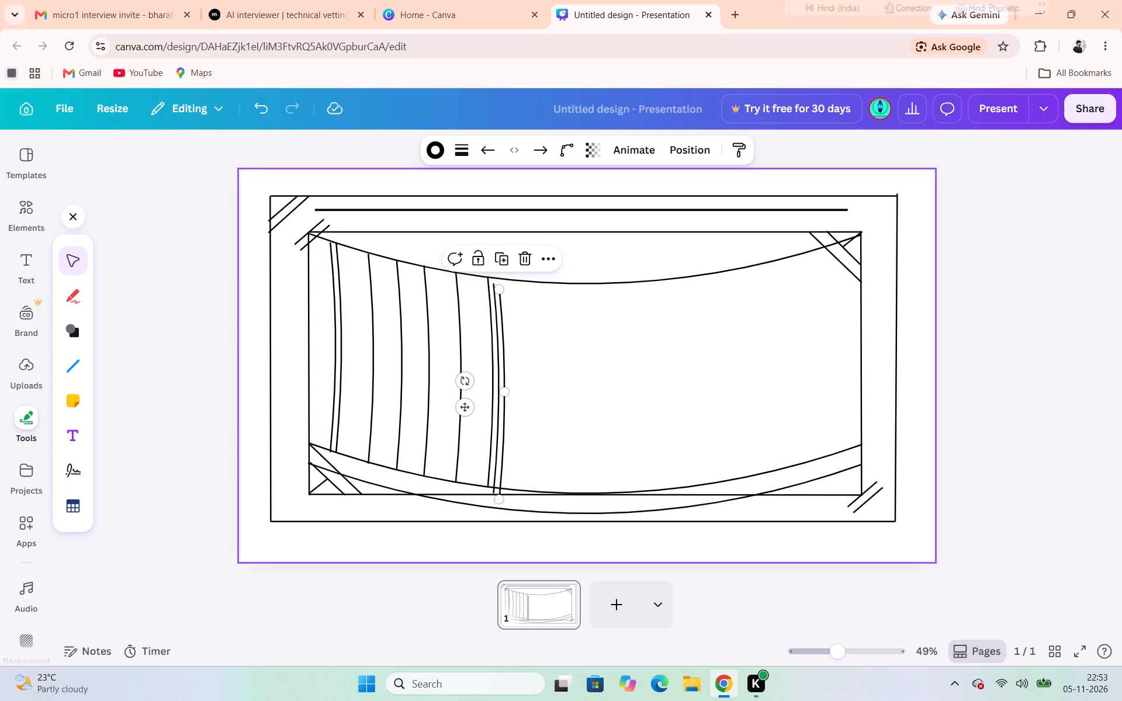
drag(507, 430, 575, 428)
drag(500, 438, 532, 437)
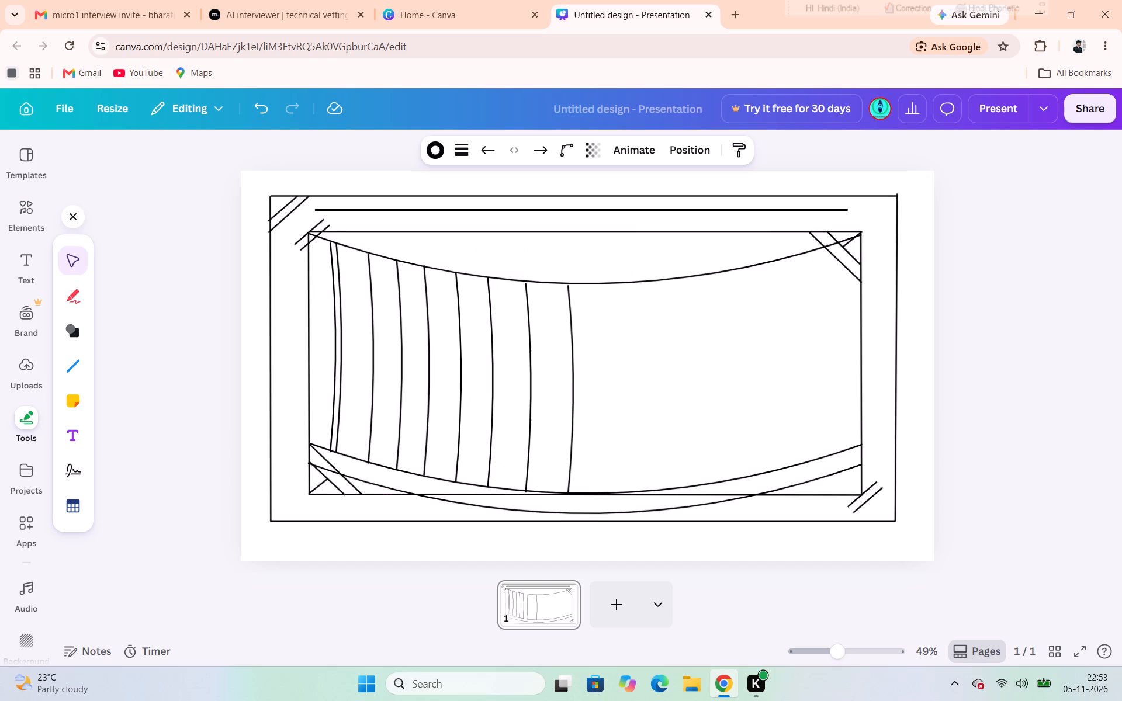
drag(532, 437, 532, 439)
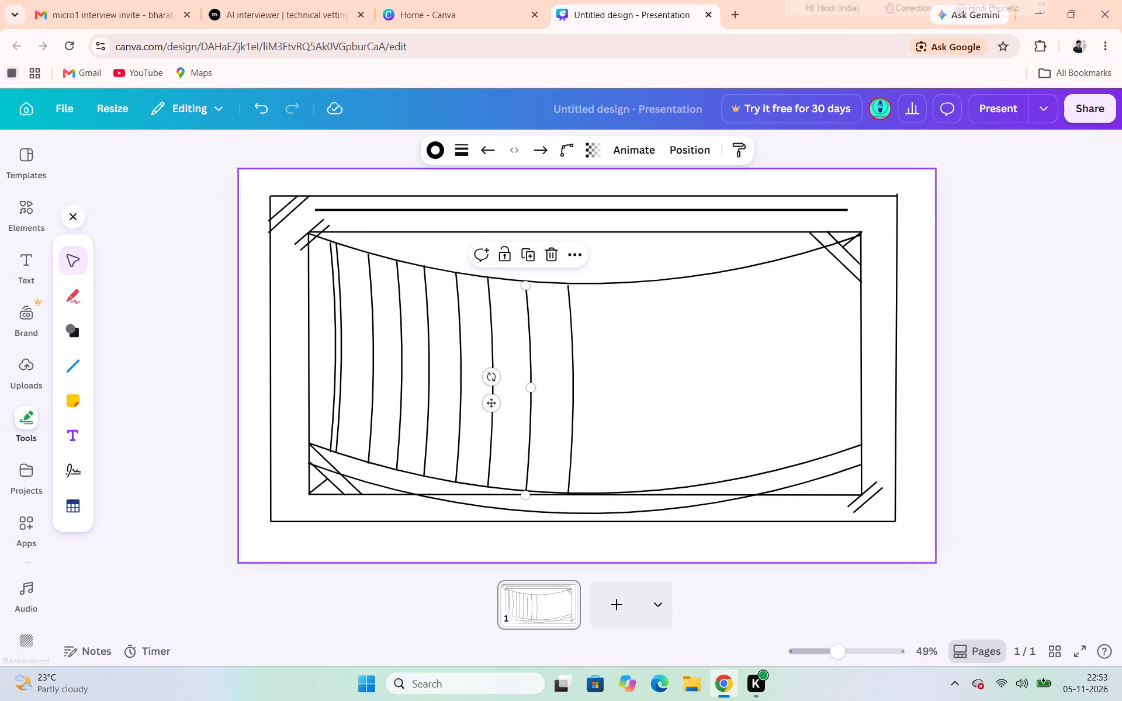
click(646, 454)
click(531, 434)
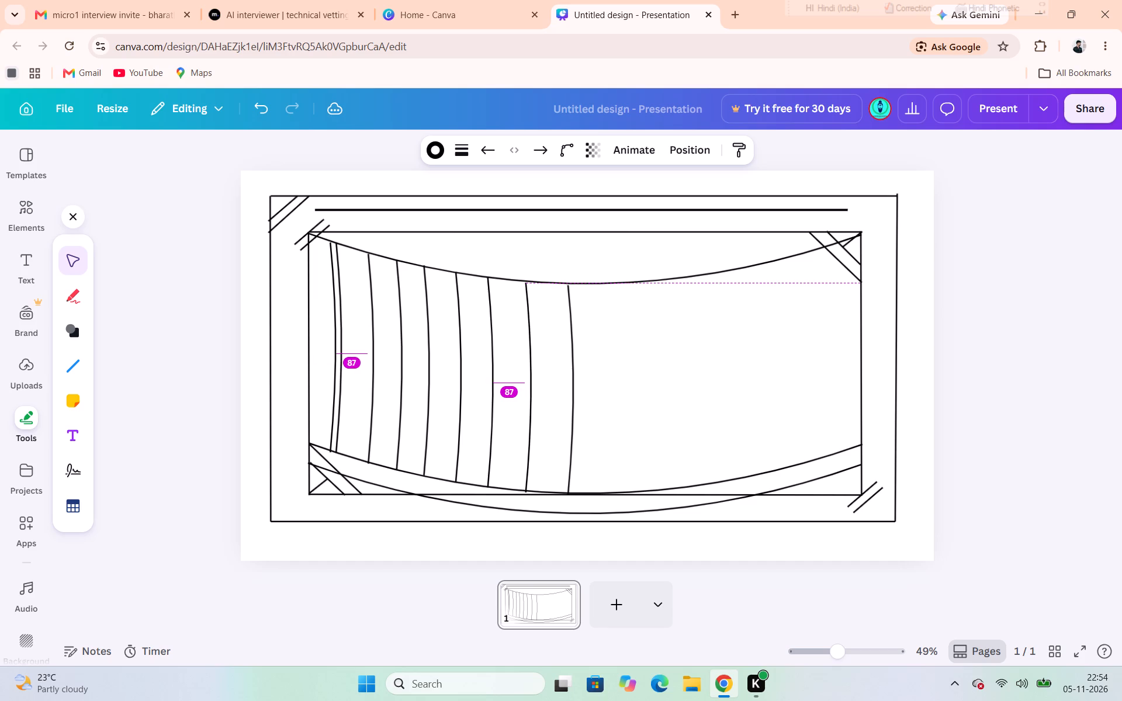
click(631, 412)
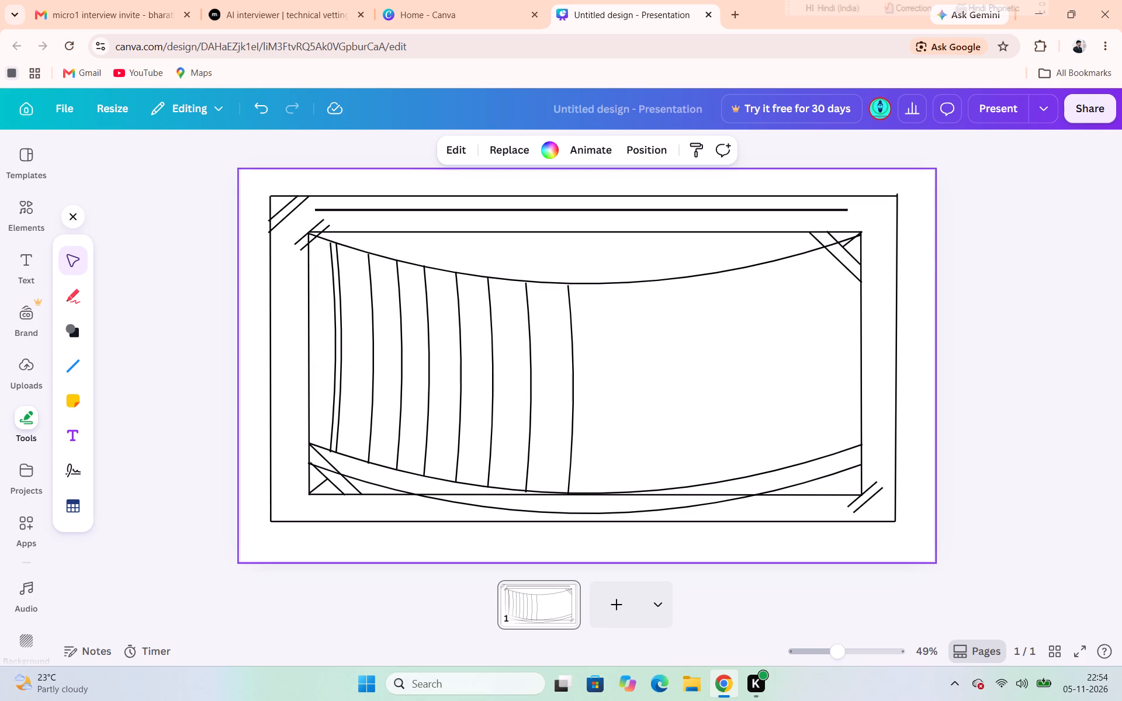
drag(578, 394, 563, 391)
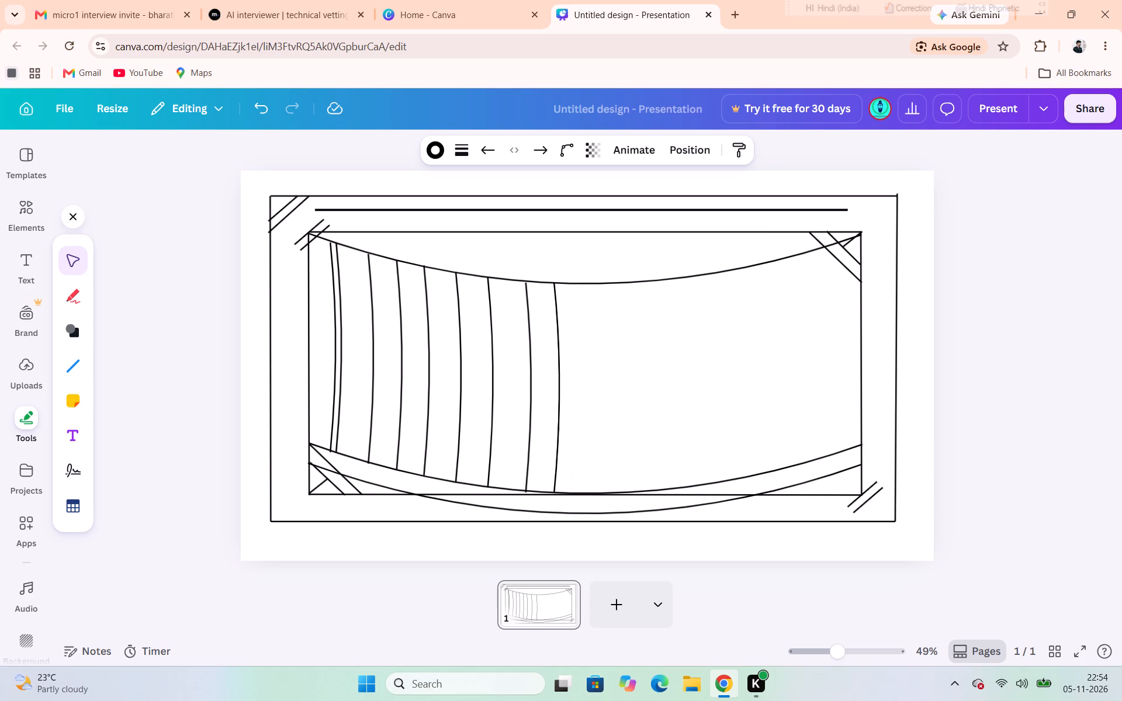
drag(563, 391, 567, 390)
click(626, 355)
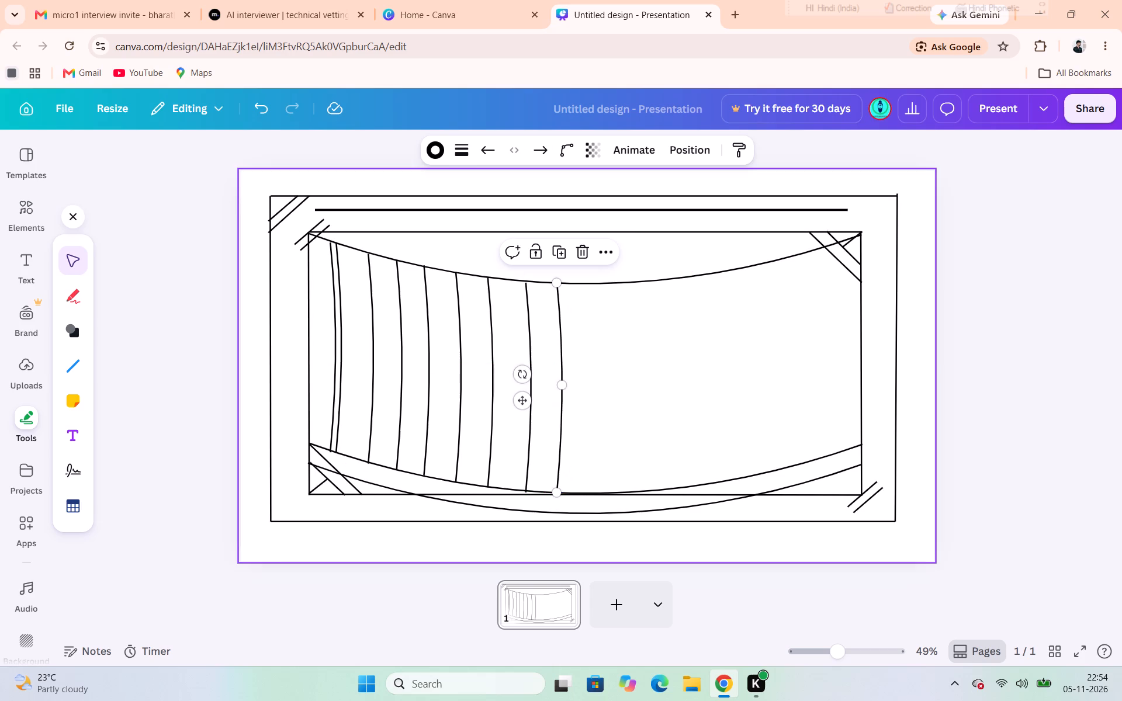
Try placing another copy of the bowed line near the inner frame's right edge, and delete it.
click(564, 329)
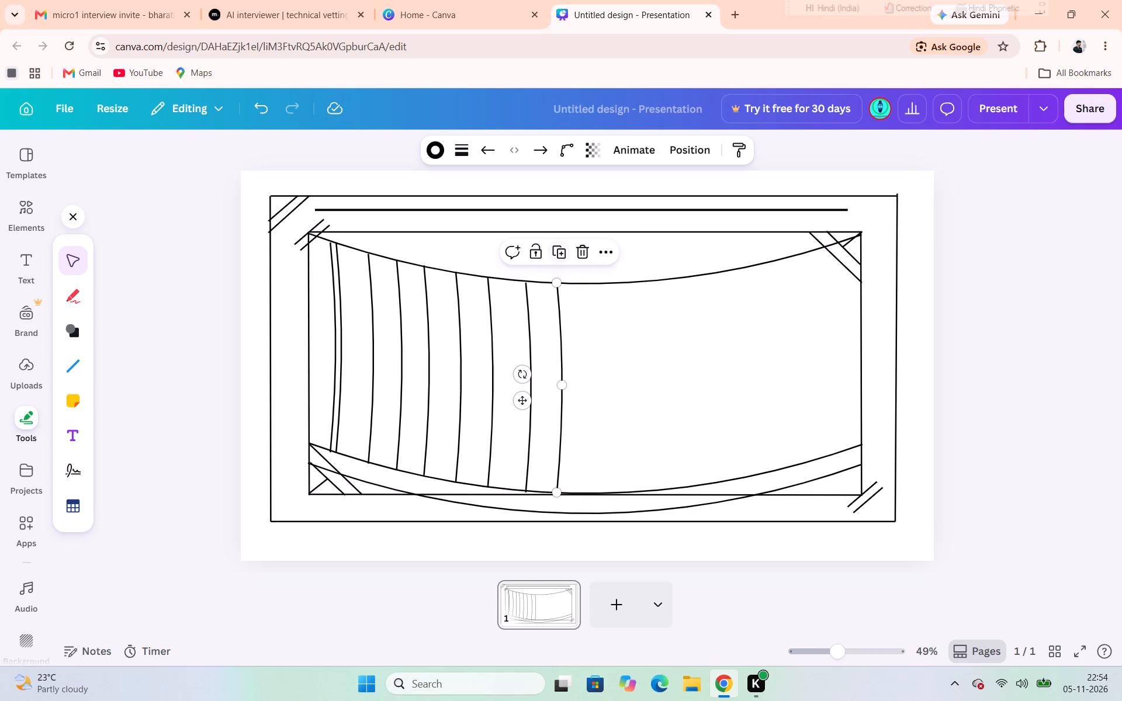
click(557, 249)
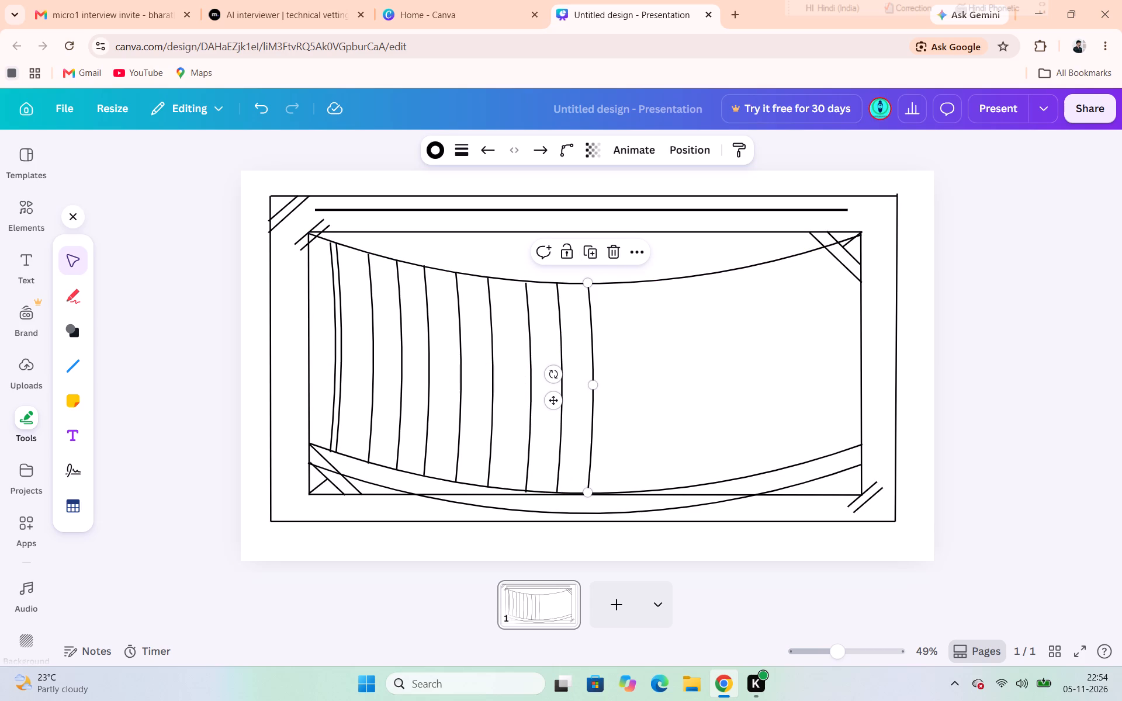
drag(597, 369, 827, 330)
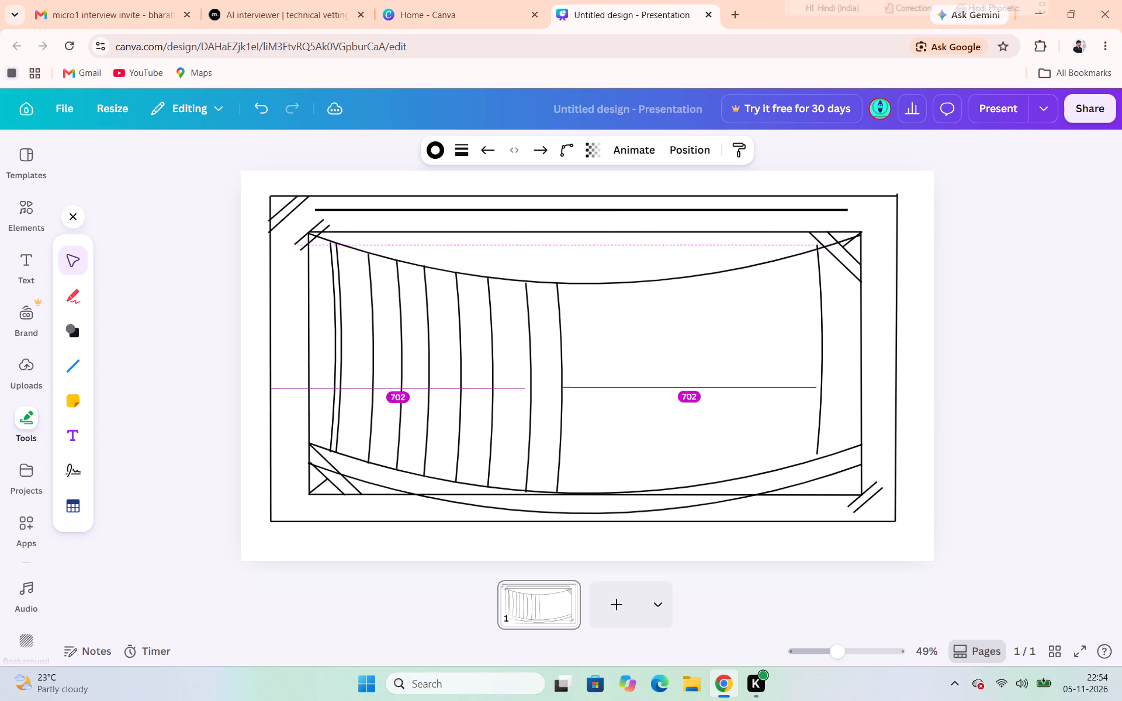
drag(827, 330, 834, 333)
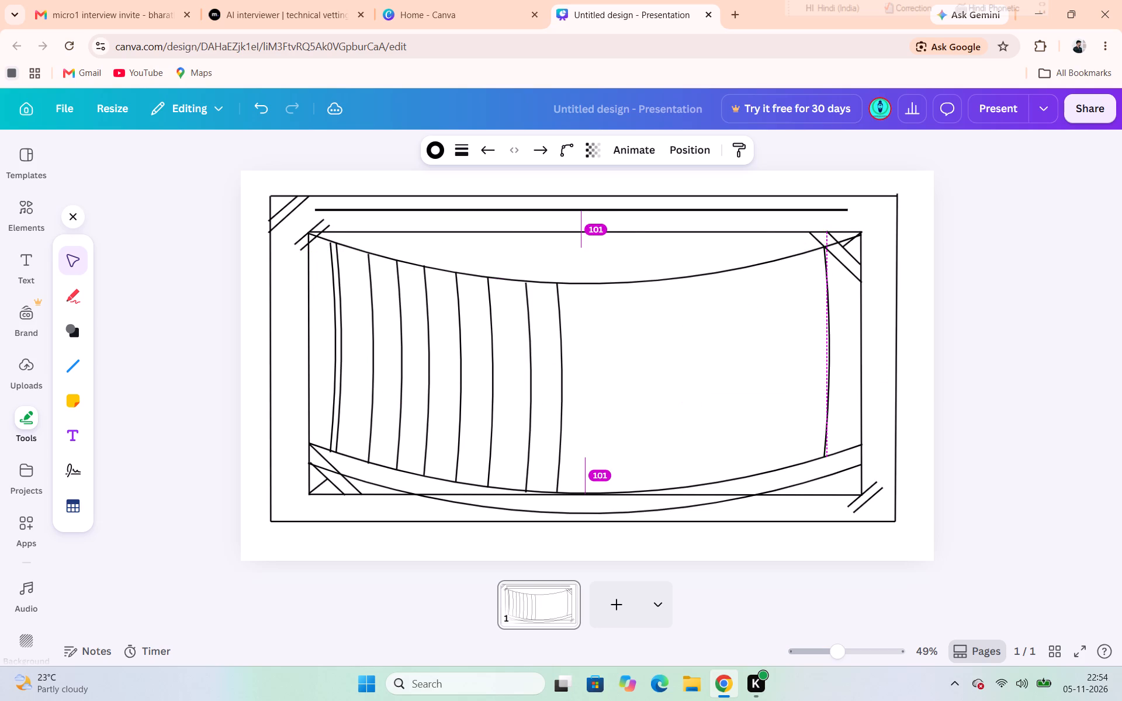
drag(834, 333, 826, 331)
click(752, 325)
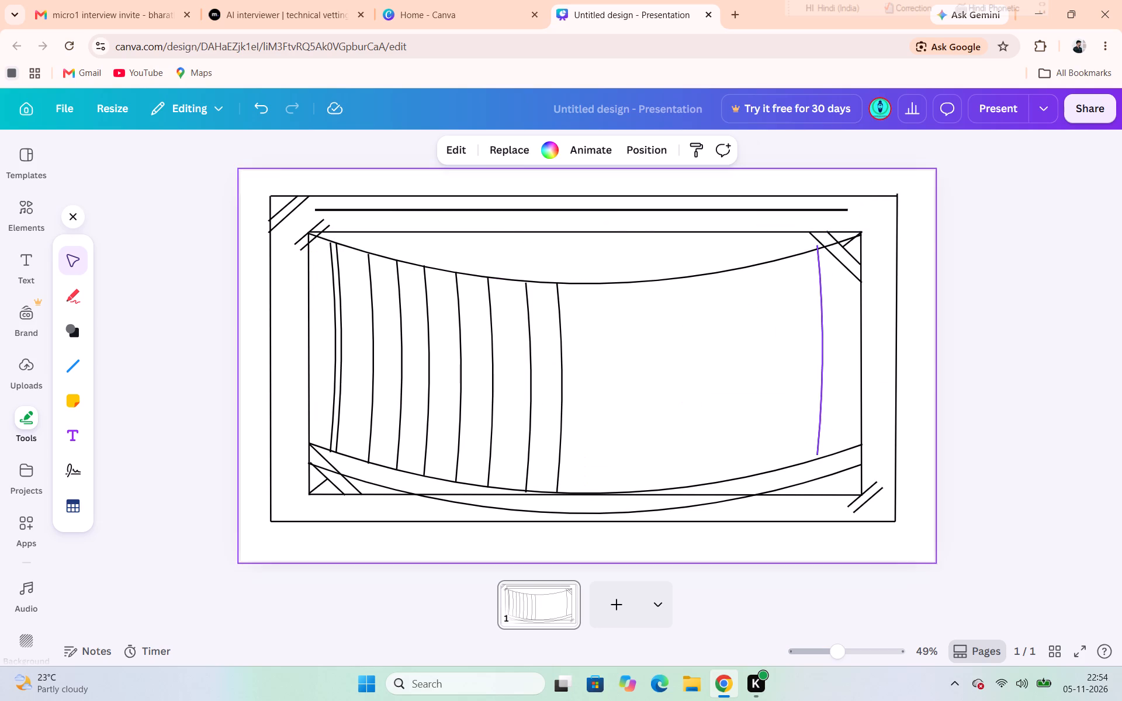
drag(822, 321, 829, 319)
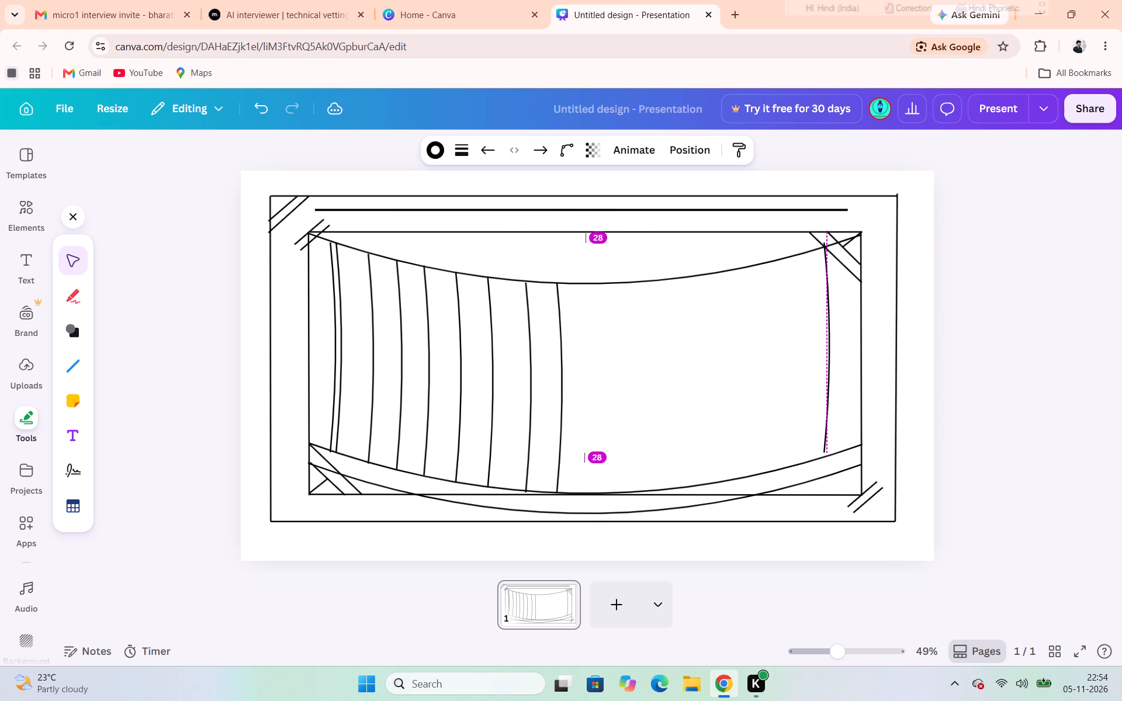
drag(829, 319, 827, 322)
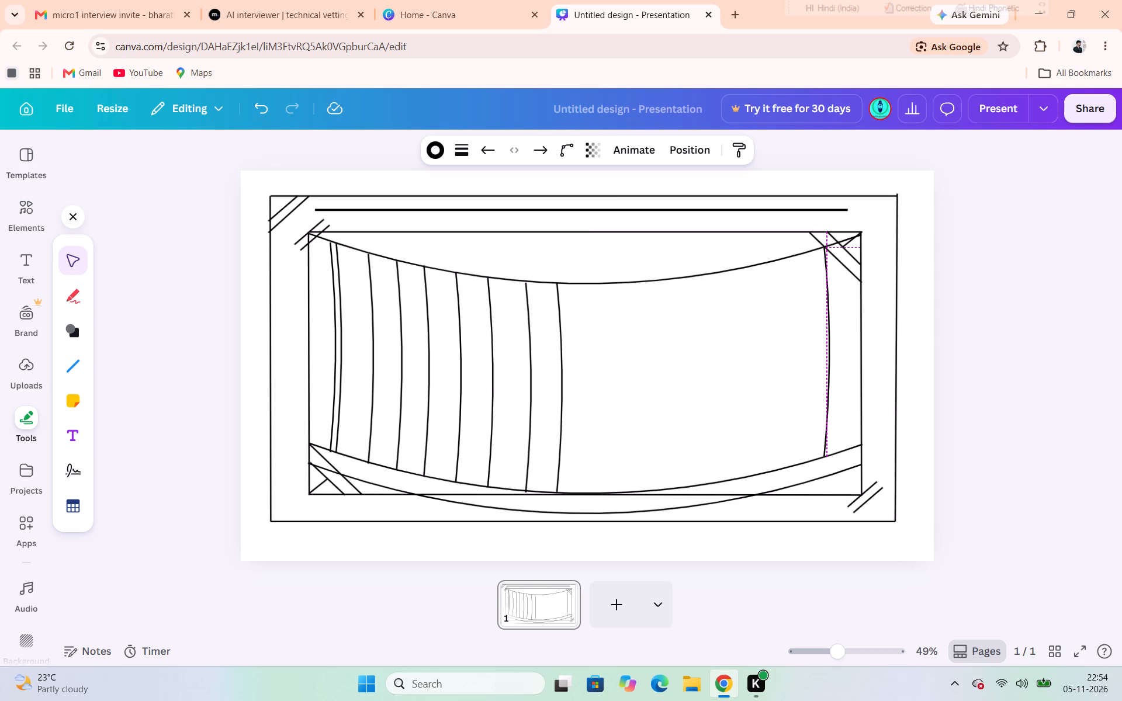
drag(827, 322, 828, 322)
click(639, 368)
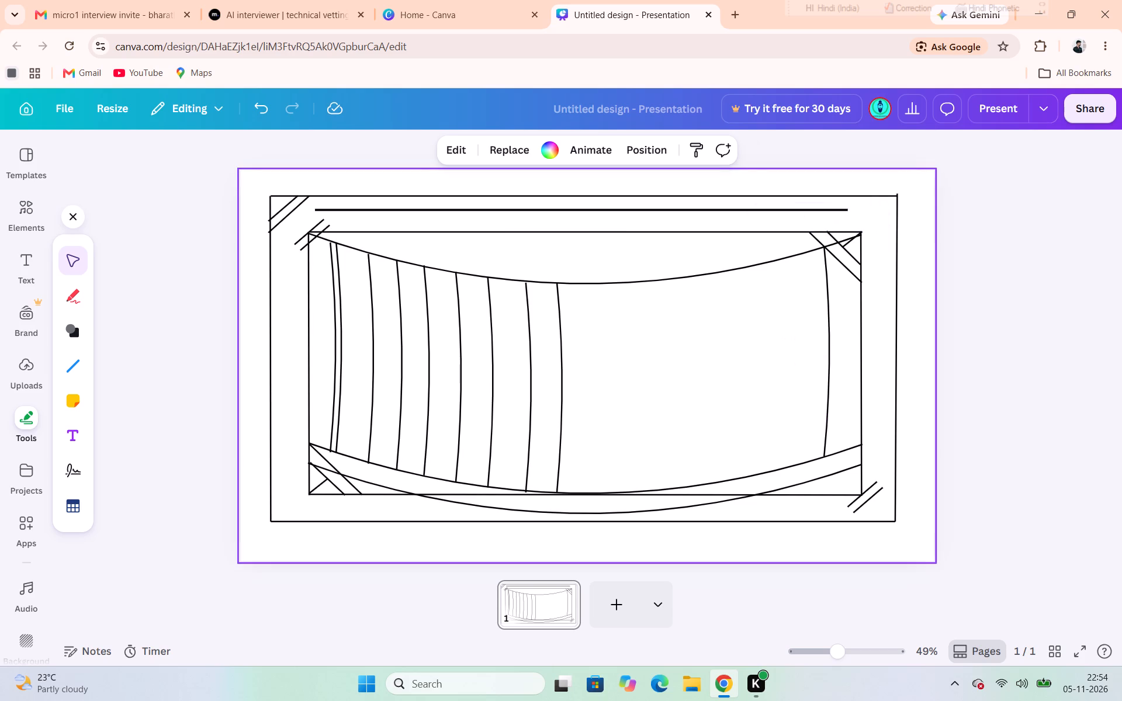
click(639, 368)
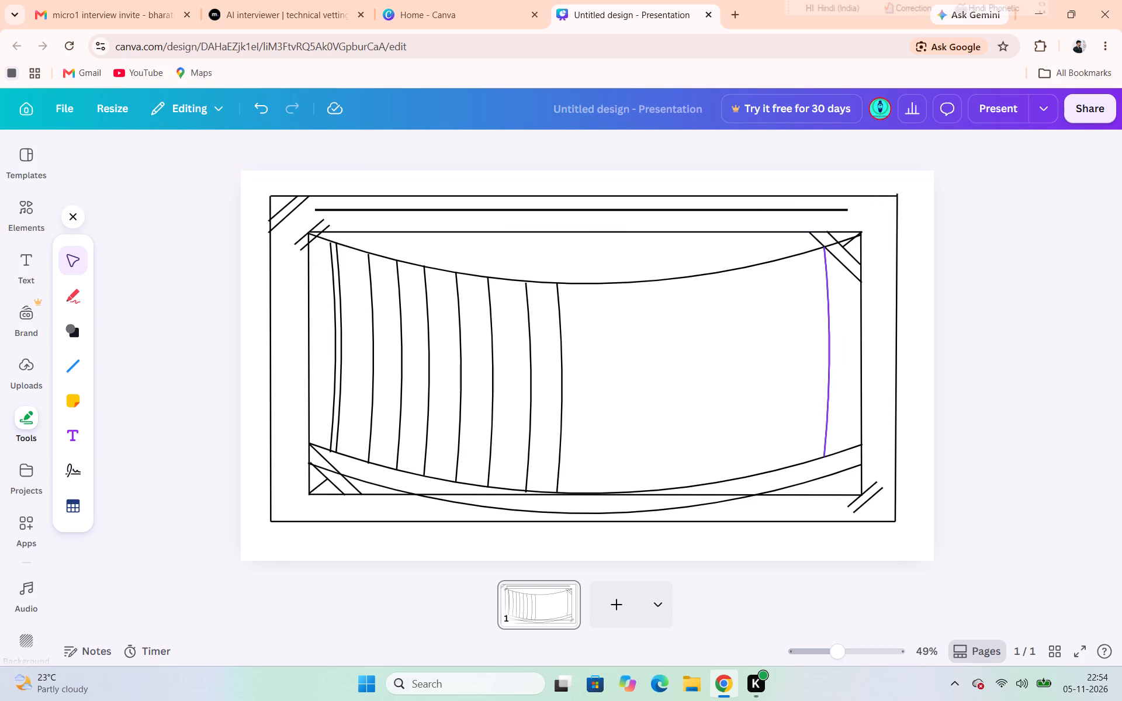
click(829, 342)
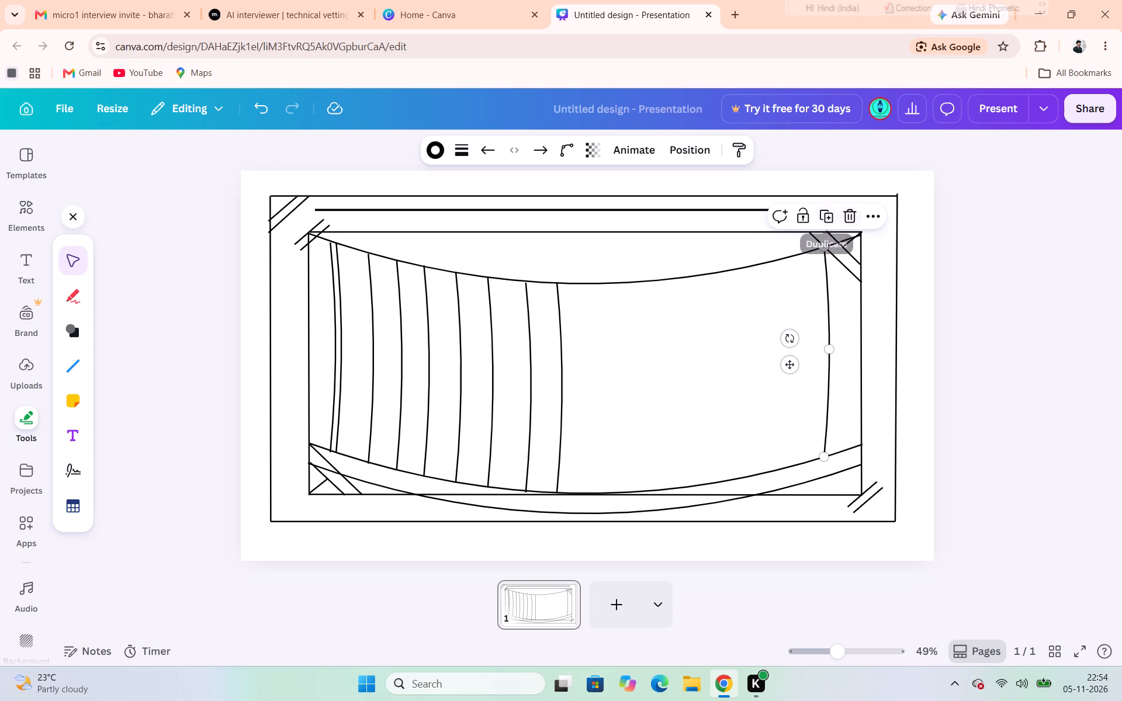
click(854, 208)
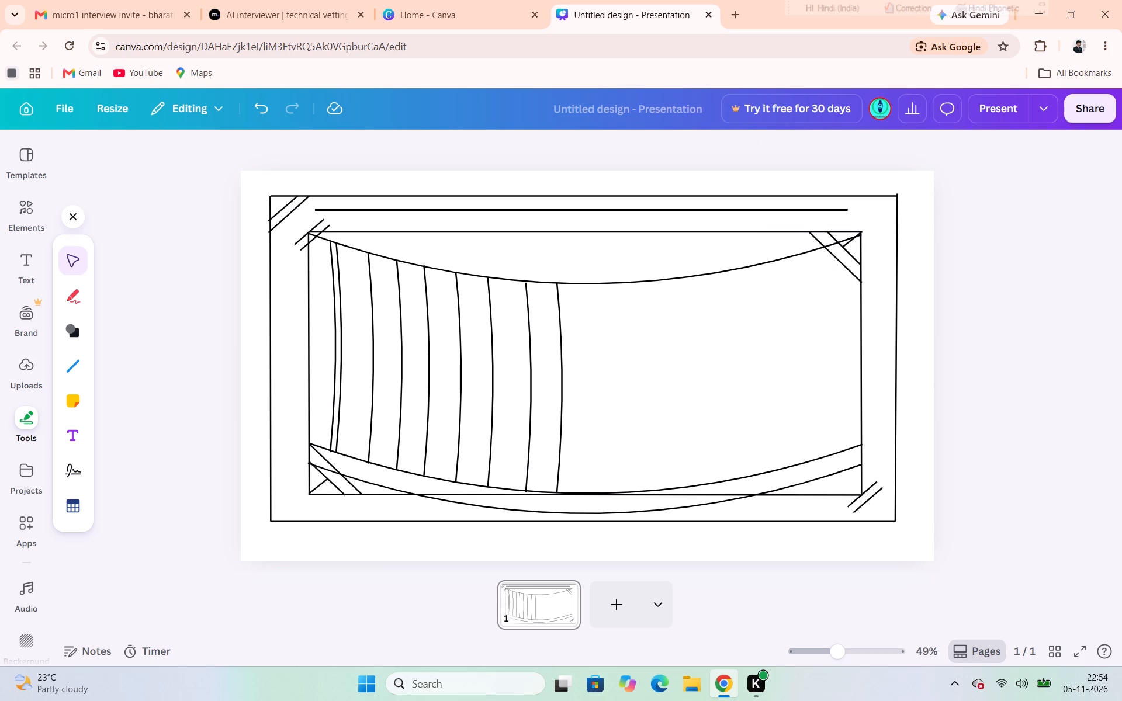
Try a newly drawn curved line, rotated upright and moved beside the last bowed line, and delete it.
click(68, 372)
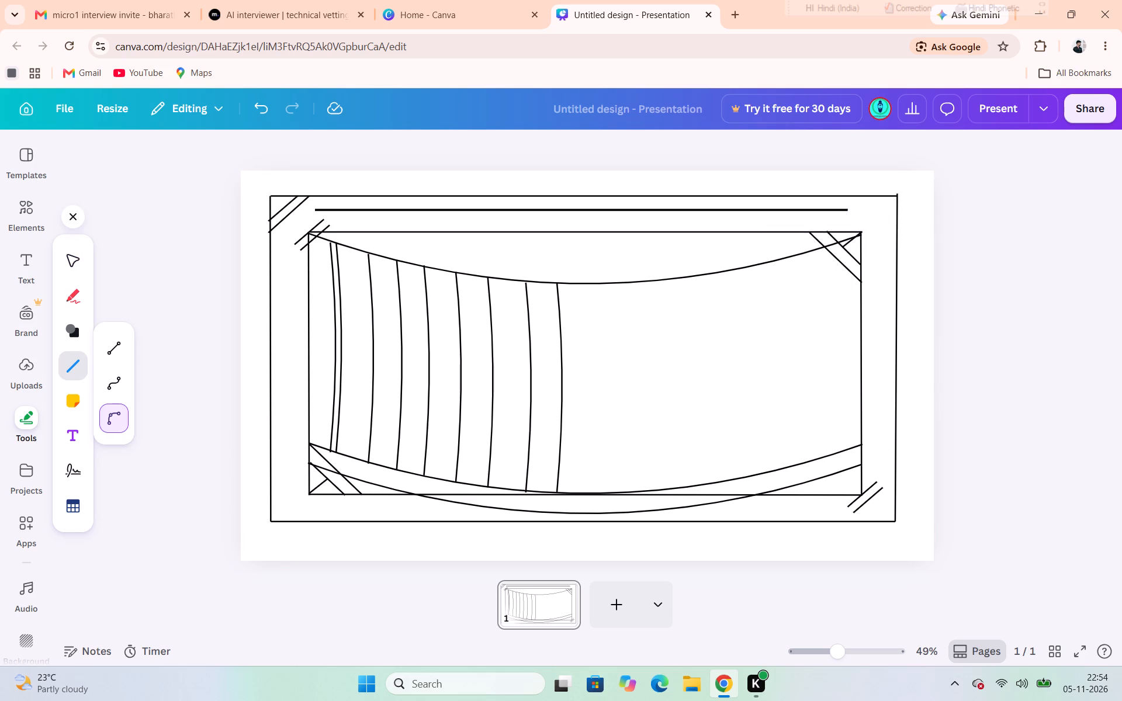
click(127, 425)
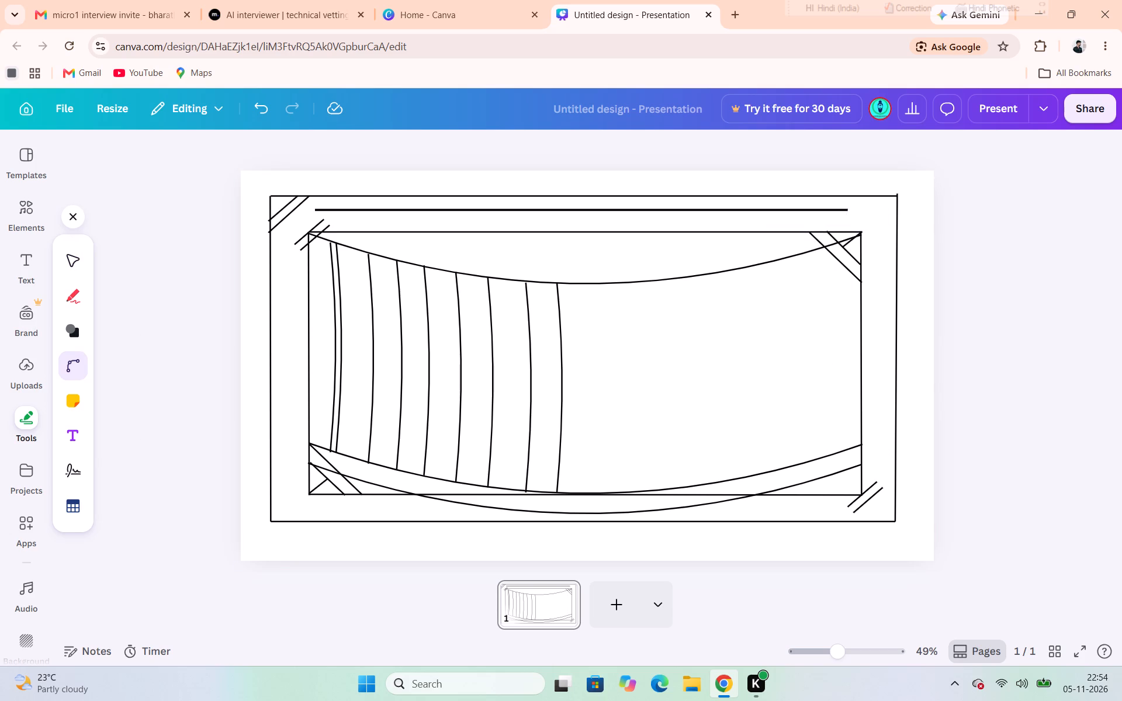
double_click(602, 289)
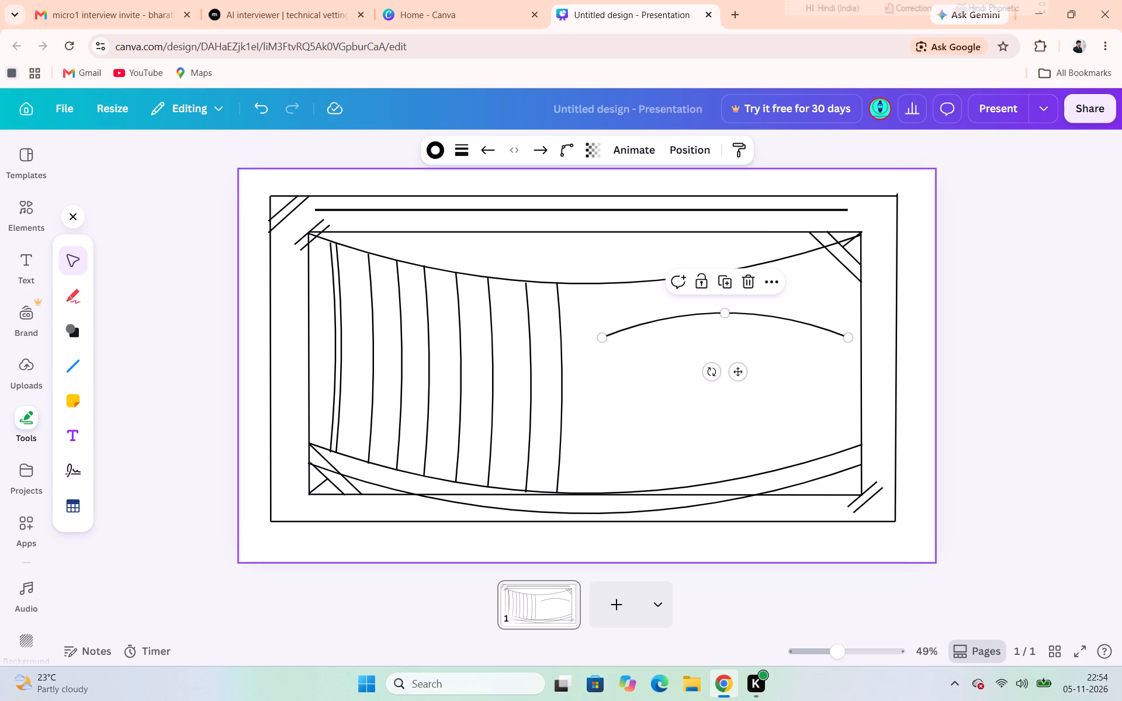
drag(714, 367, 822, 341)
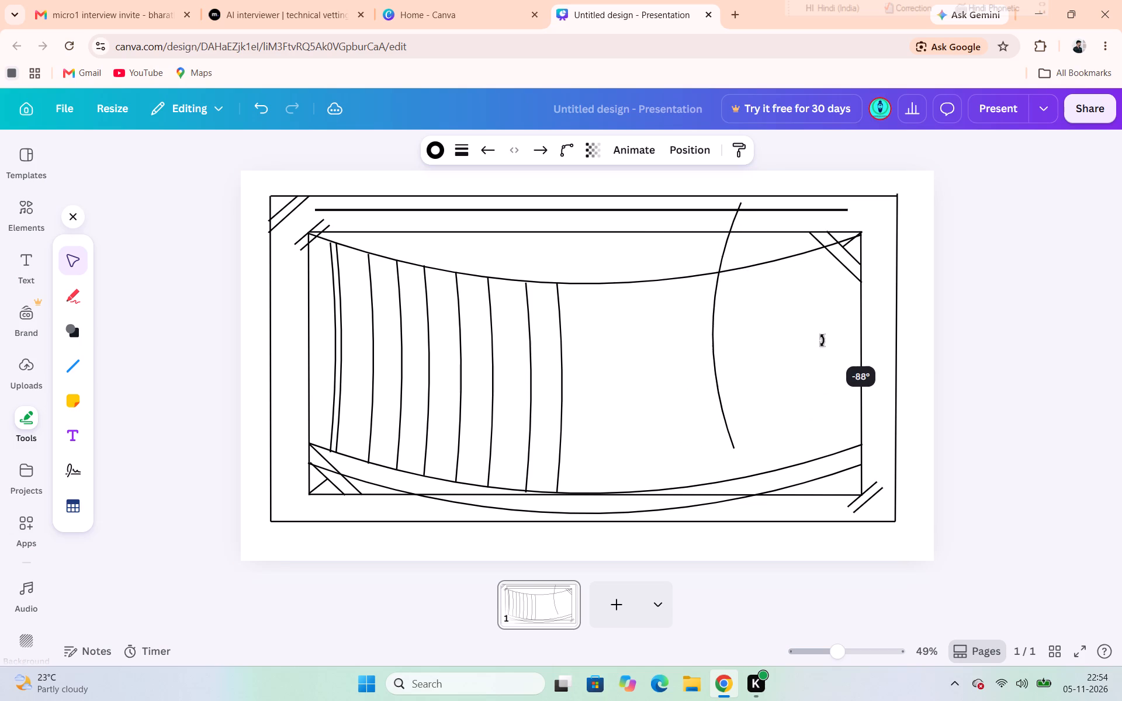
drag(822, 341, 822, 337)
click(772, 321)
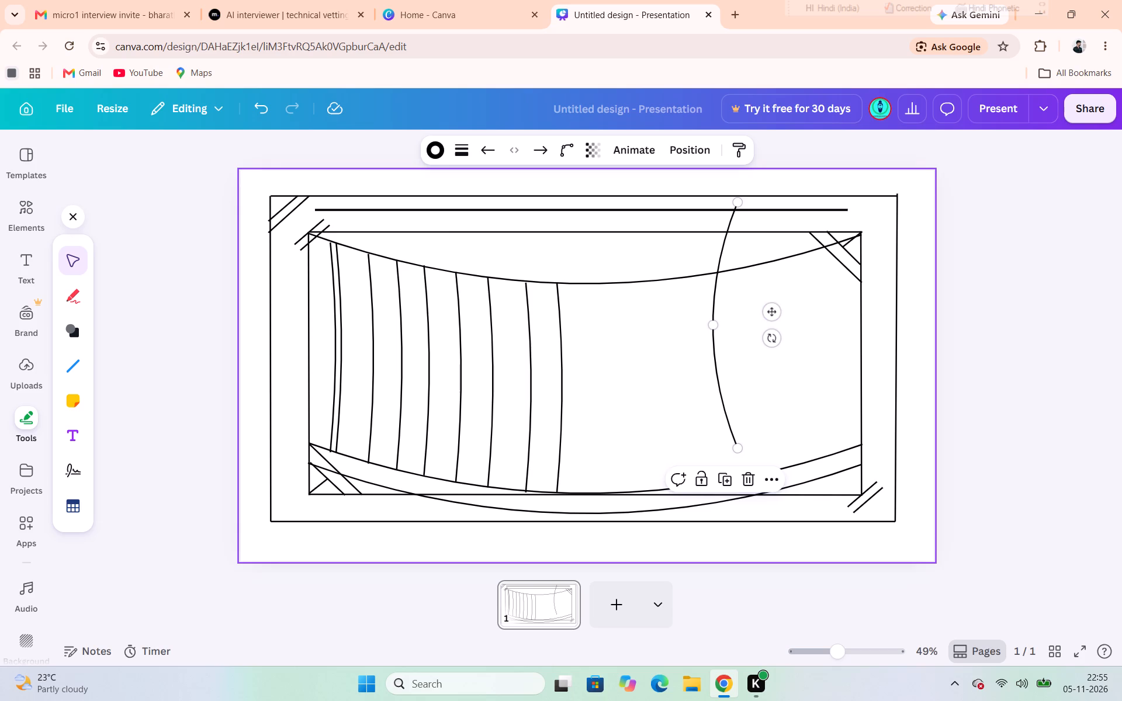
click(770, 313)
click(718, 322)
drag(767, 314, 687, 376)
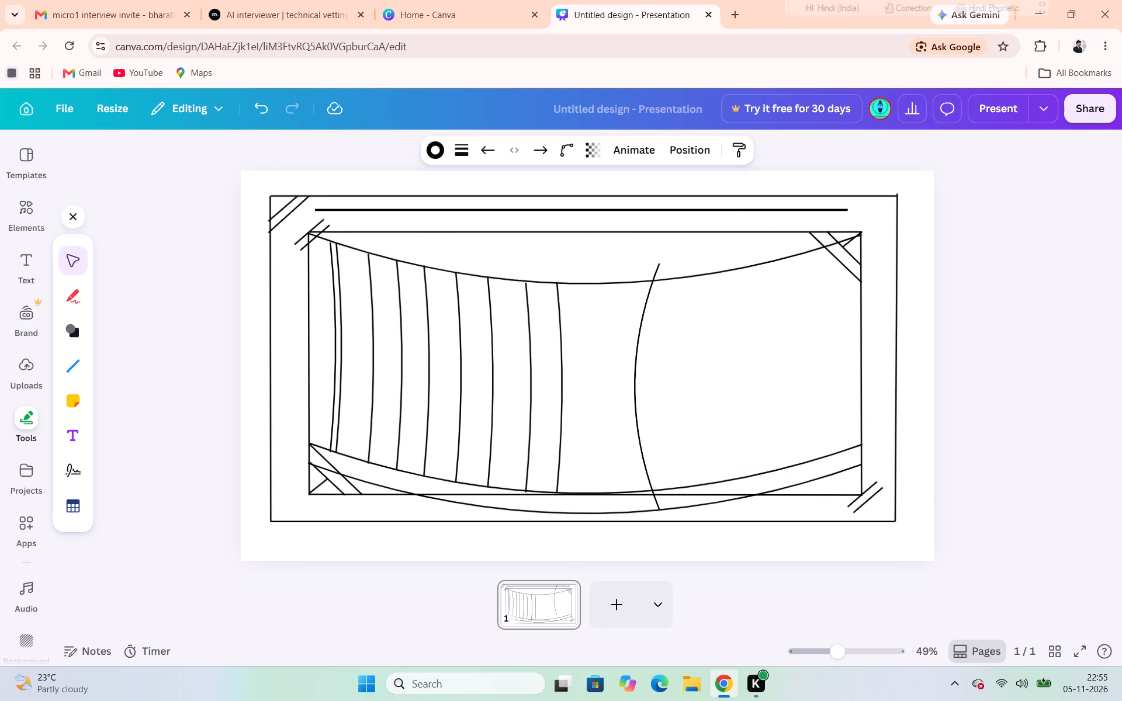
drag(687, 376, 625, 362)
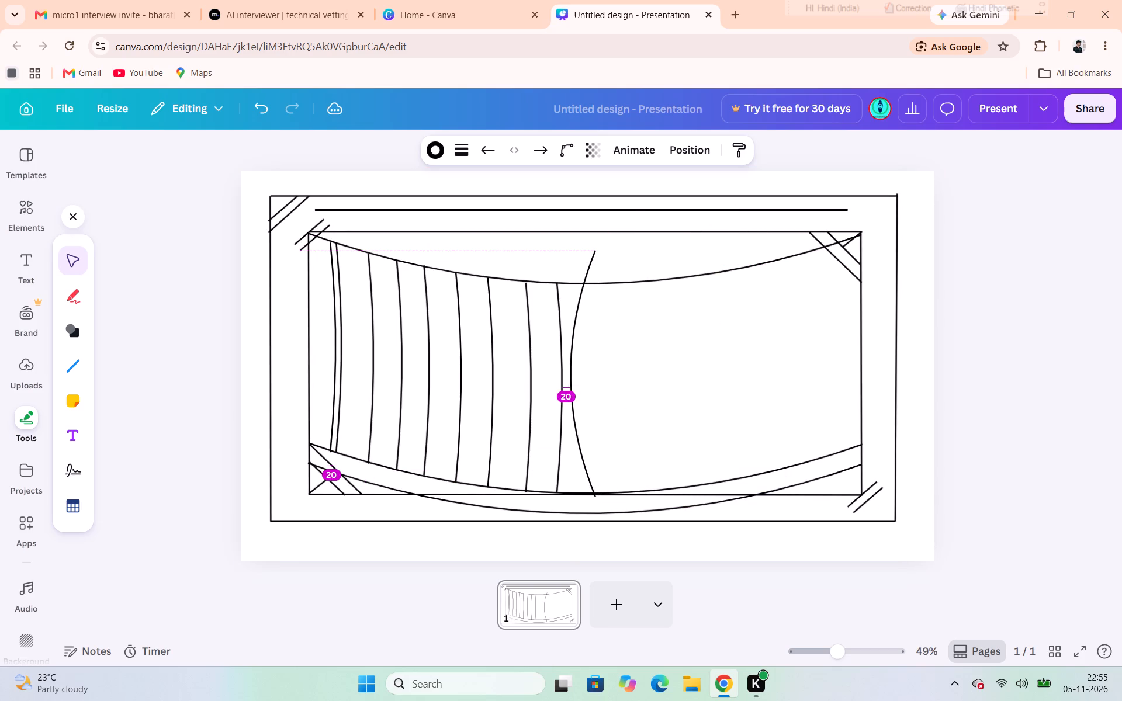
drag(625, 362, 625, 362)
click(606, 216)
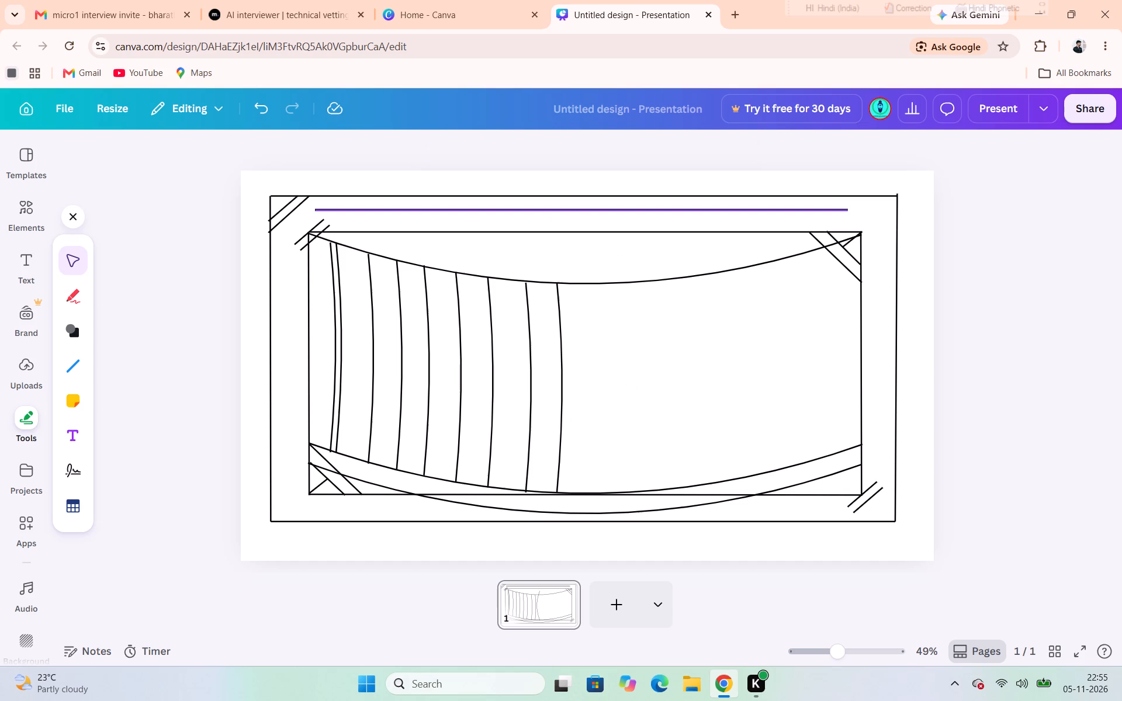
Duplicate the last bowed line, rotate the copy to bow leftward, and place it just right of centre between the top and upper bottom curves.
click(565, 336)
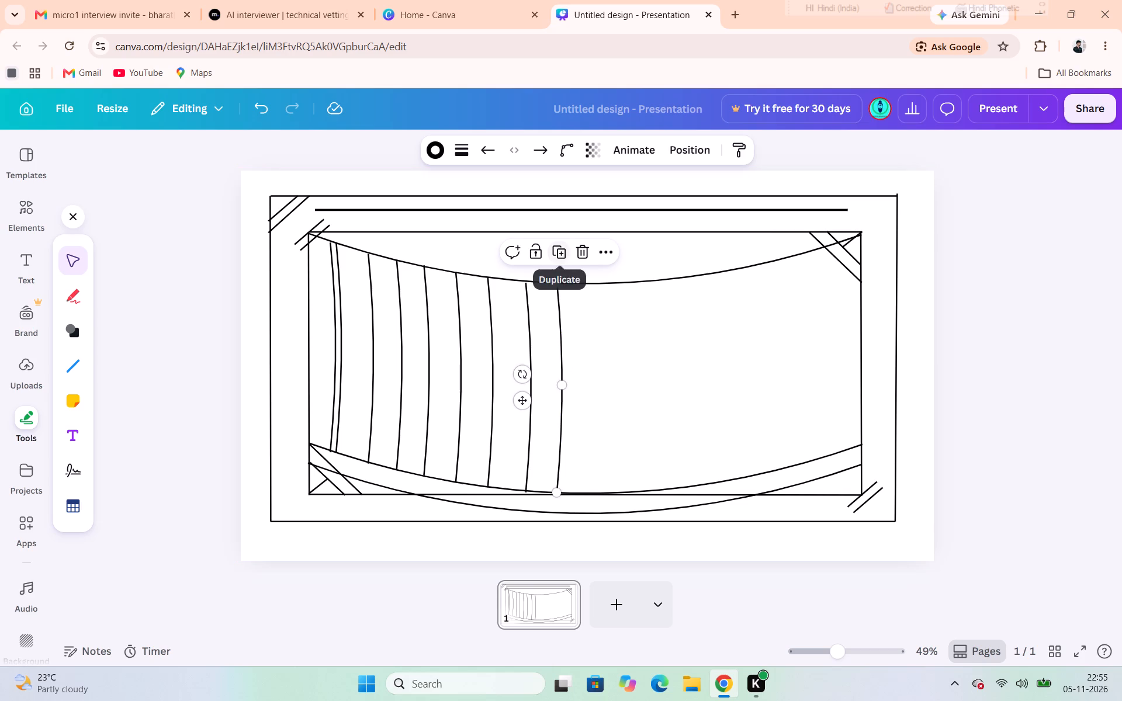
click(554, 256)
drag(572, 376, 670, 354)
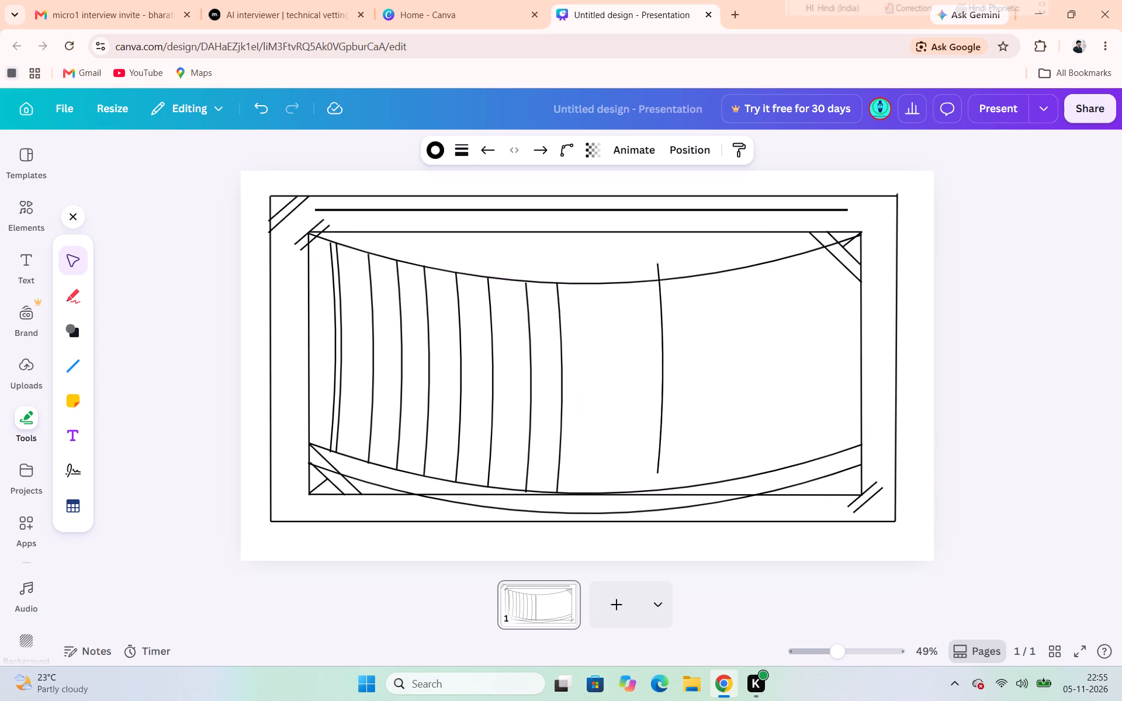
drag(670, 354, 666, 377)
drag(619, 384, 704, 464)
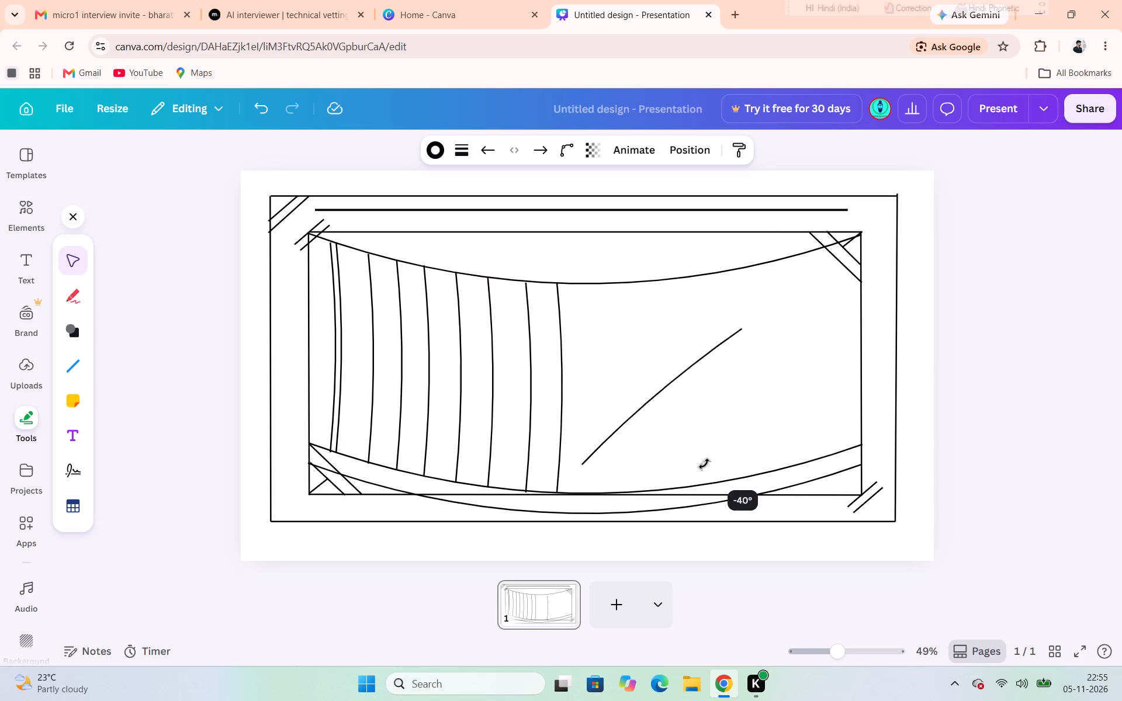
drag(704, 464, 753, 394)
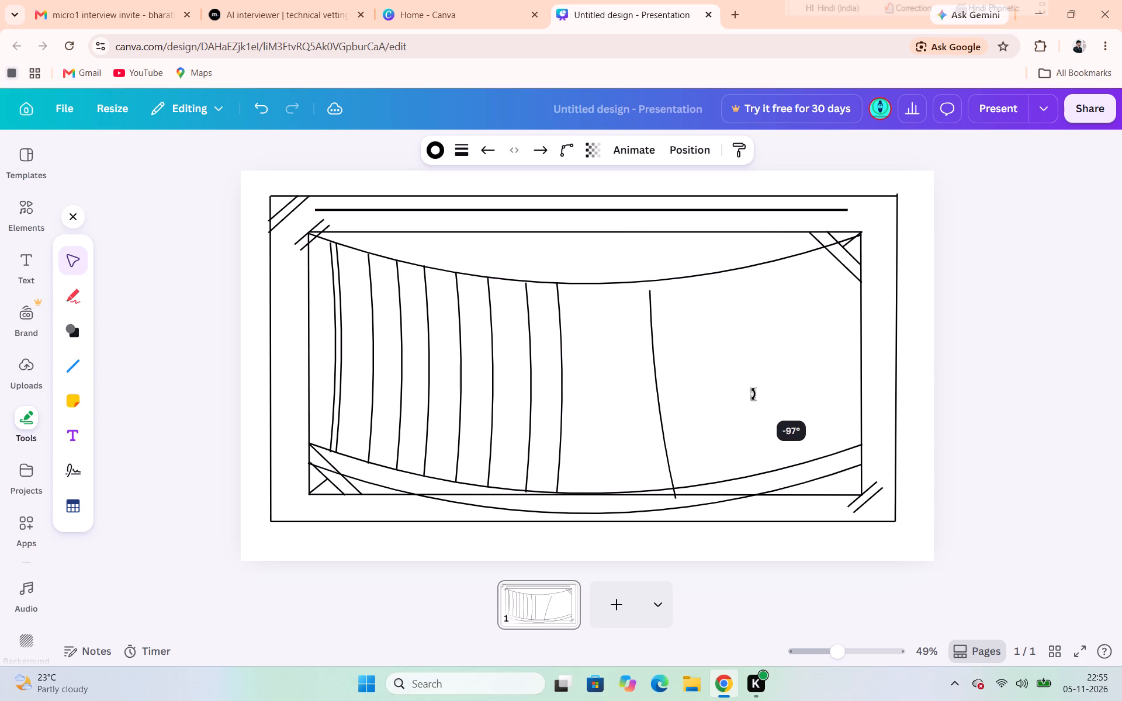
drag(753, 394, 754, 406)
drag(701, 381, 663, 376)
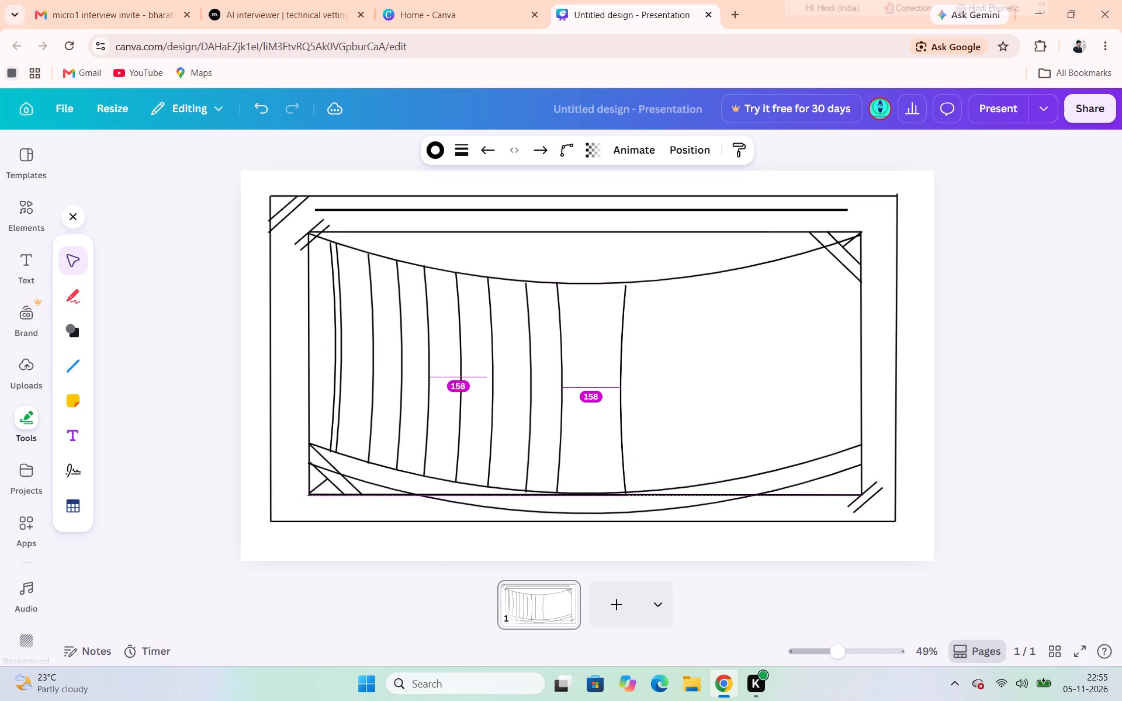
drag(663, 376, 653, 373)
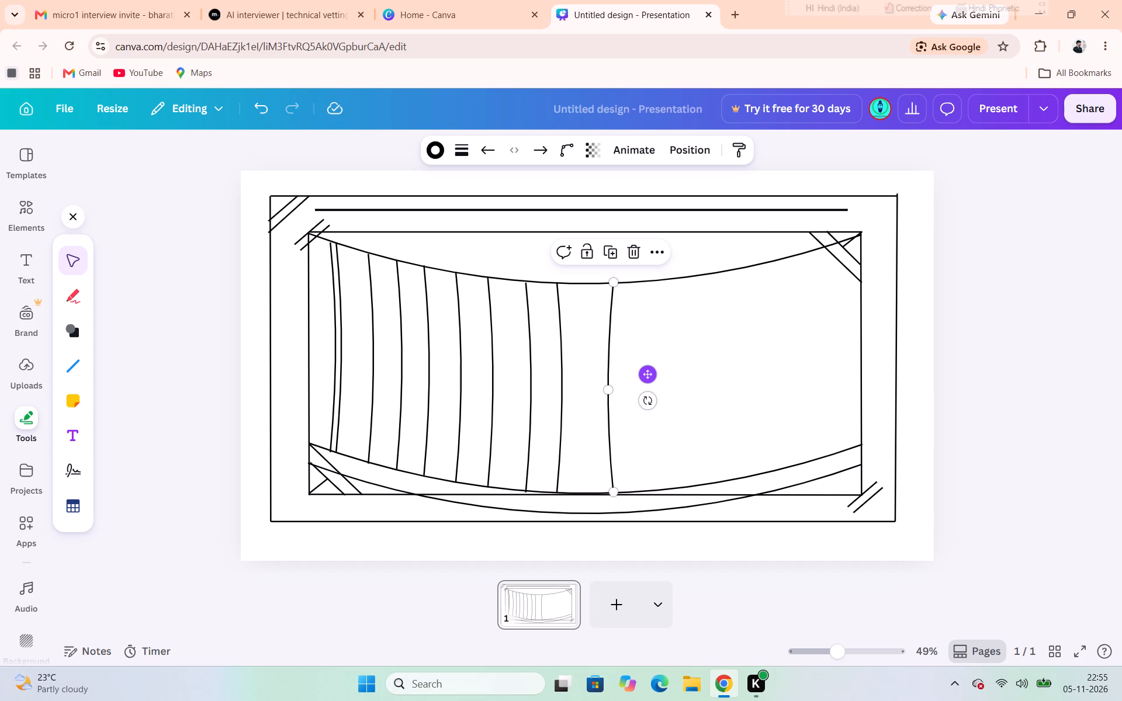
Make five copies of the leftward-bowed line, spread at equal spacing toward and just past the inner frame's right edge.
click(618, 254)
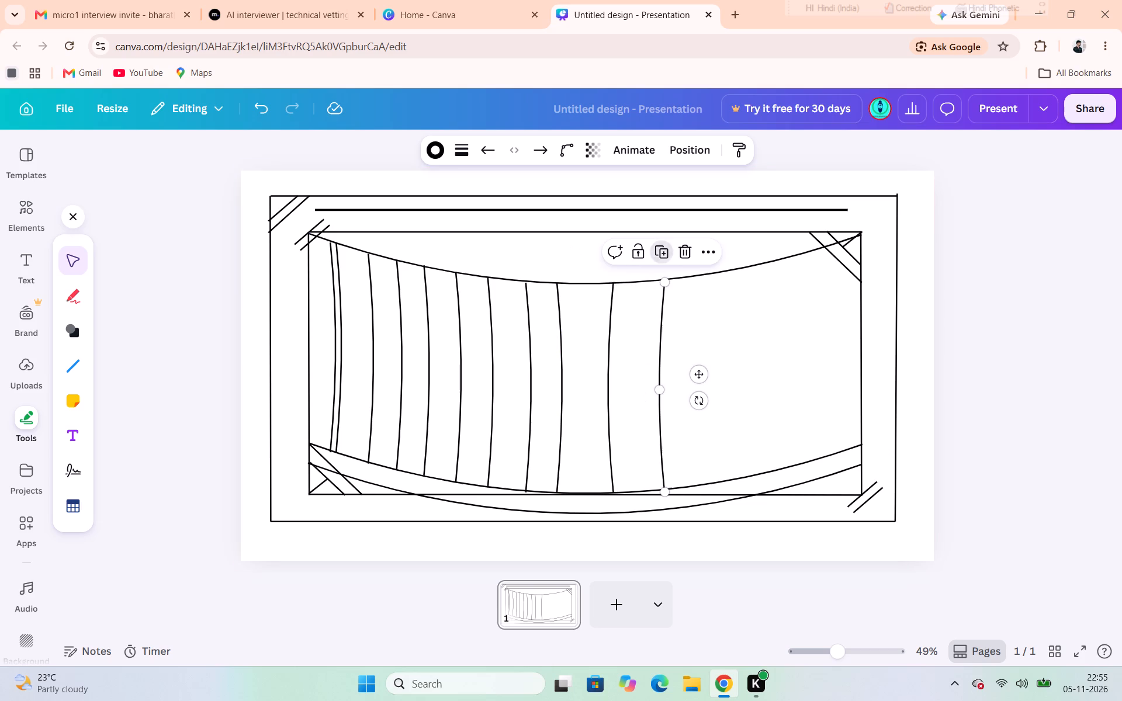
click(618, 254)
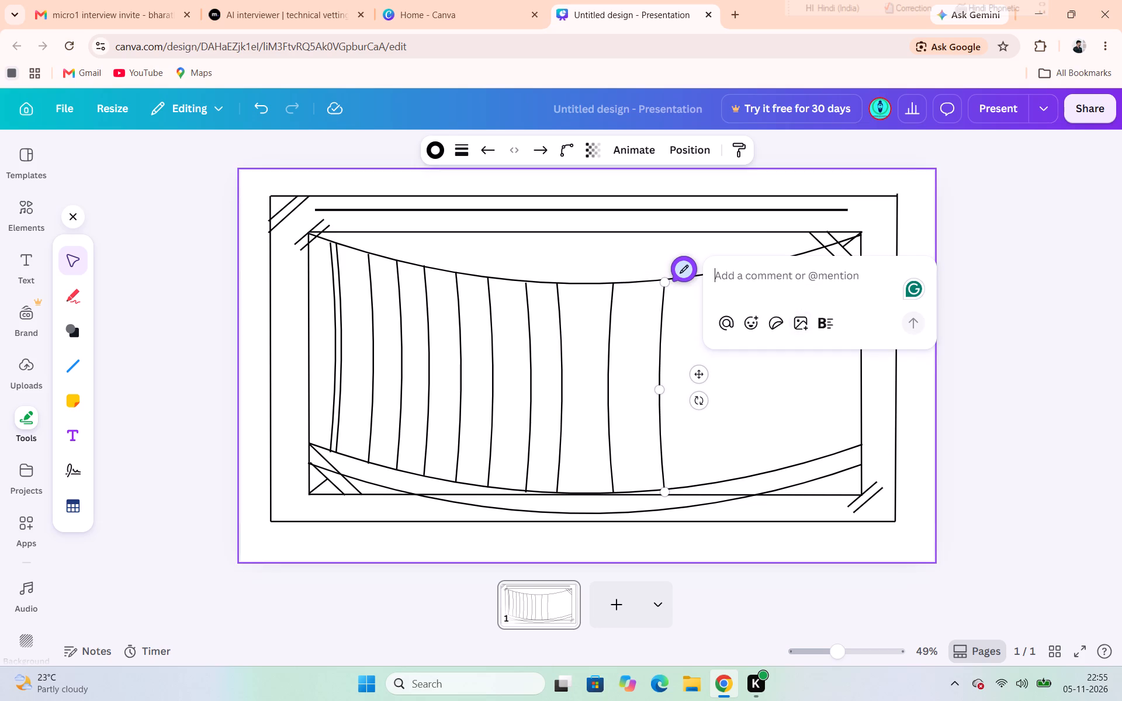
click(787, 365)
click(673, 301)
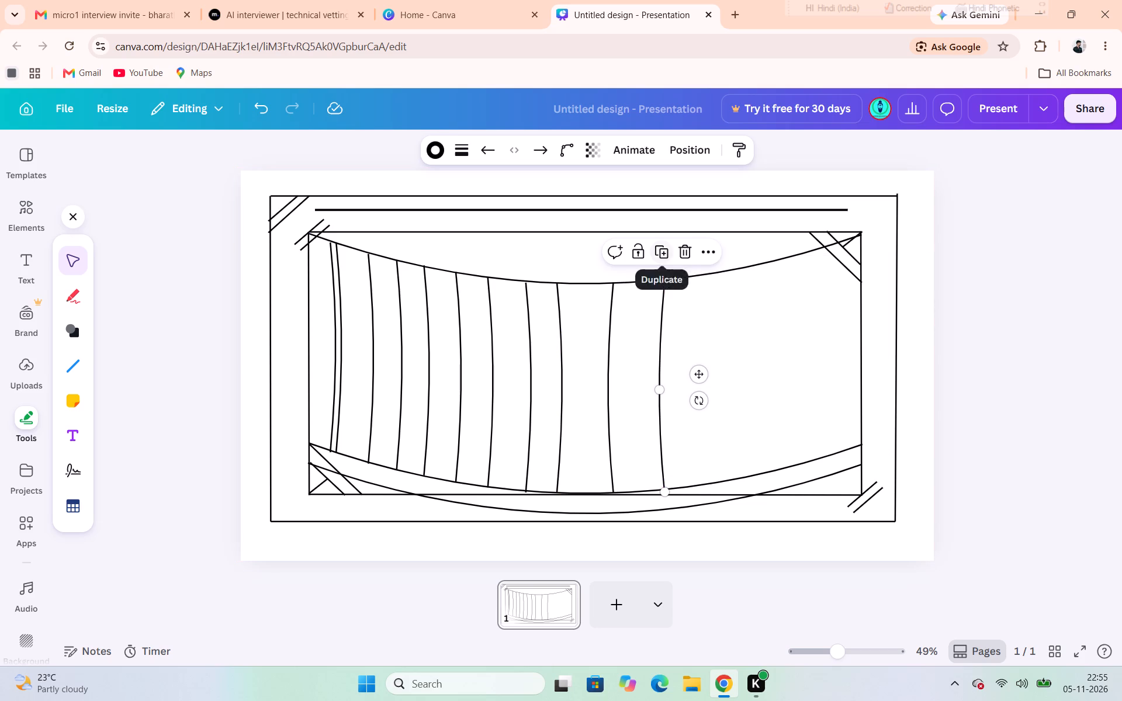
click(653, 250)
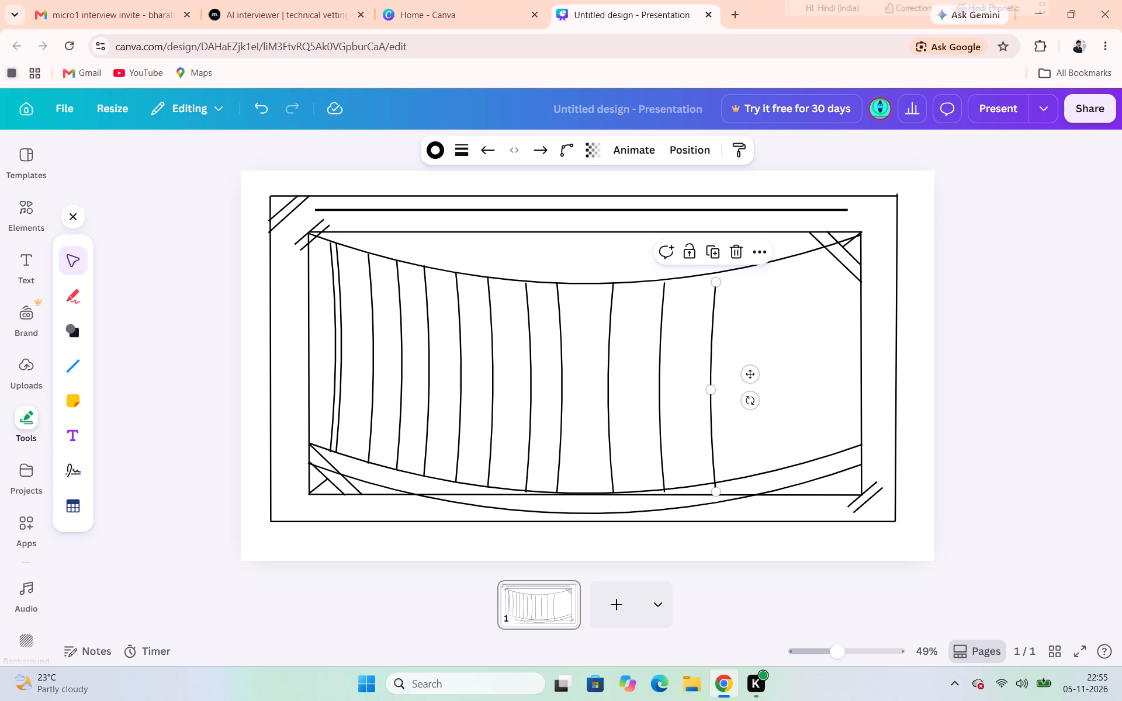
click(712, 255)
click(712, 255)
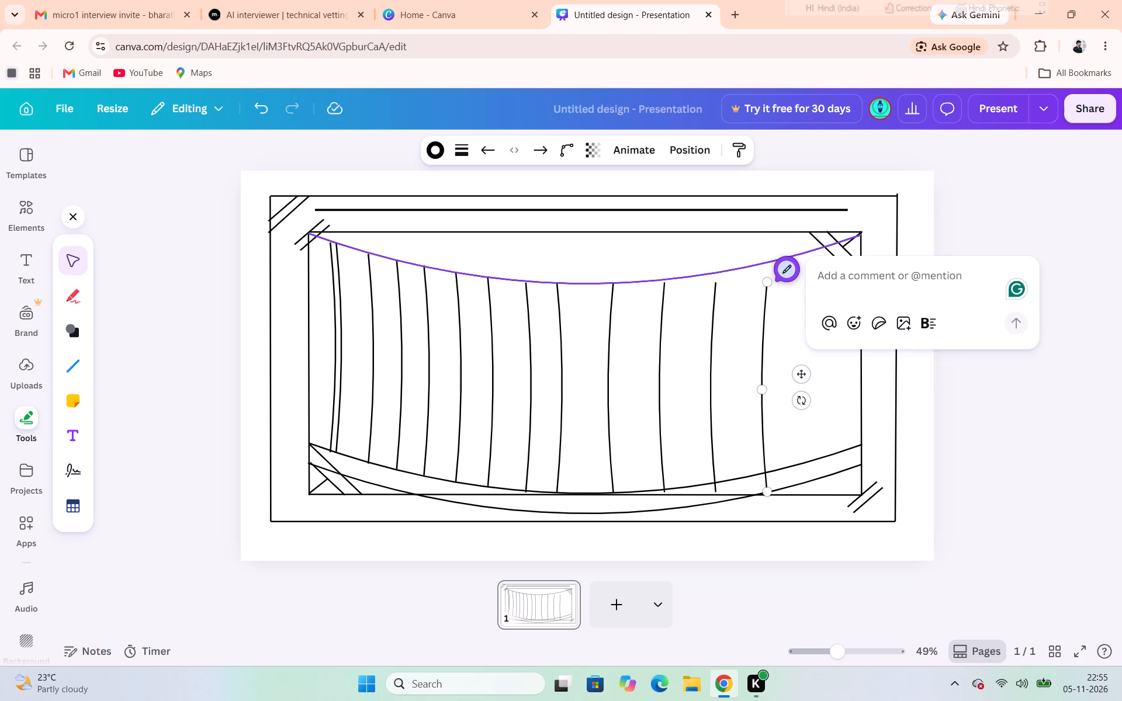
click(758, 358)
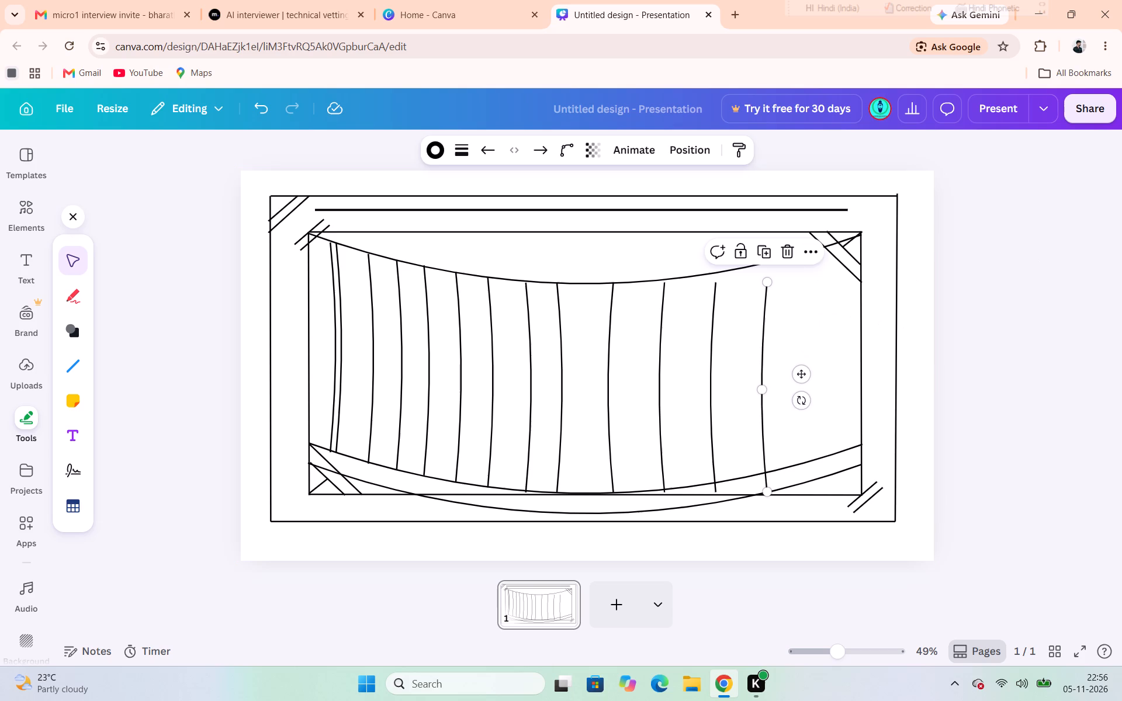
click(759, 325)
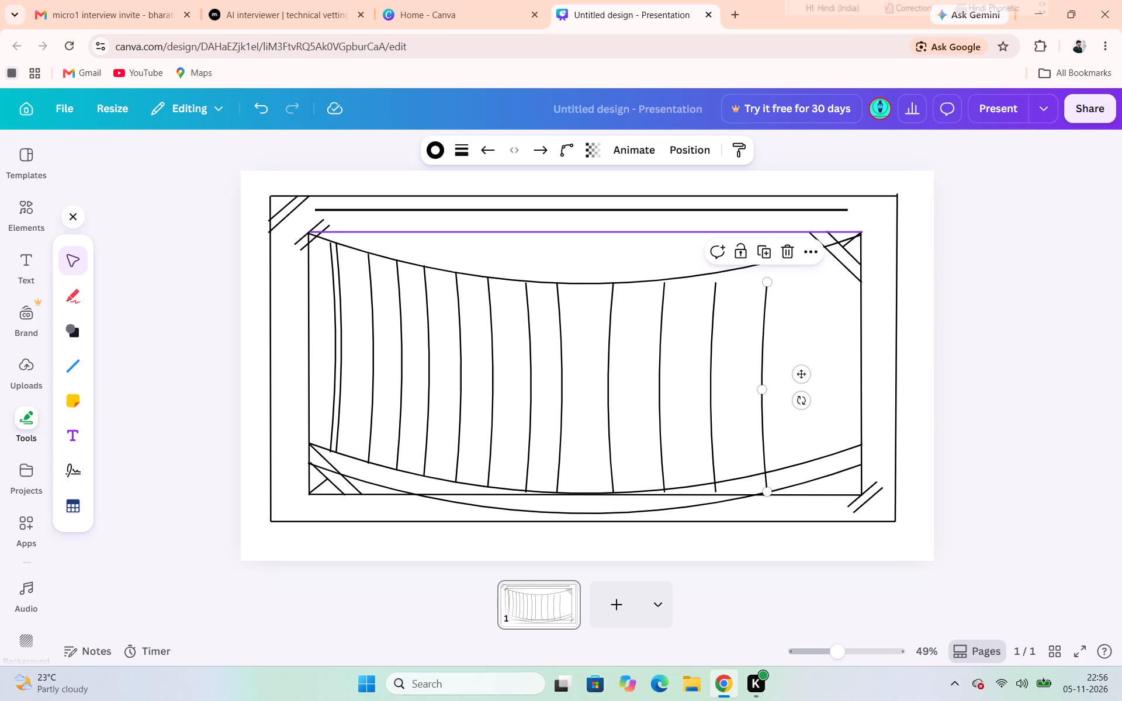
click(760, 253)
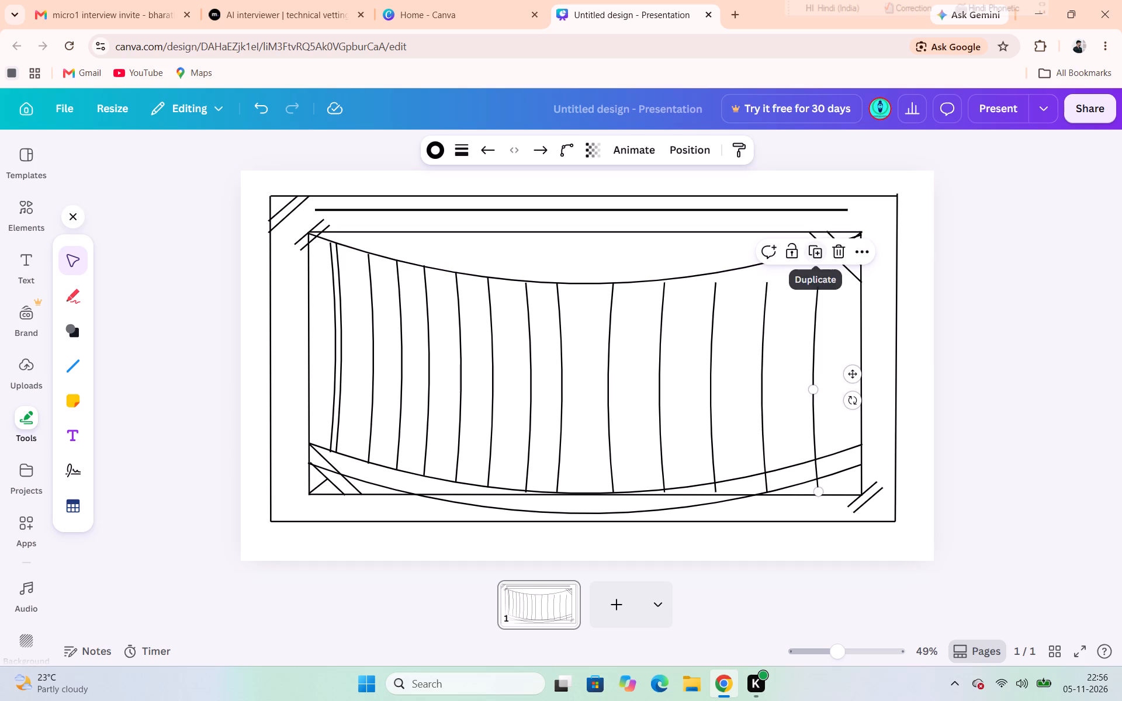
click(812, 246)
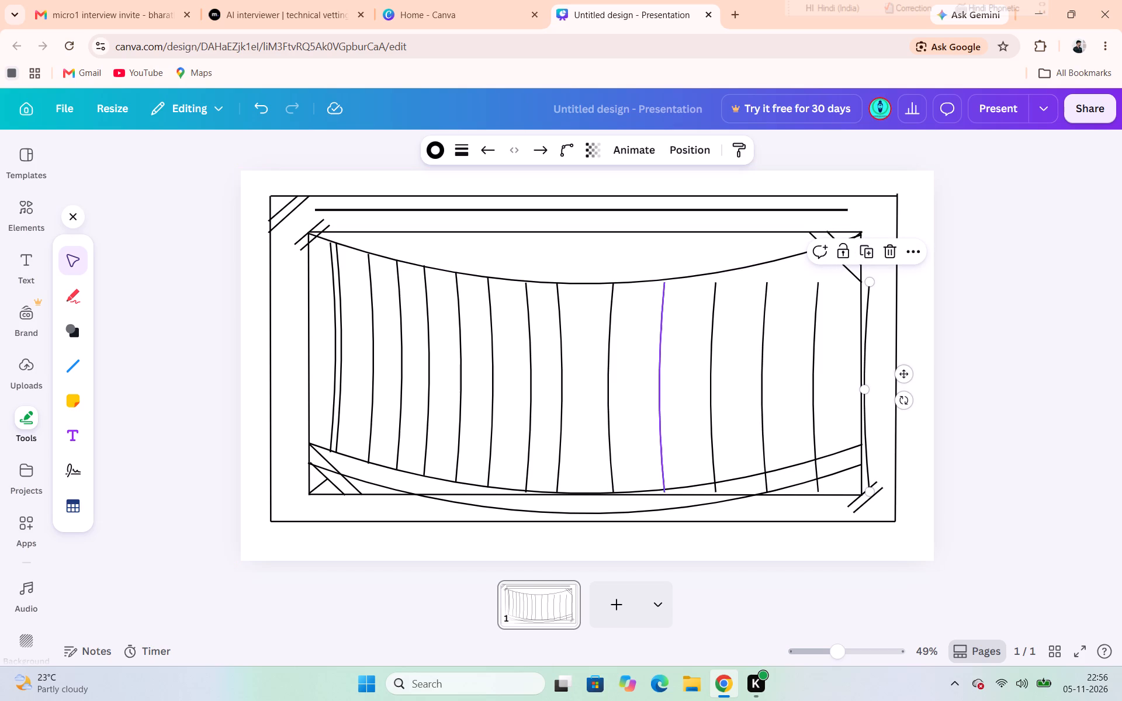
Move the first two copies closer to the original leftward-bowed line, evenly spaced with ends near the top and upper bottom curves.
drag(659, 350, 639, 346)
drag(707, 353, 683, 336)
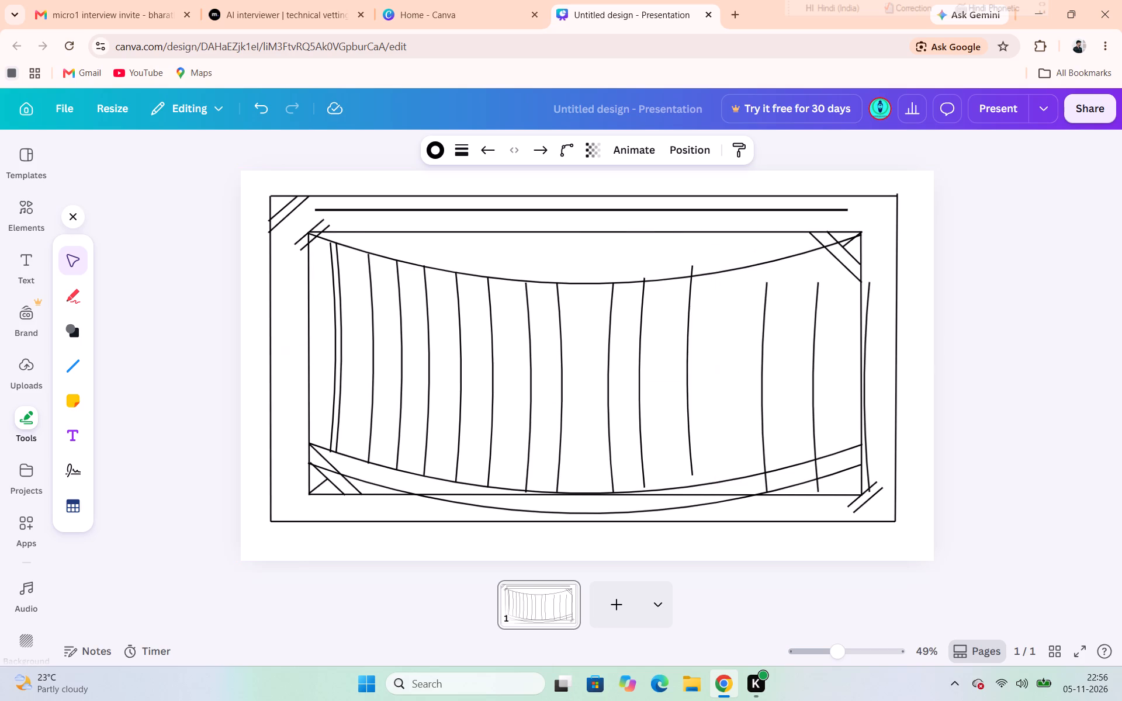
drag(683, 336, 670, 349)
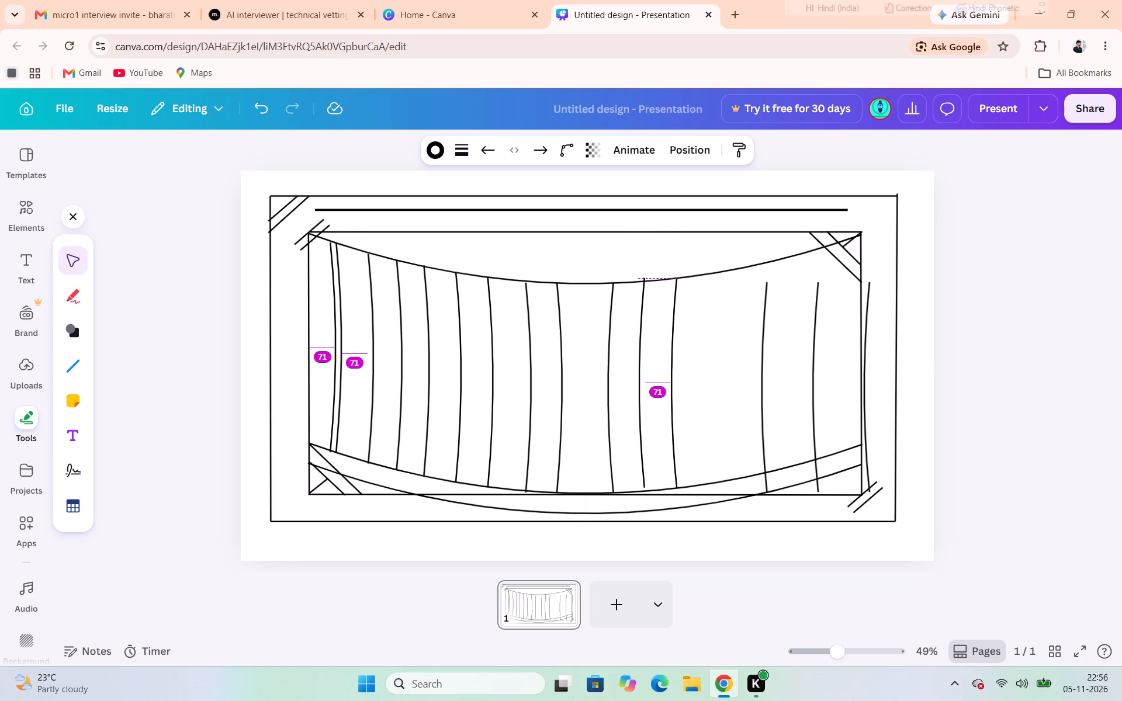
drag(670, 349, 668, 348)
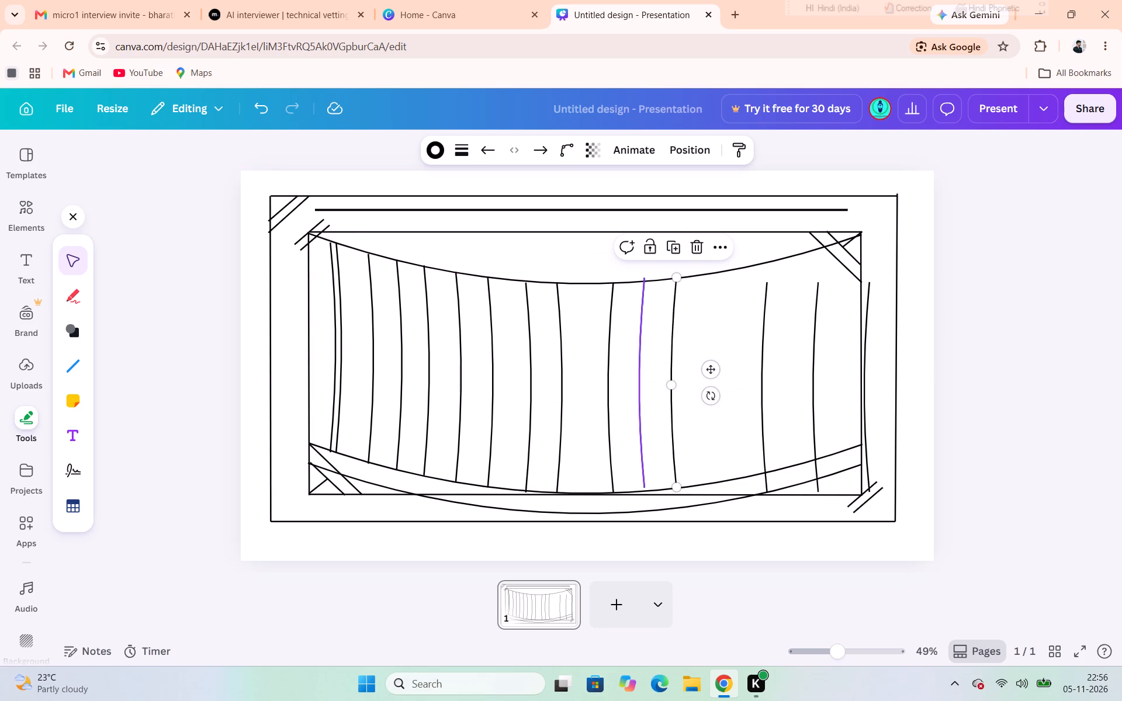
click(643, 360)
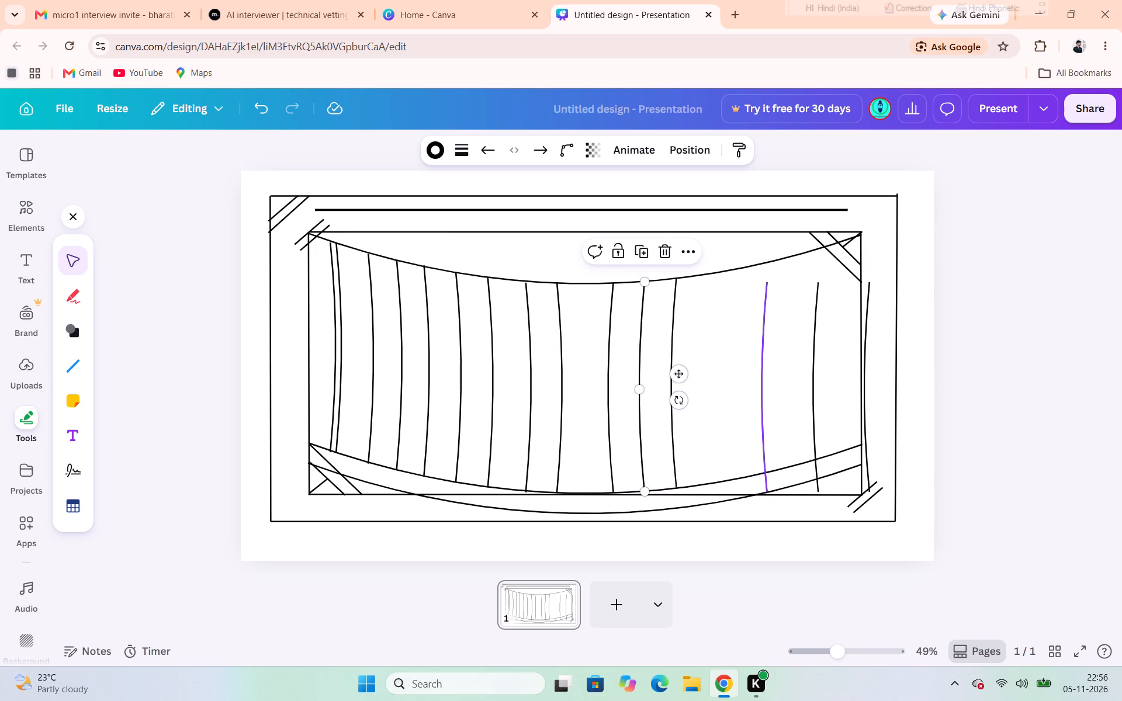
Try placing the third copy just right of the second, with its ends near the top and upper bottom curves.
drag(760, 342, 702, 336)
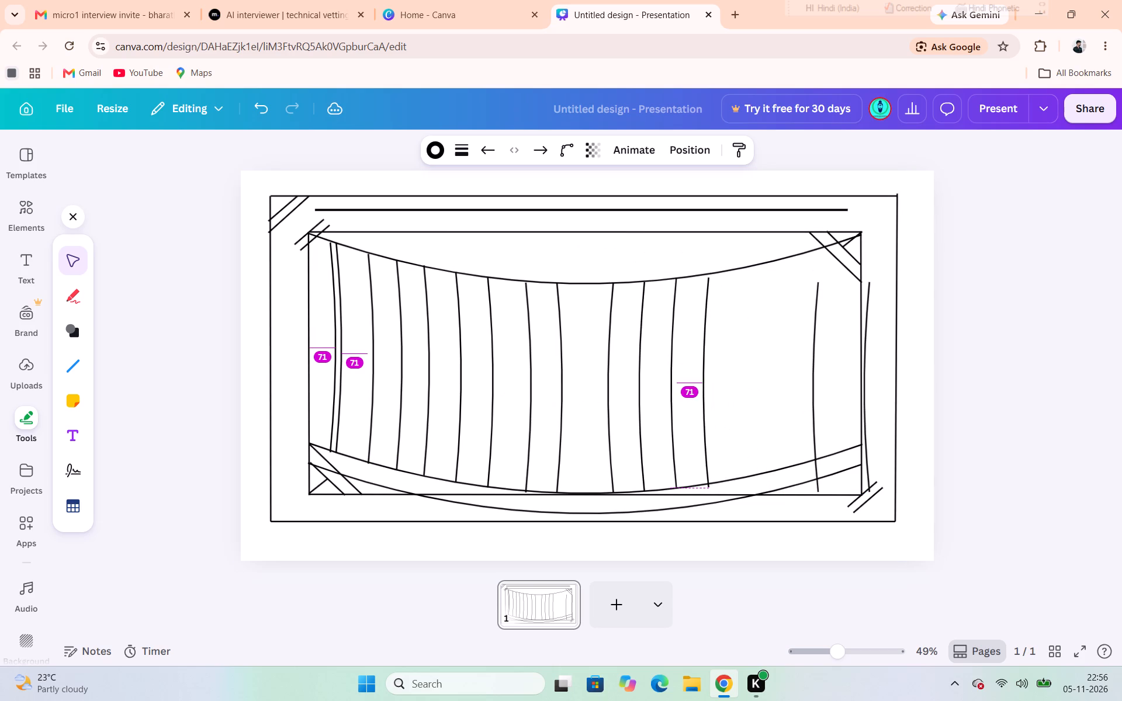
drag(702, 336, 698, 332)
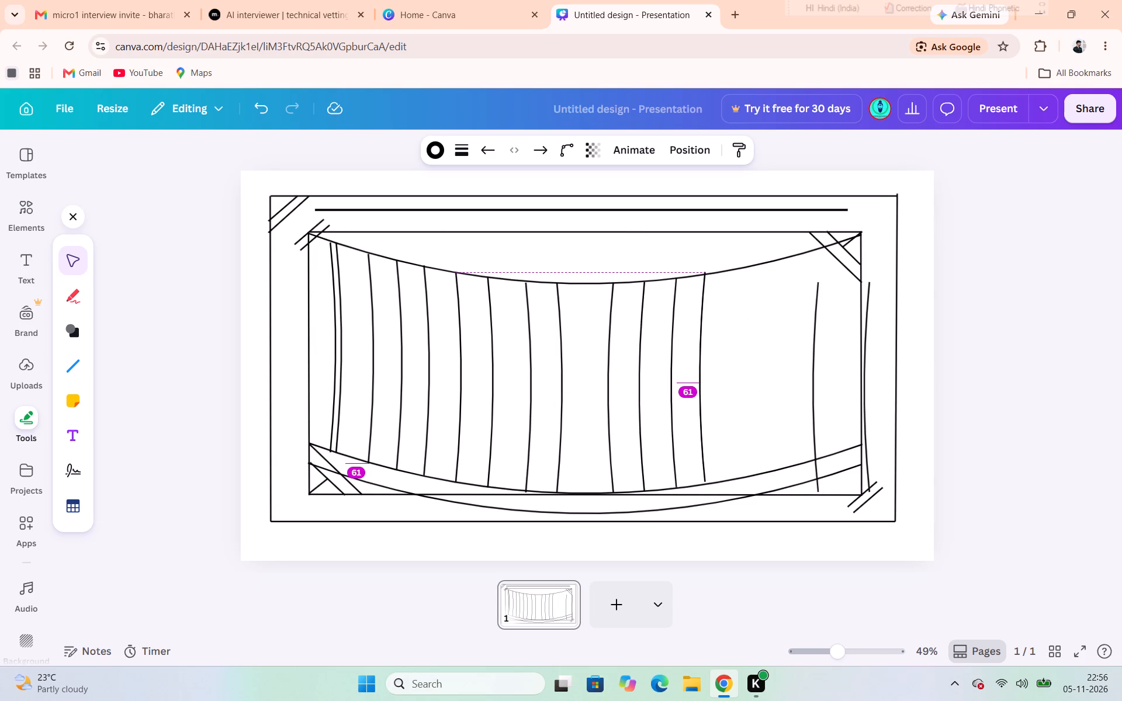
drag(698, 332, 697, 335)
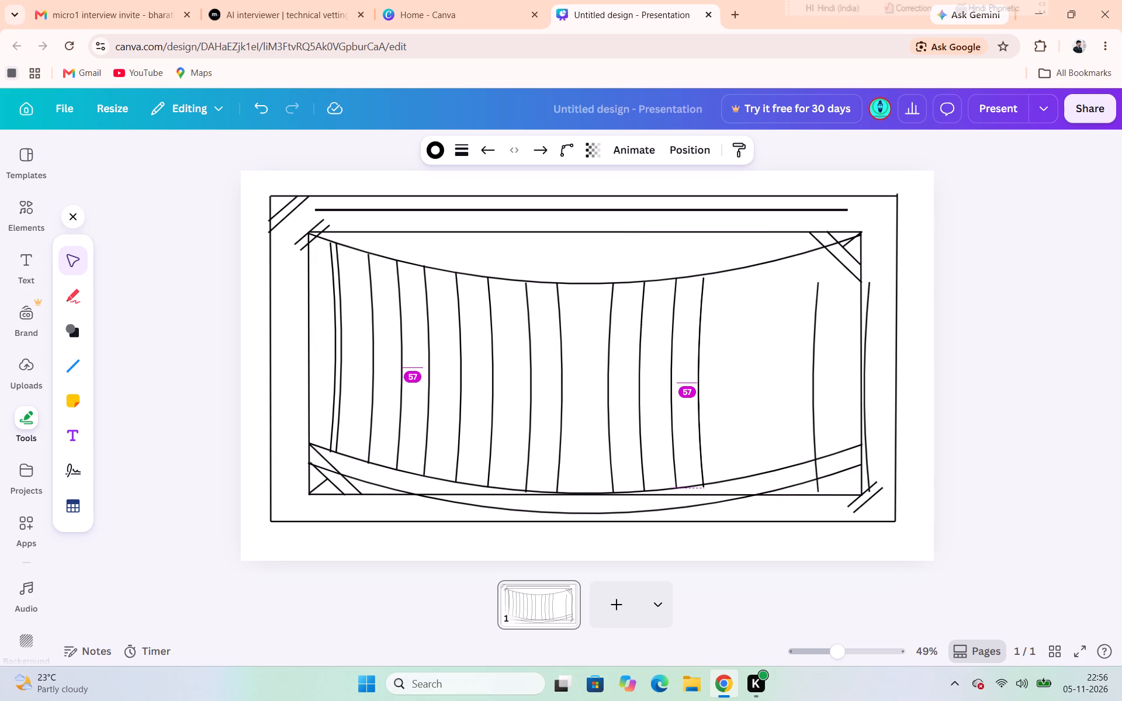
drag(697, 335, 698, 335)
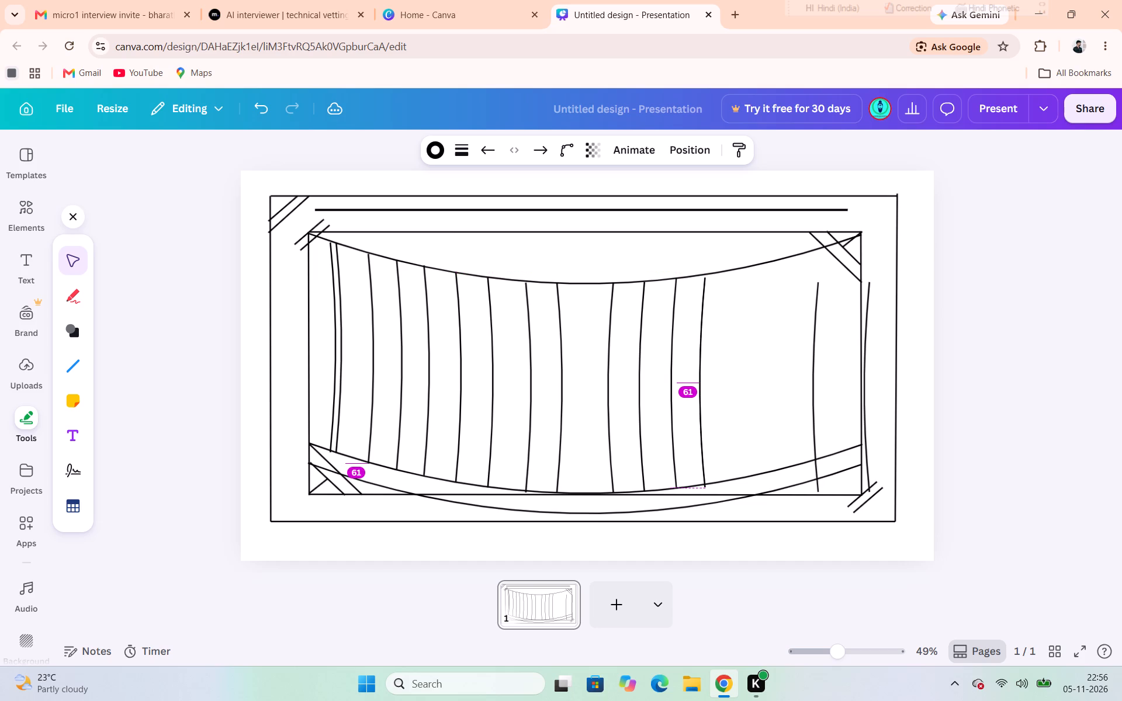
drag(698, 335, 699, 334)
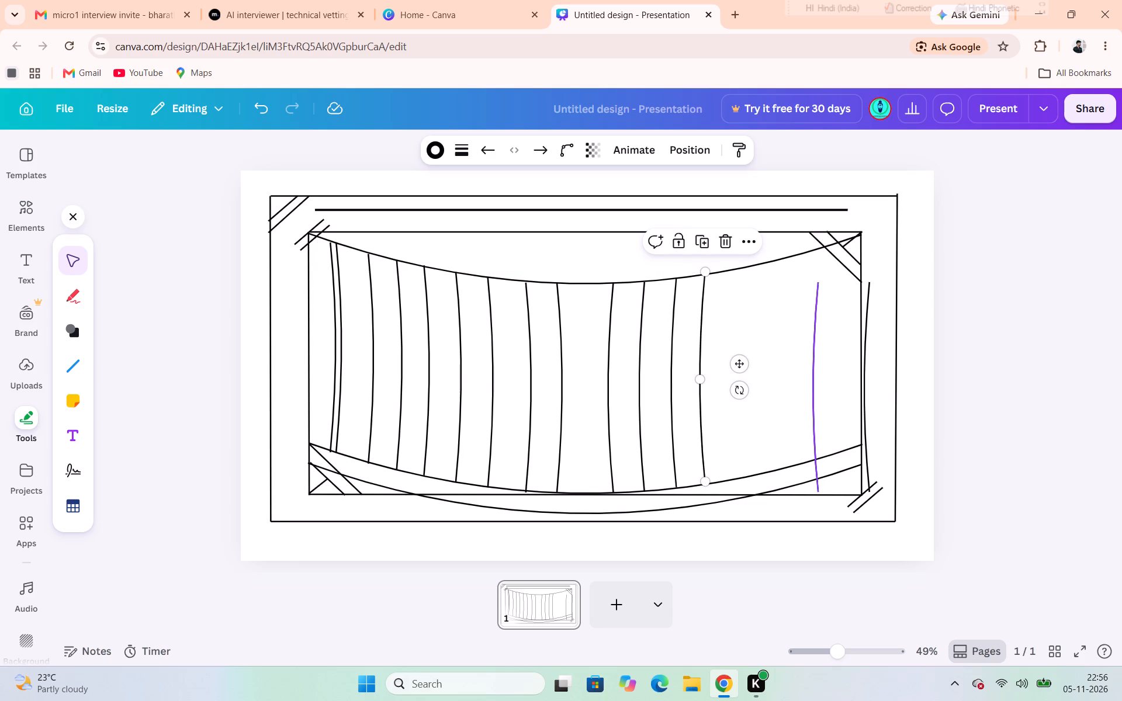
Move the fourth copy inward, just right of the third, with its ends on the top and upper bottom curves.
drag(806, 342, 736, 321)
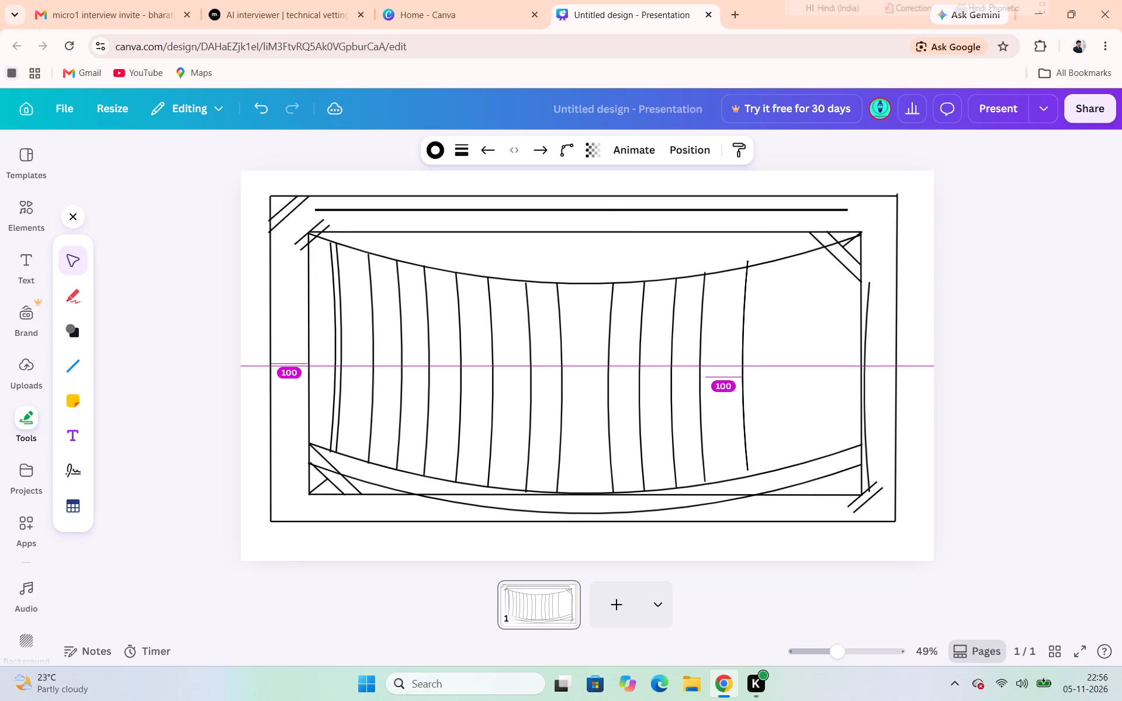
drag(736, 321, 728, 330)
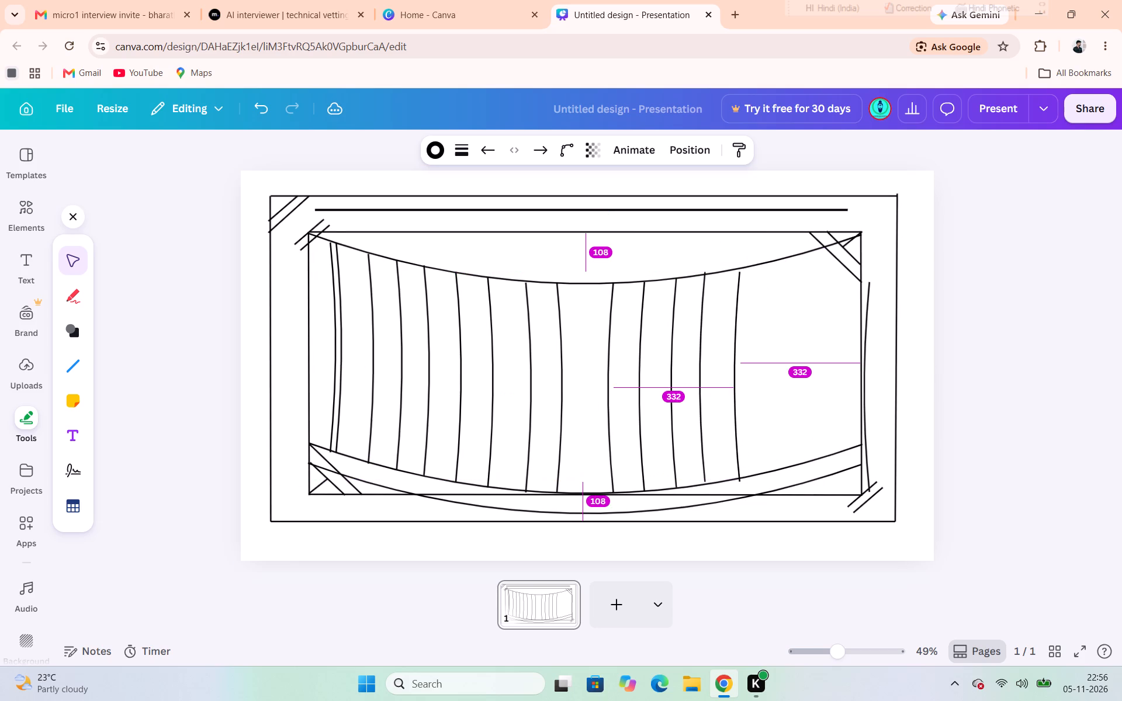
drag(728, 330, 726, 328)
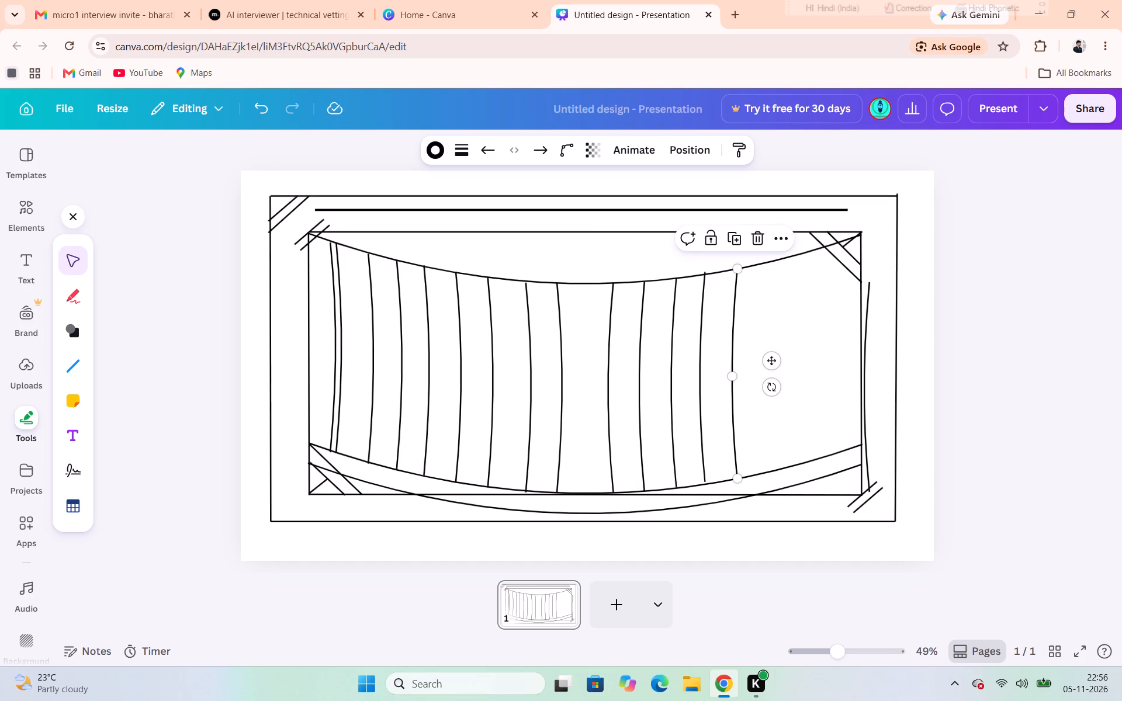
Reposition the third copy to the right of the fourth, with its ends on the top and upper bottom curves.
drag(704, 344, 704, 345)
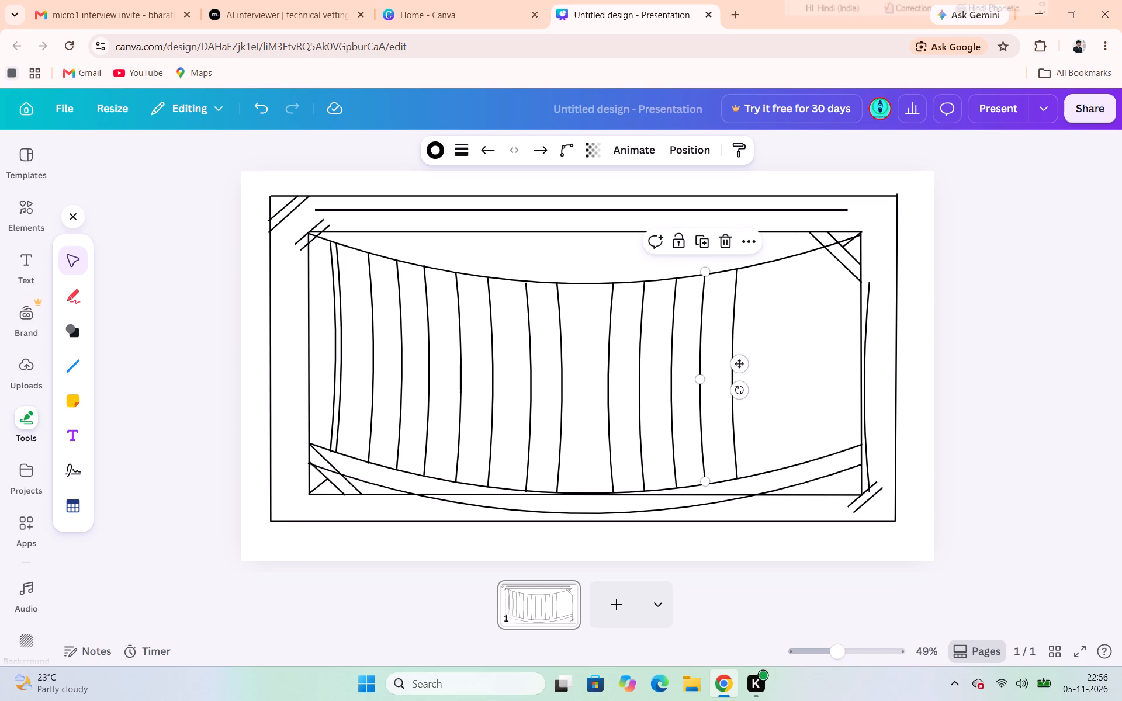
drag(704, 345, 702, 346)
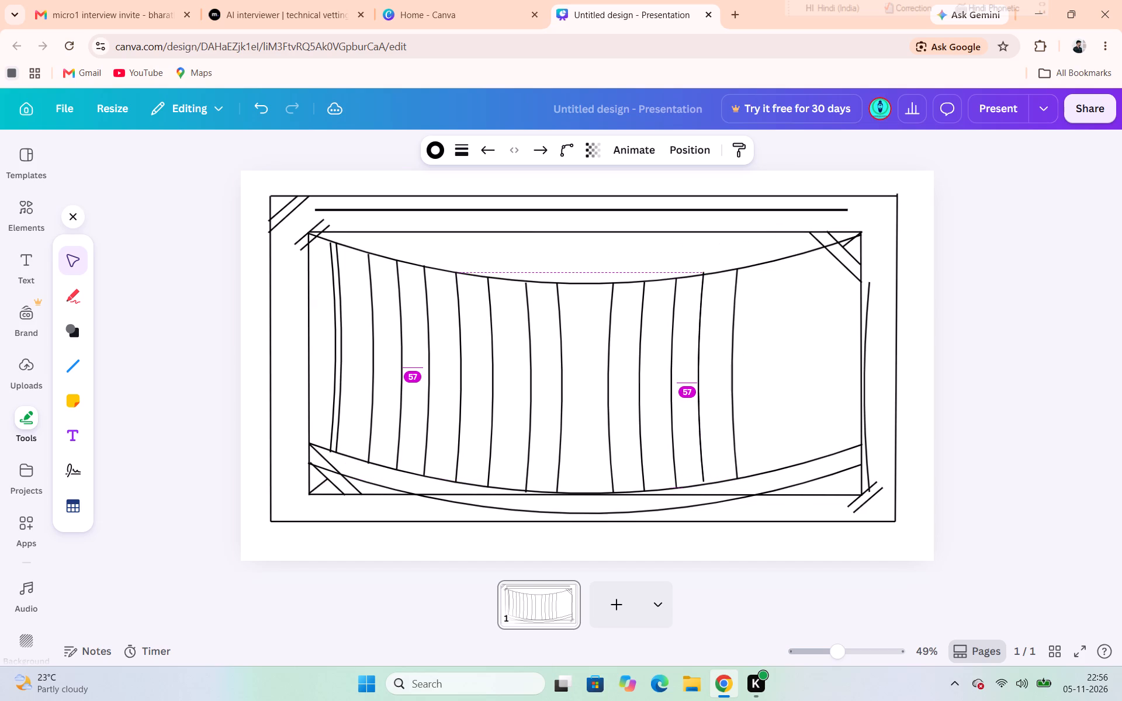
drag(702, 346, 704, 347)
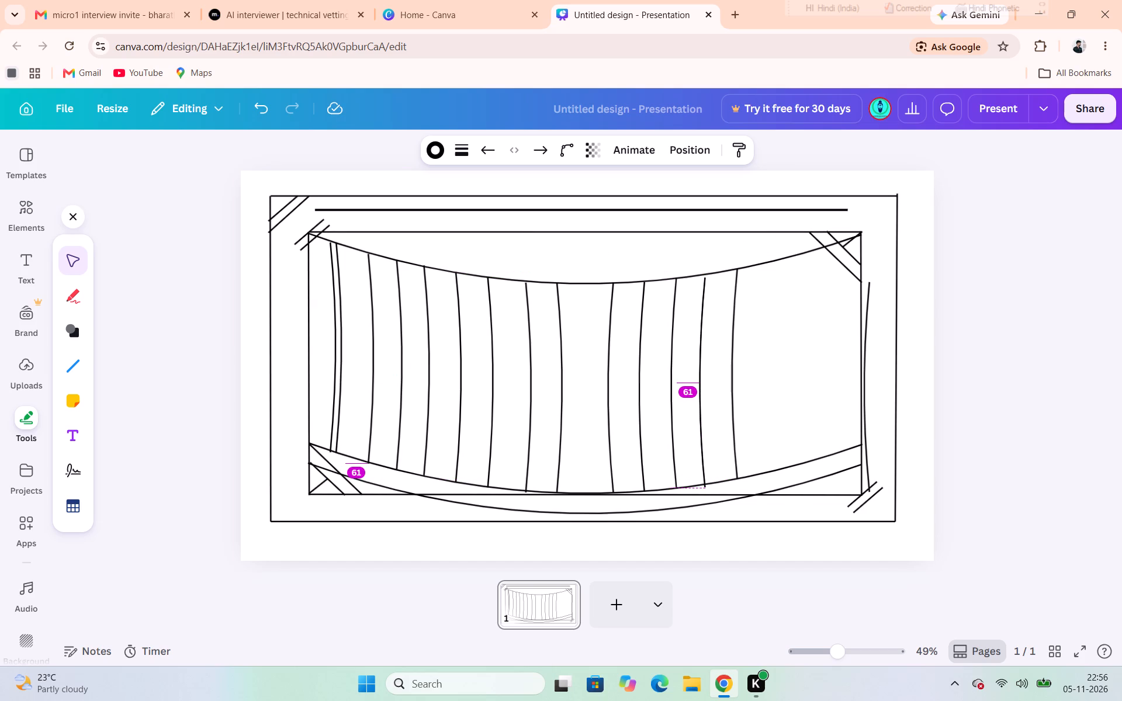
drag(704, 347, 703, 349)
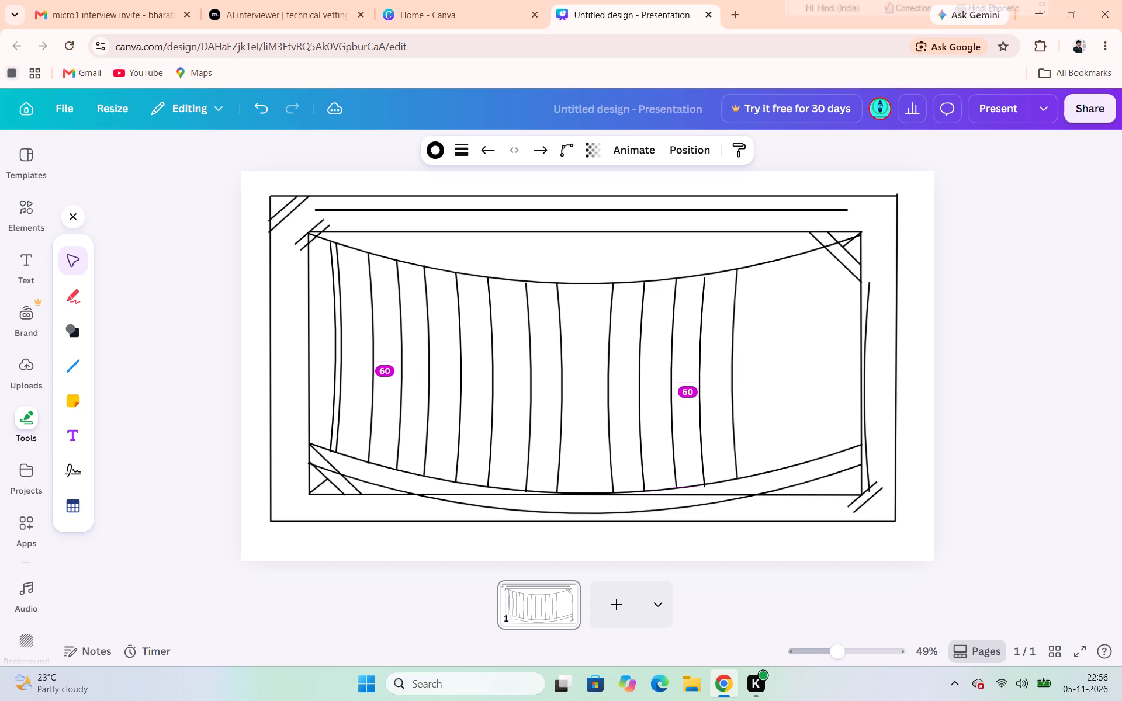
drag(703, 349, 704, 347)
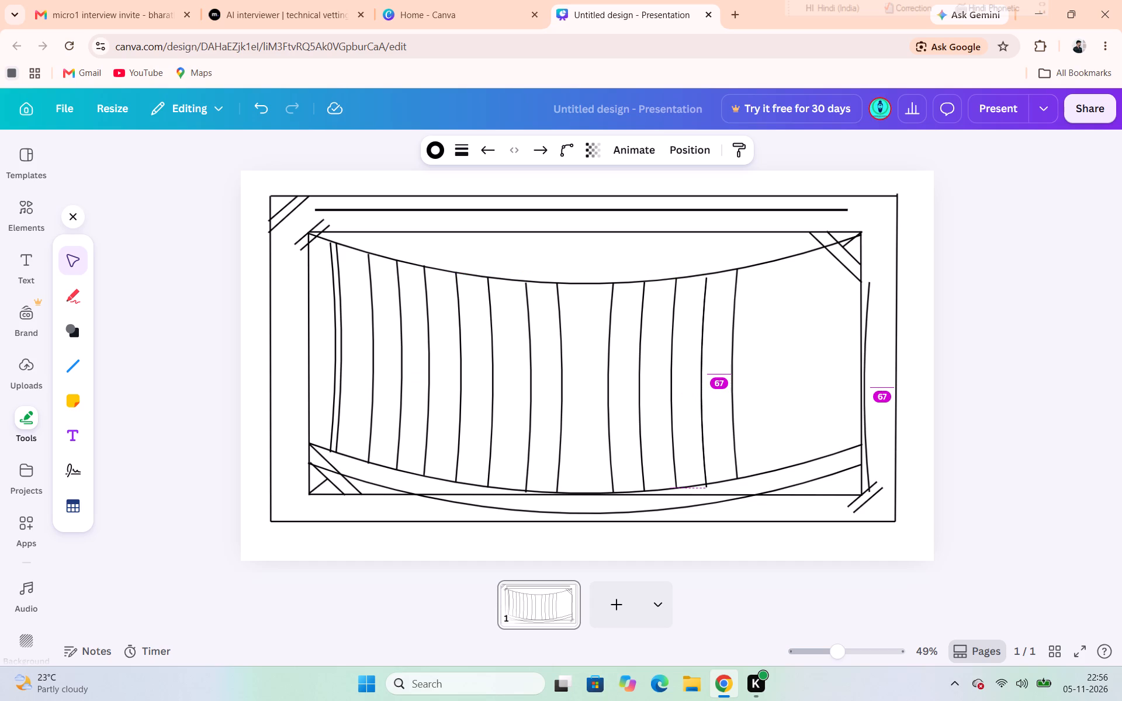
drag(704, 347, 737, 337)
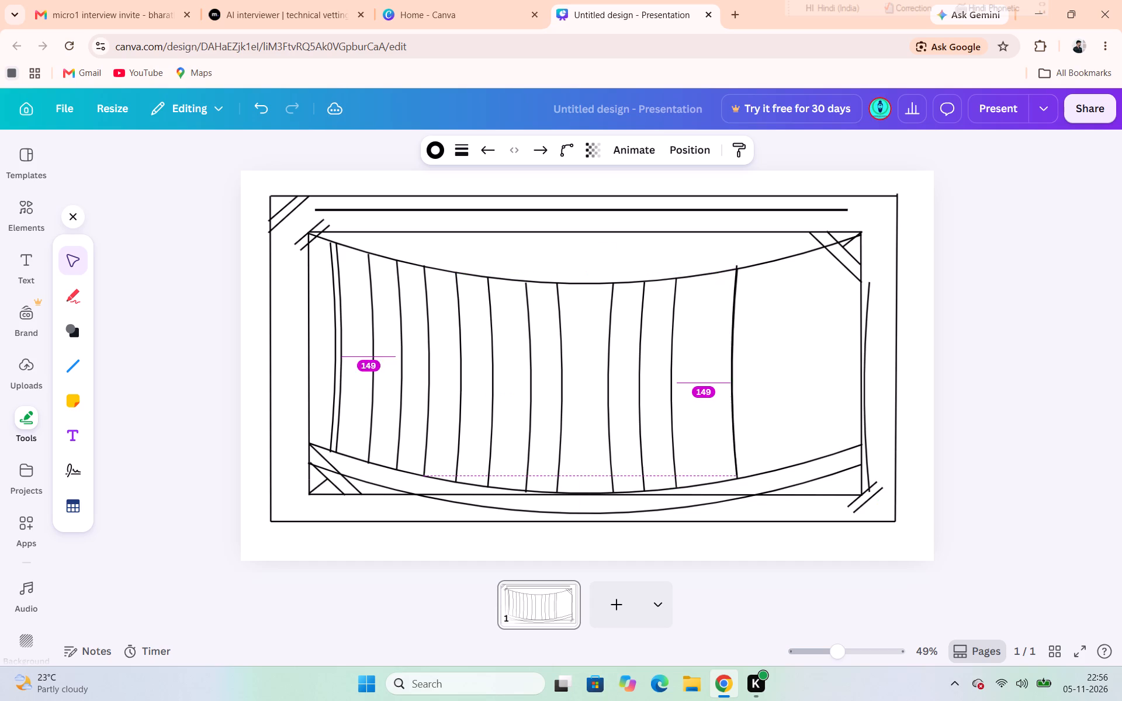
drag(737, 337, 763, 334)
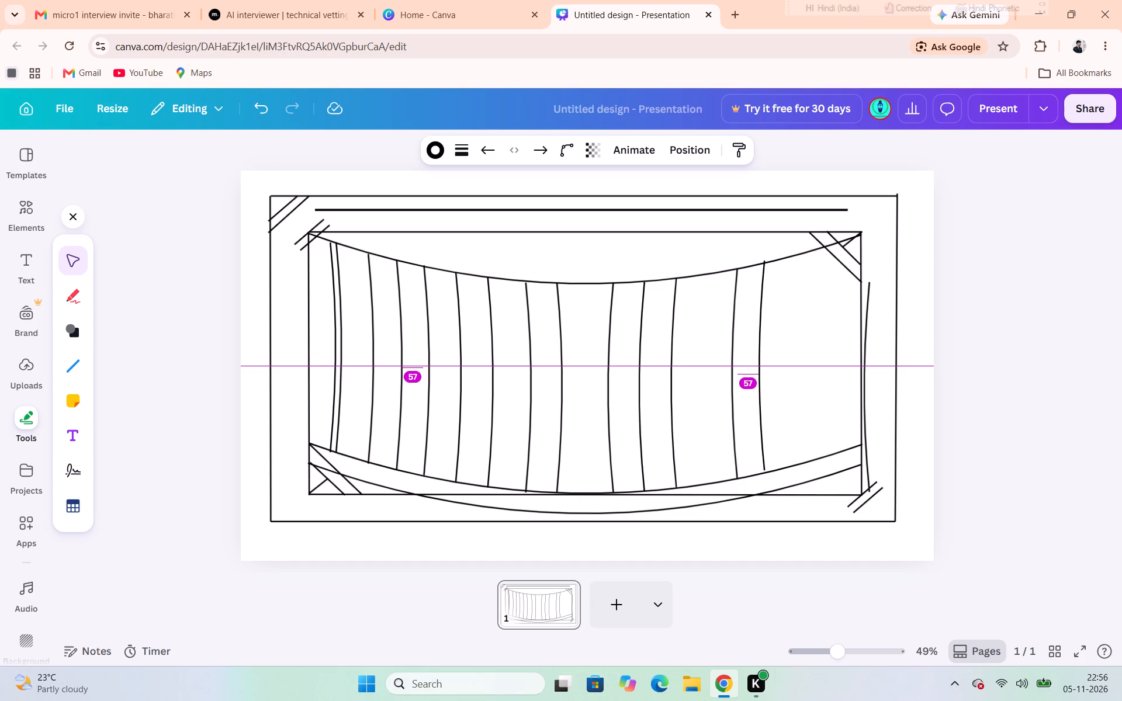
drag(763, 334, 770, 334)
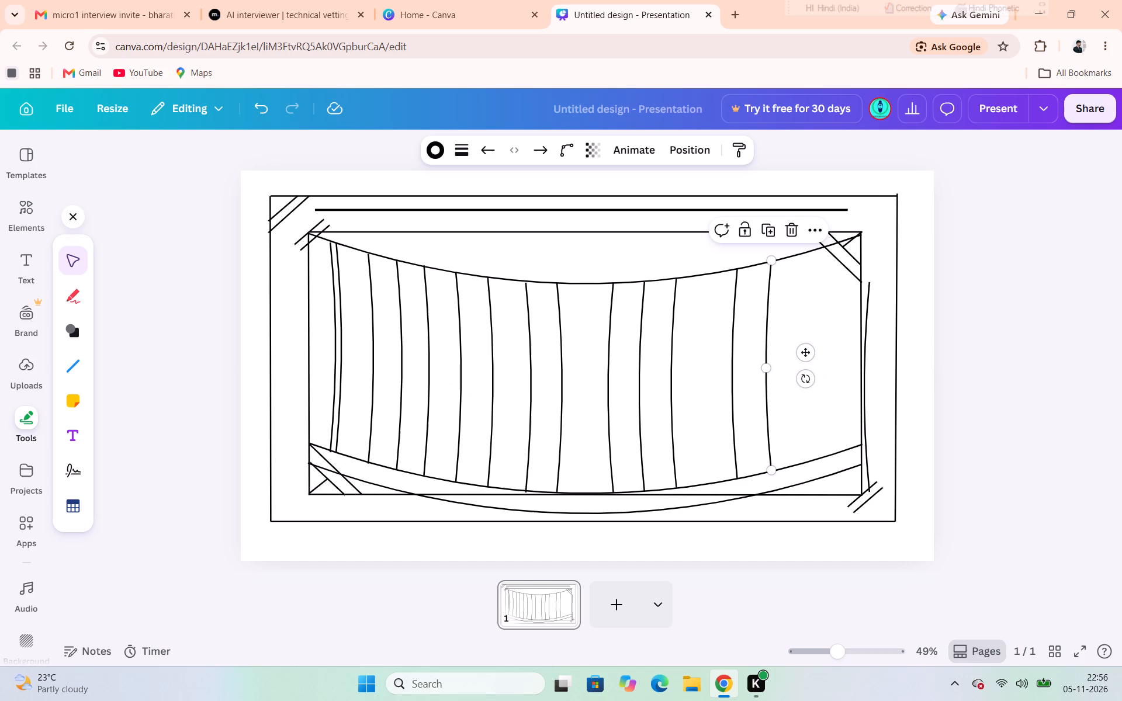
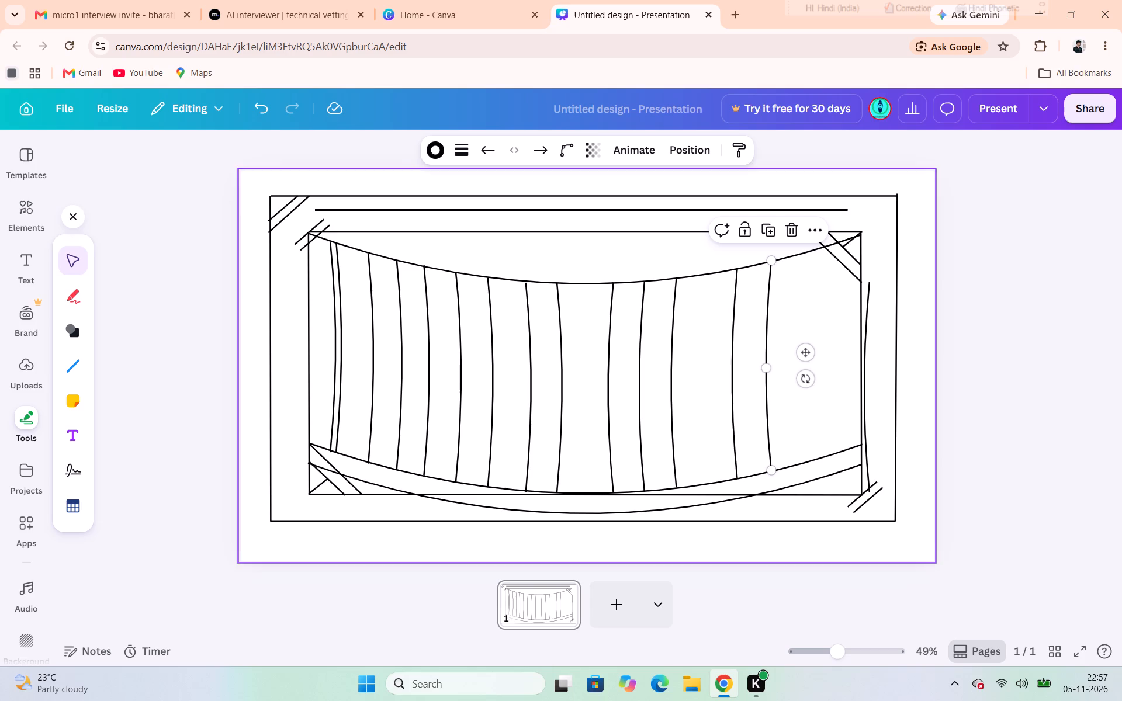
Shift the two rightmost interior leftward-bowed lines inward to even their spacing, with ends on the top and upper bottom curves.
drag(726, 359, 712, 362)
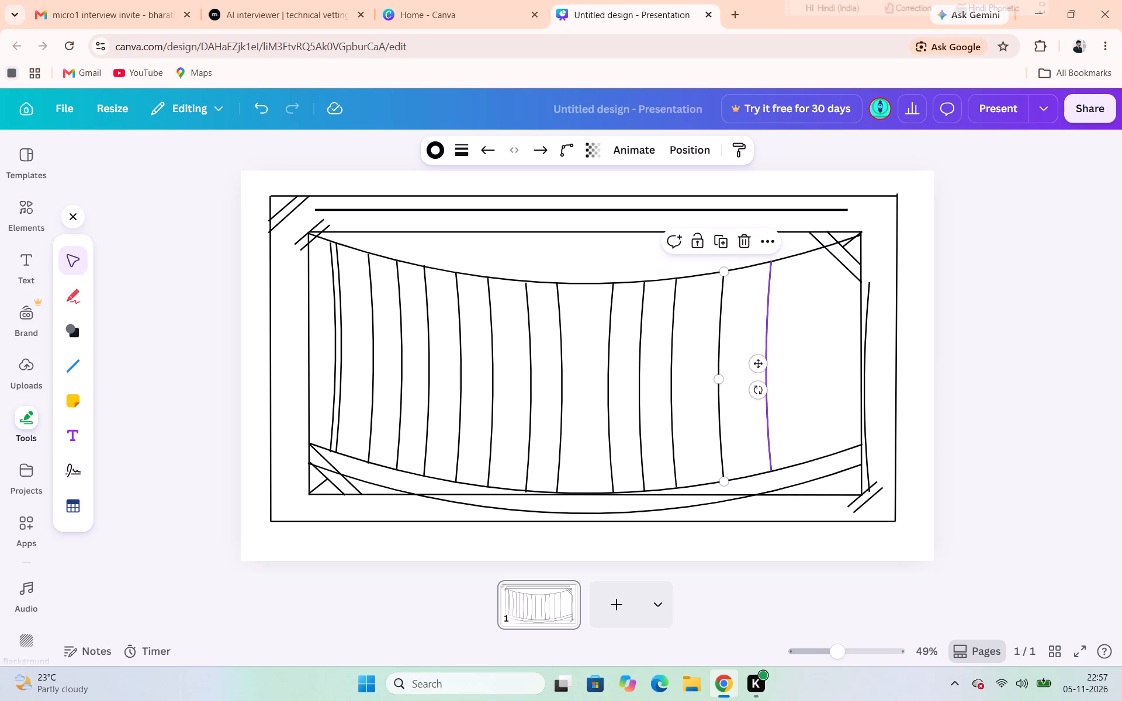
drag(768, 328, 762, 333)
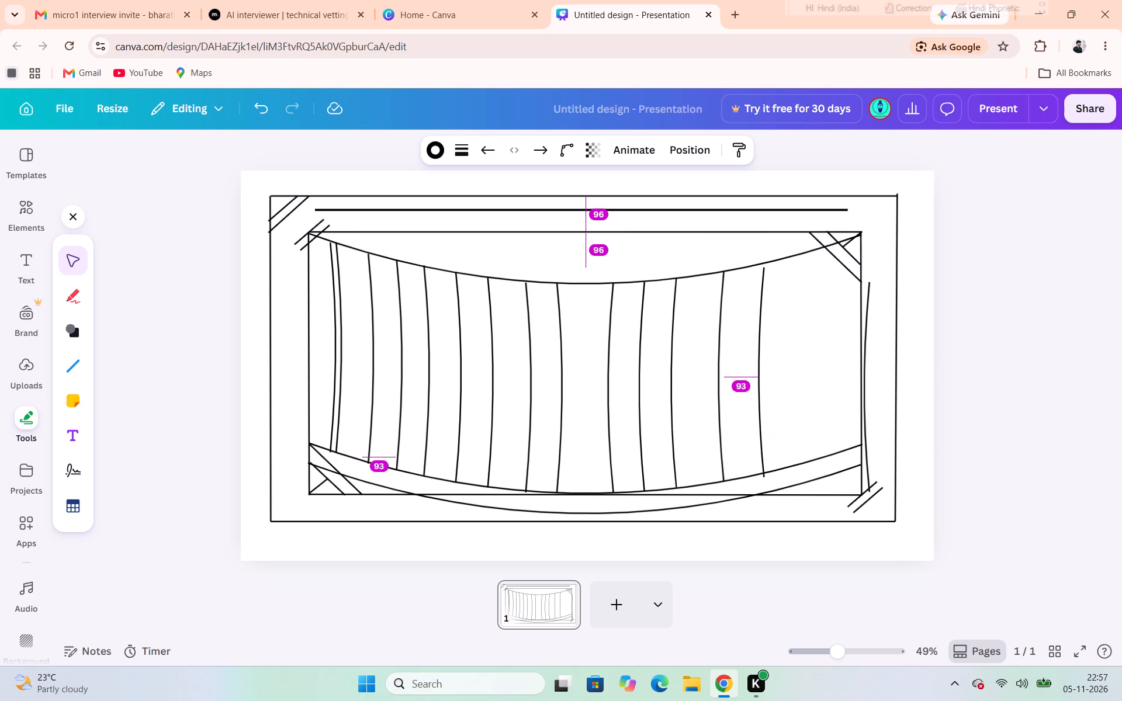
drag(762, 333, 755, 329)
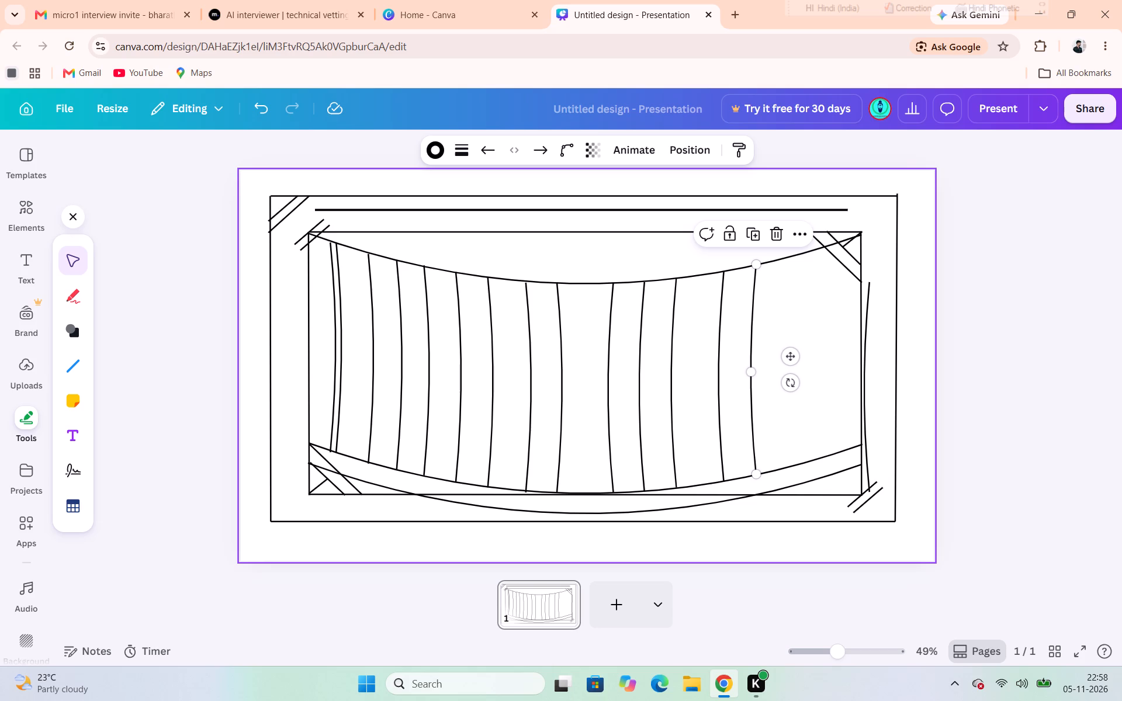
click(777, 321)
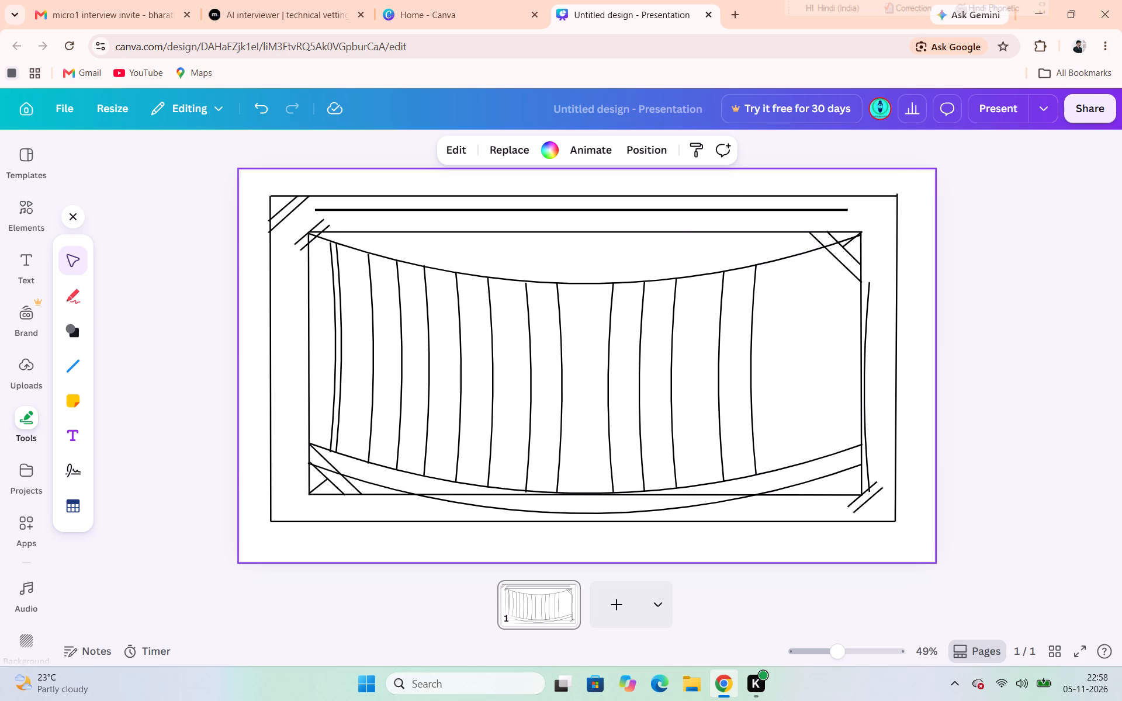
Duplicate the rightmost interior leftward-bowed line and place the copy to its right, with its ends on the top and upper bottom curves.
click(751, 297)
click(756, 238)
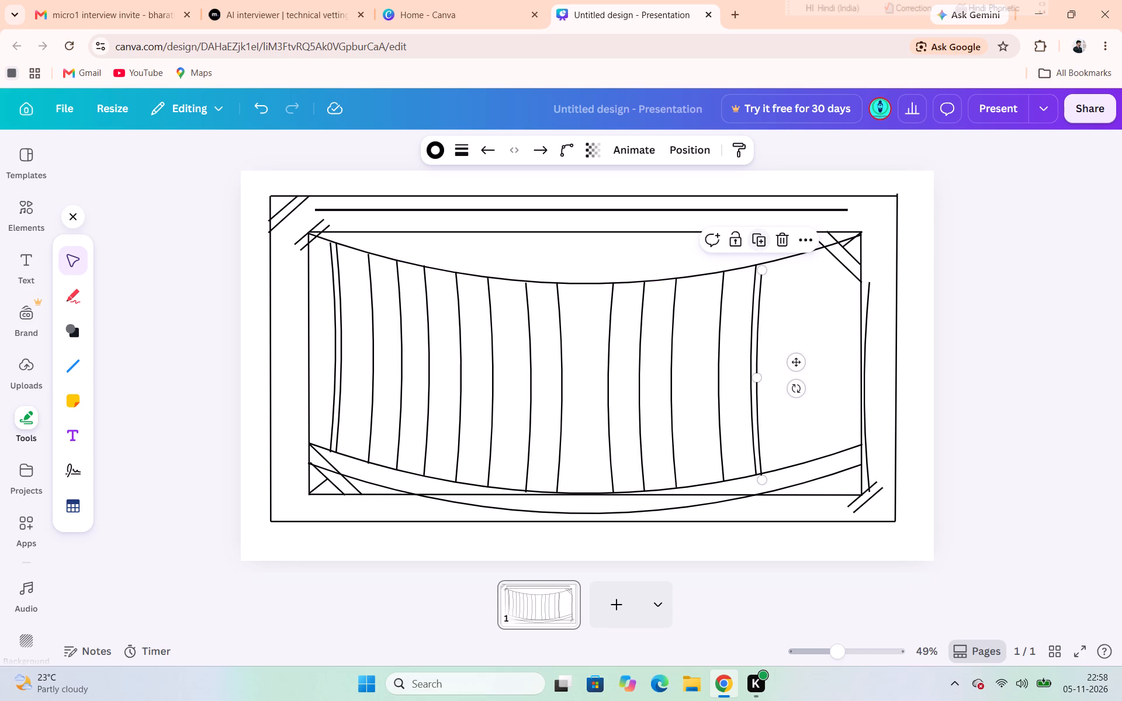
drag(775, 360, 802, 346)
drag(802, 346, 806, 342)
click(766, 365)
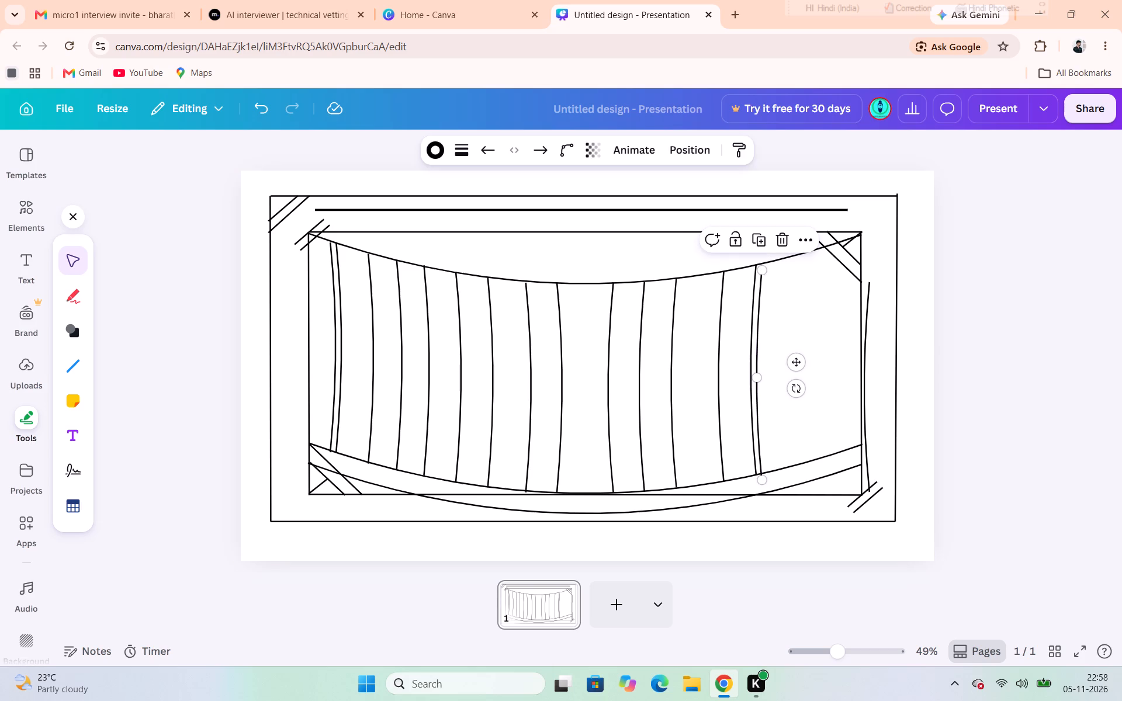
drag(790, 360, 808, 348)
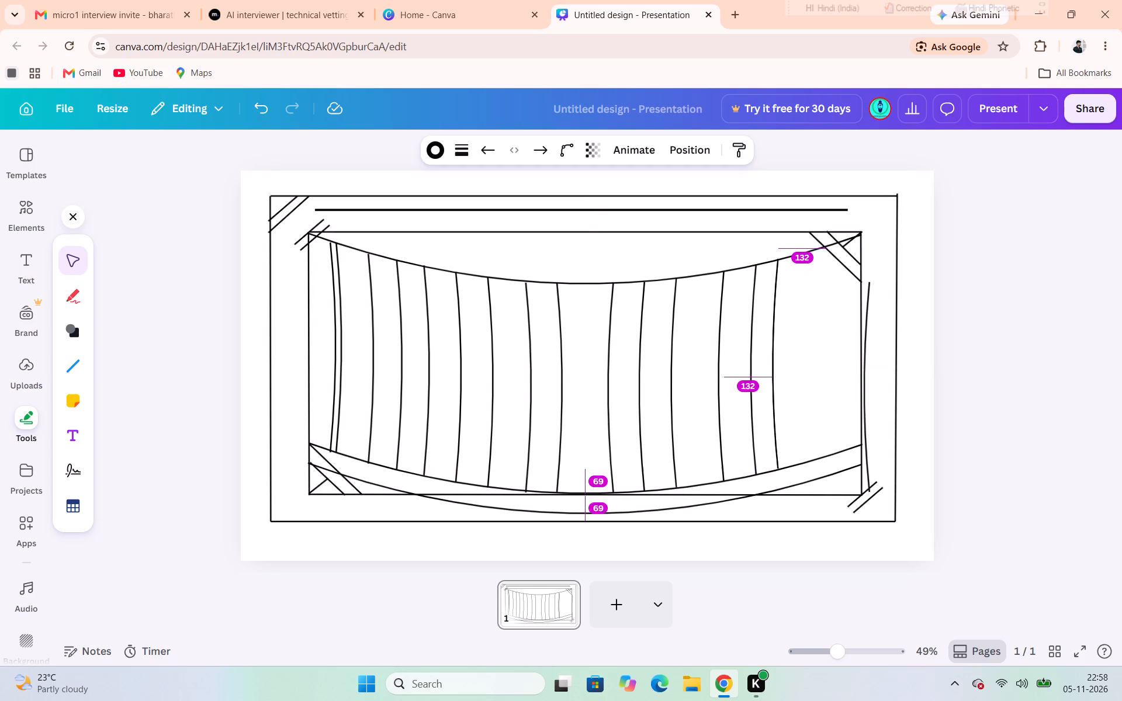
drag(808, 348, 813, 347)
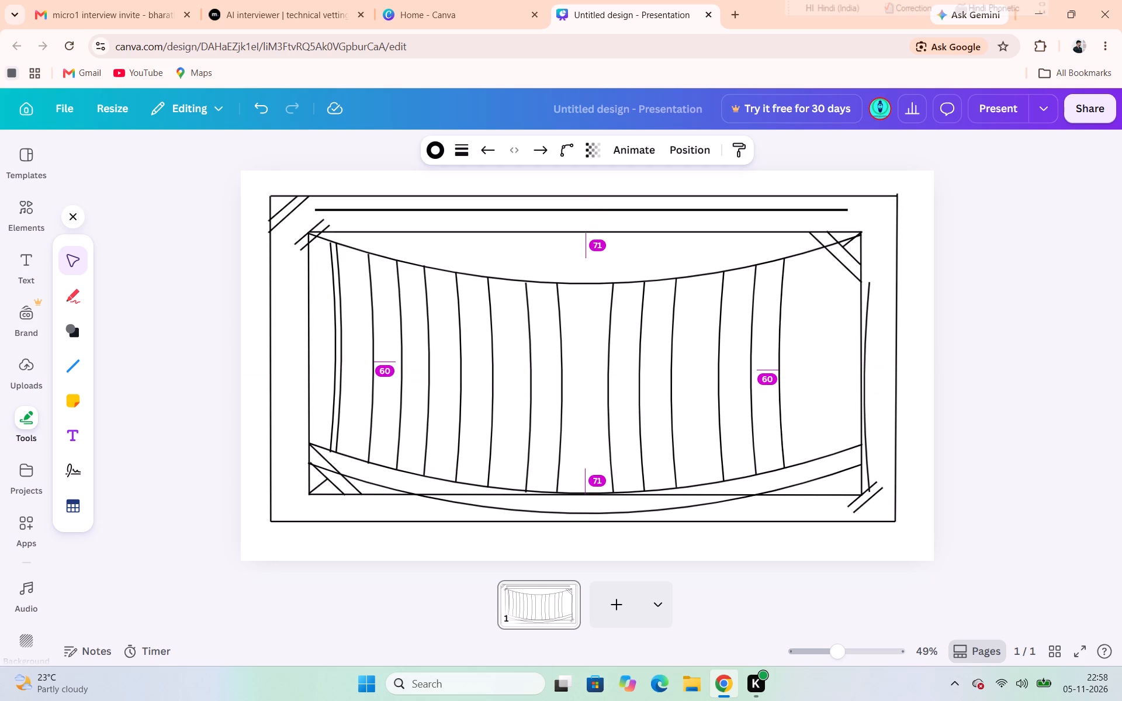
drag(813, 347, 815, 348)
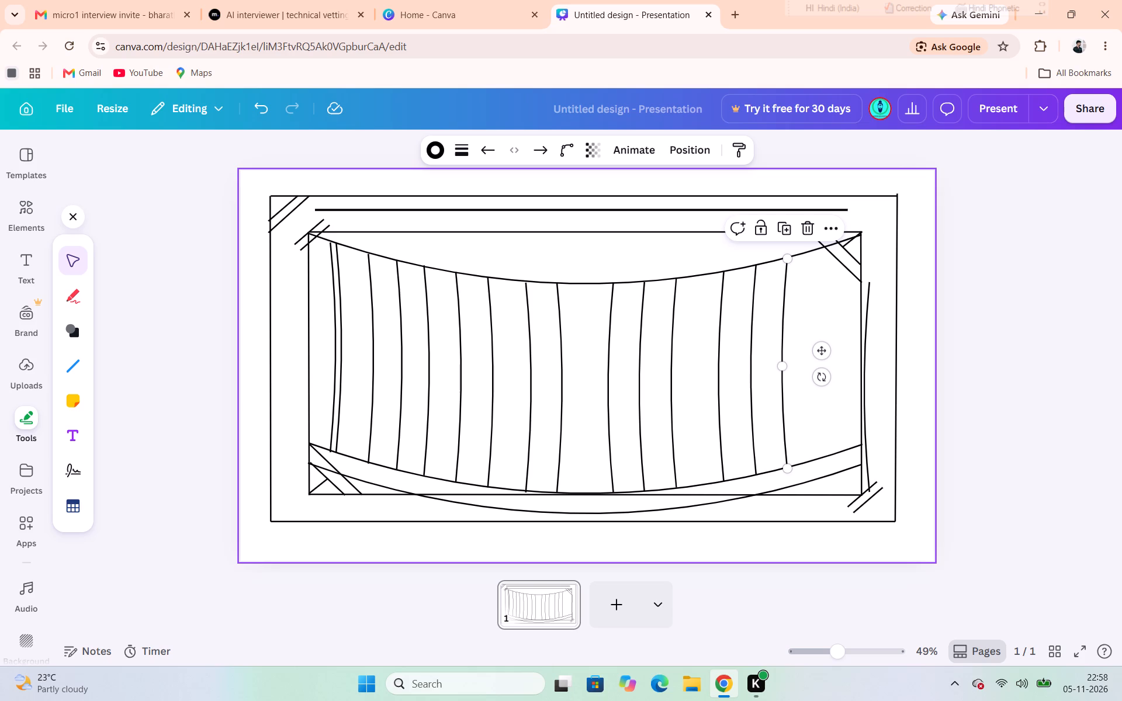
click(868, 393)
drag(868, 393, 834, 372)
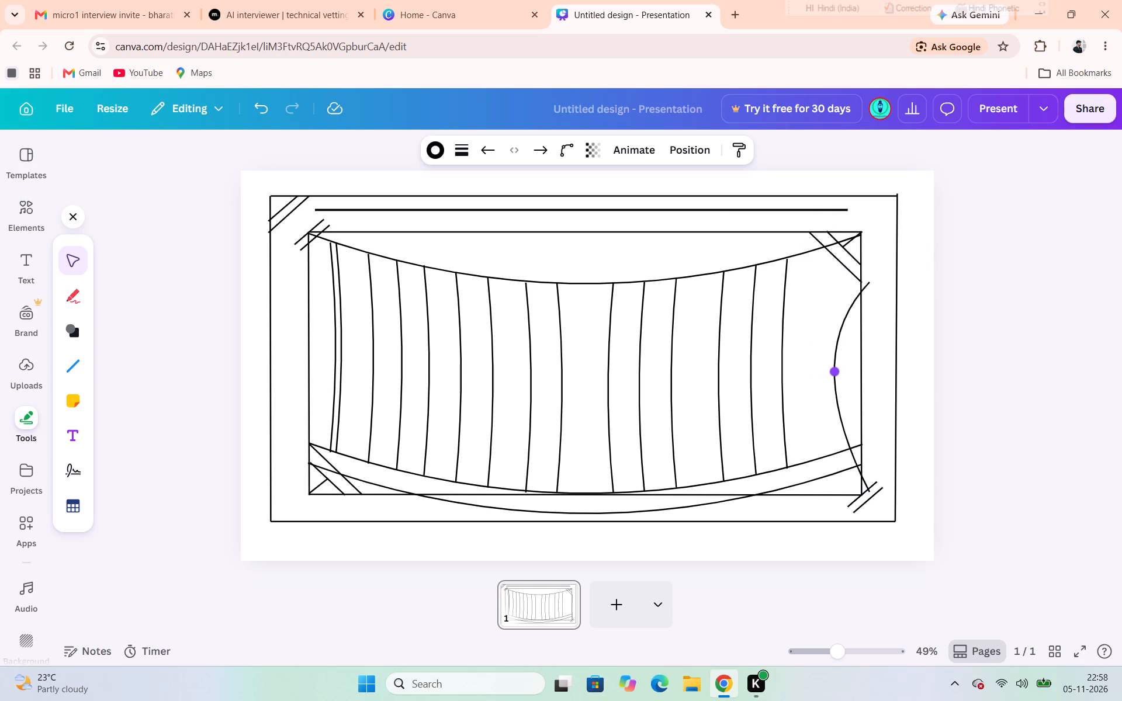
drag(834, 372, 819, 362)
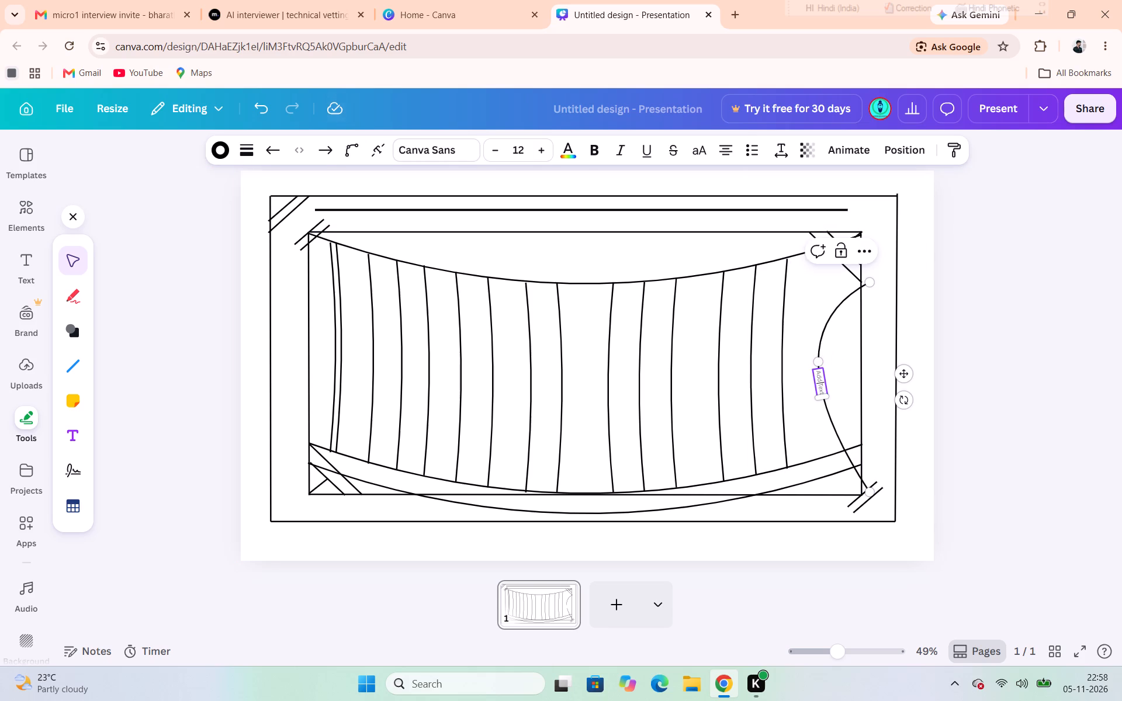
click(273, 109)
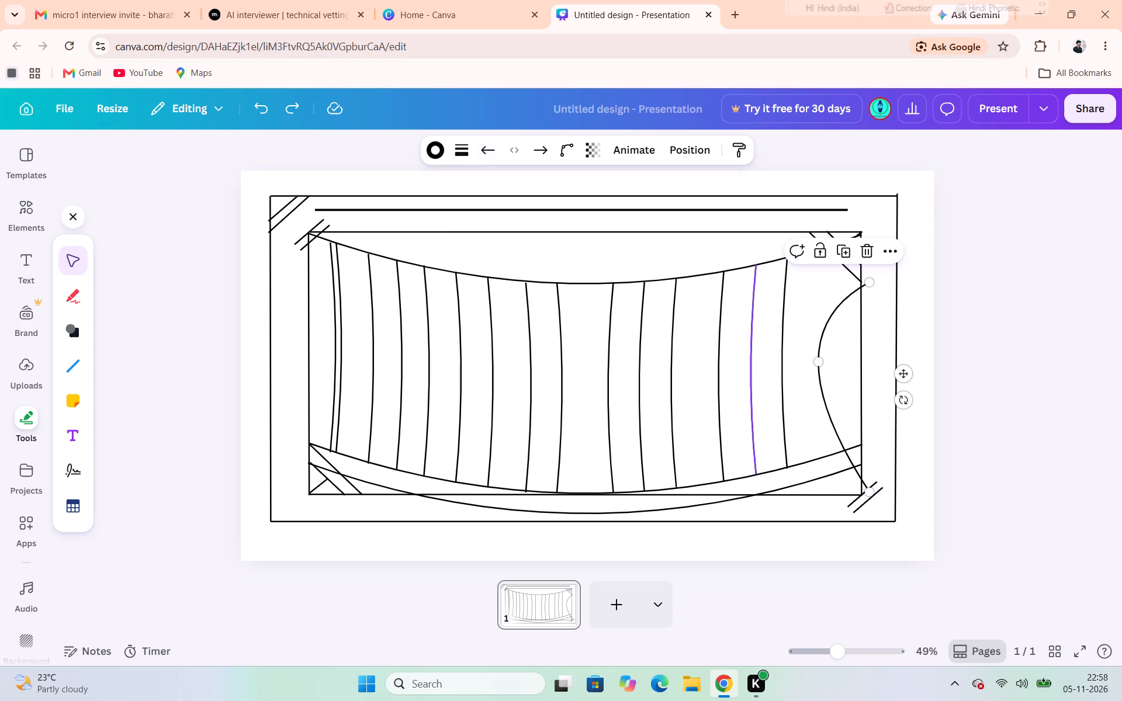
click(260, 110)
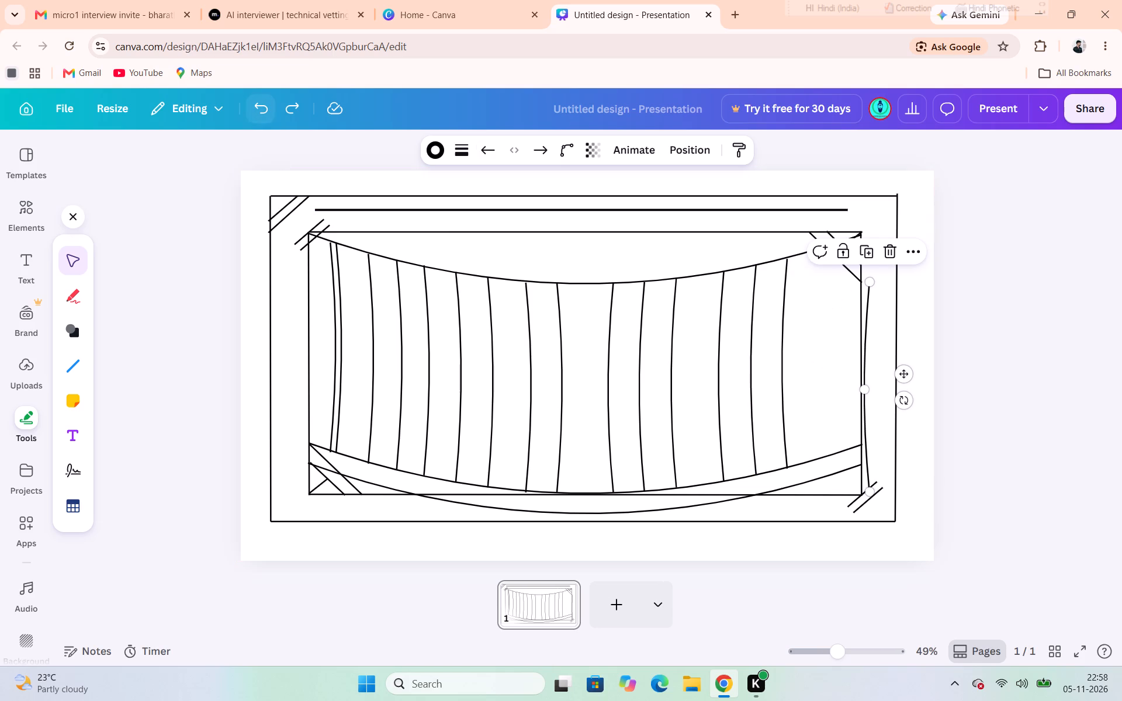
Move the bowed line at the inner frame's right edge inward, right of the newest copy, with its ends on both curves.
drag(903, 374, 805, 390)
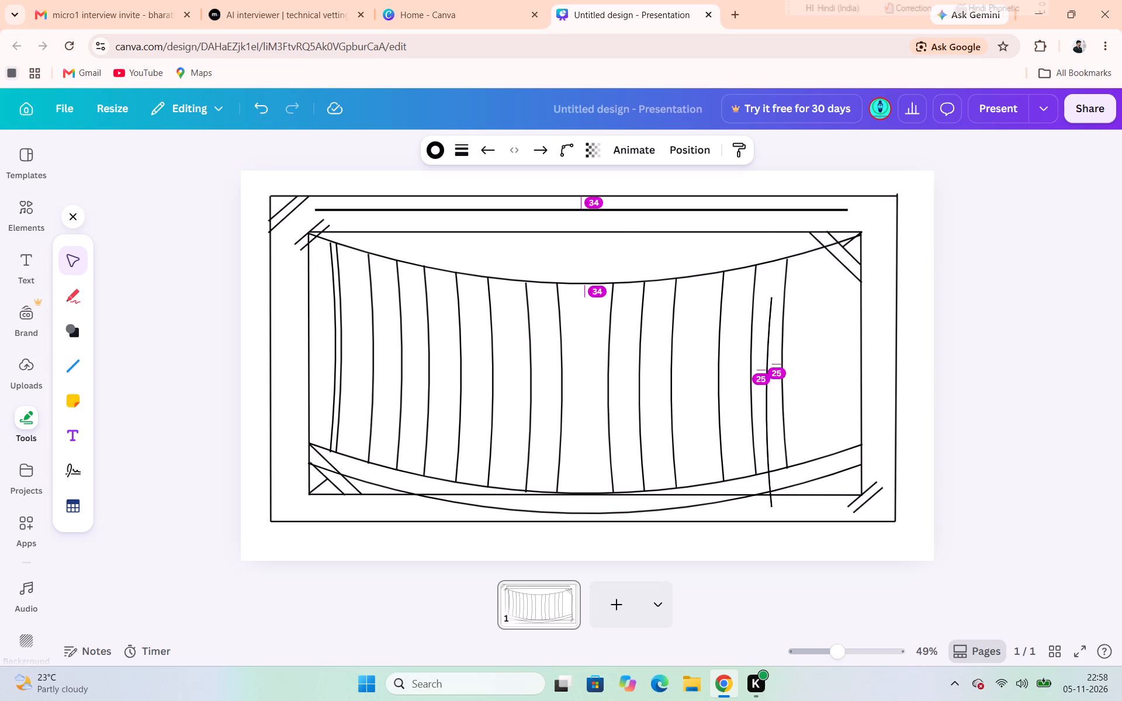
drag(805, 390, 850, 343)
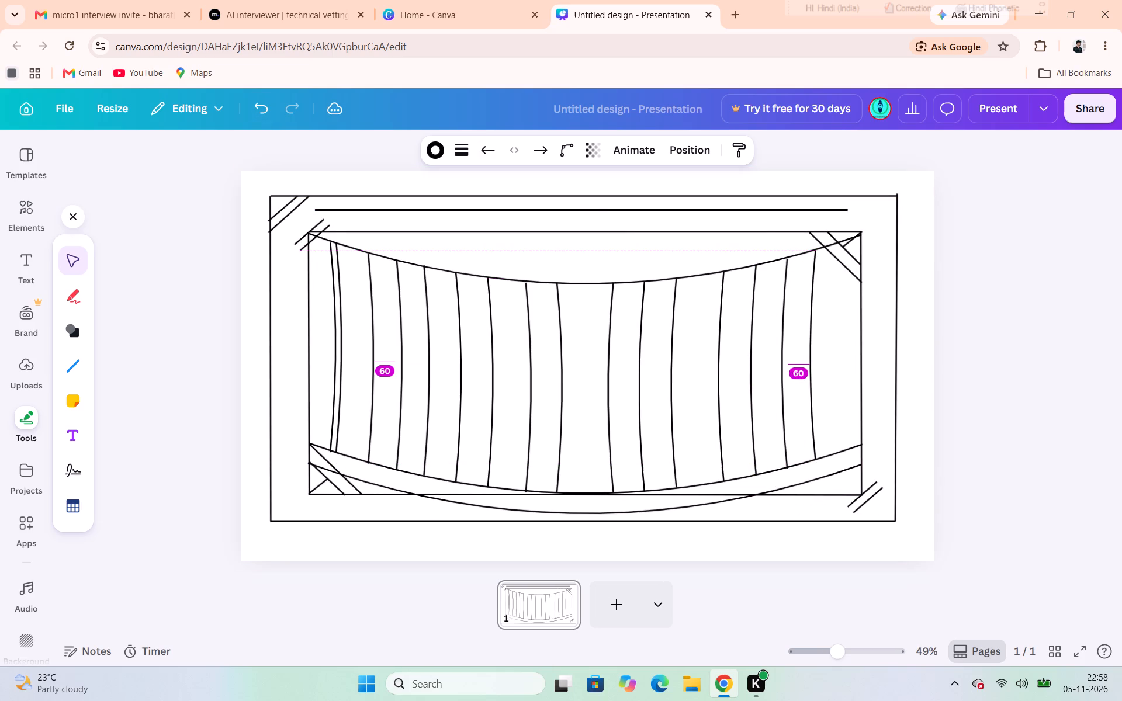
drag(850, 343, 849, 342)
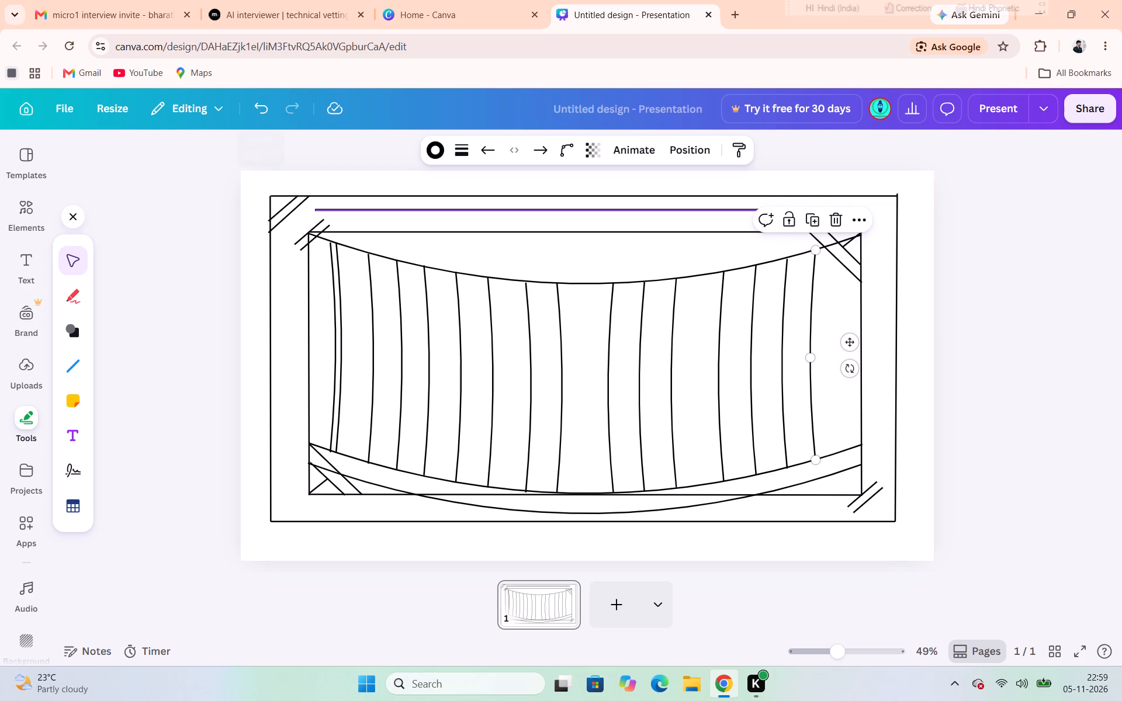
Duplicate the rightmost bowed line and place the copy just right of it as a close pair, with its ends on both curves.
click(816, 350)
click(813, 280)
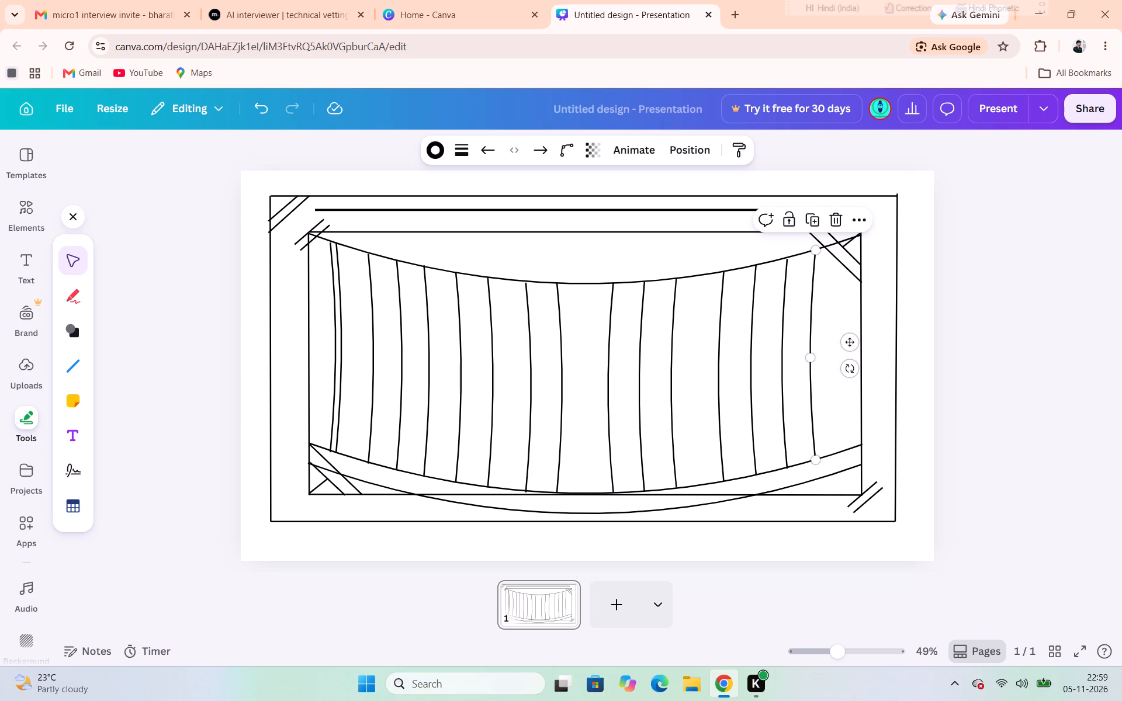
click(815, 221)
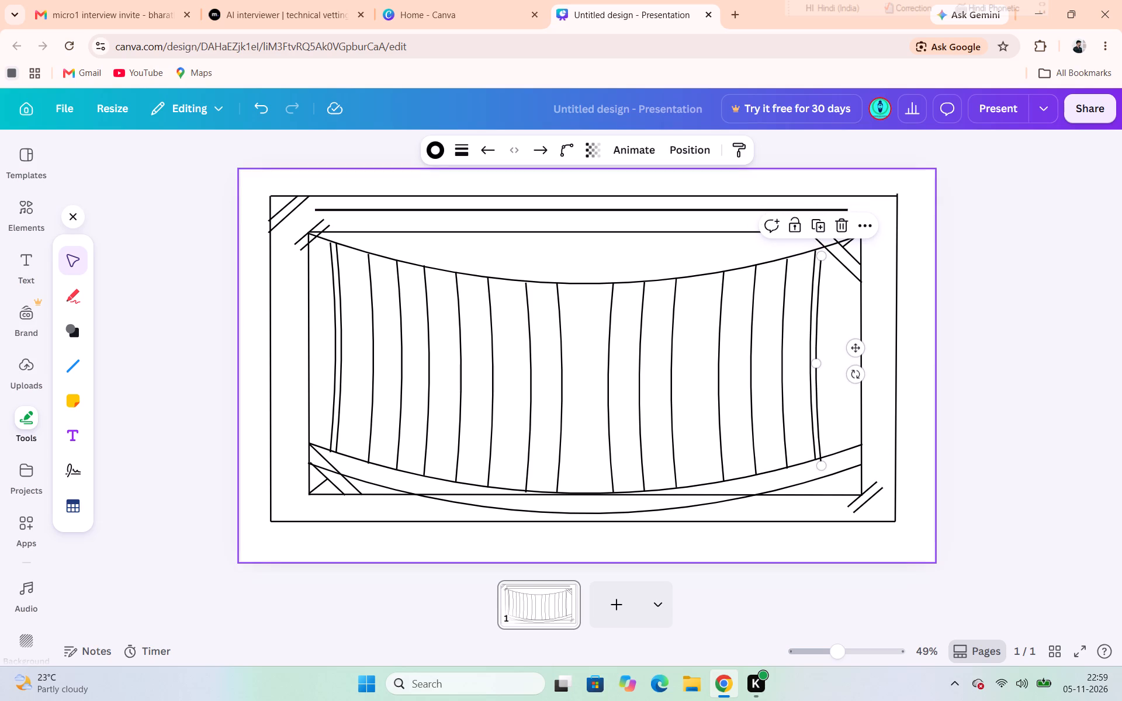
drag(850, 345, 850, 341)
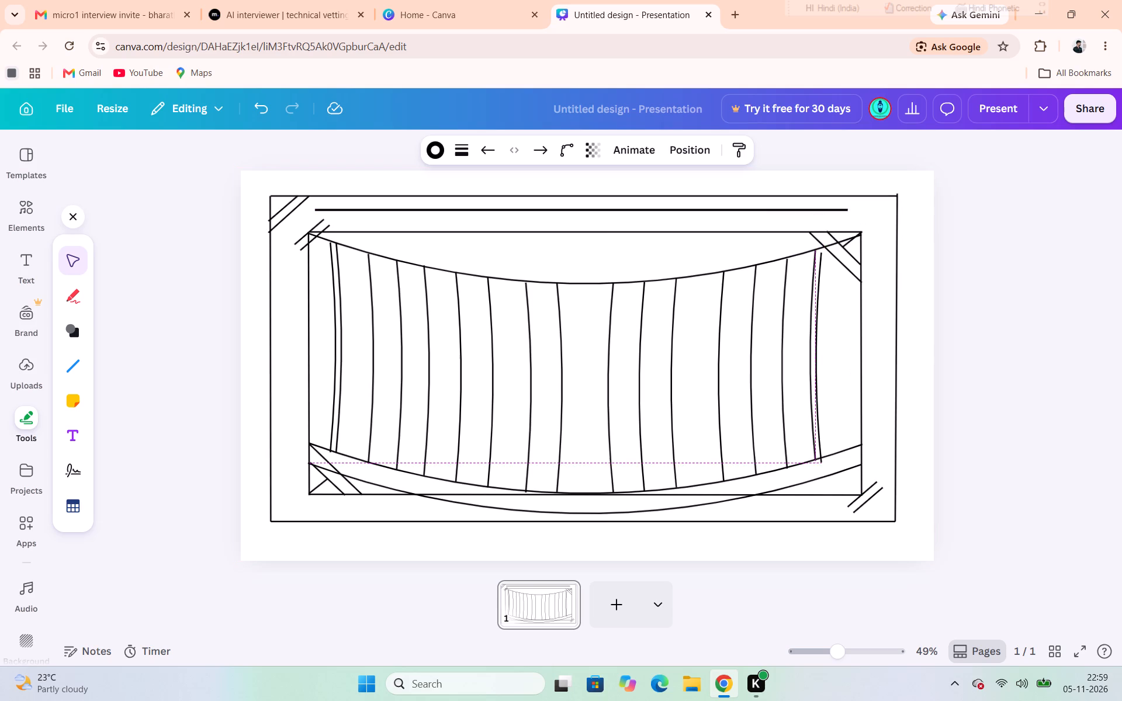
drag(850, 341, 851, 337)
click(961, 369)
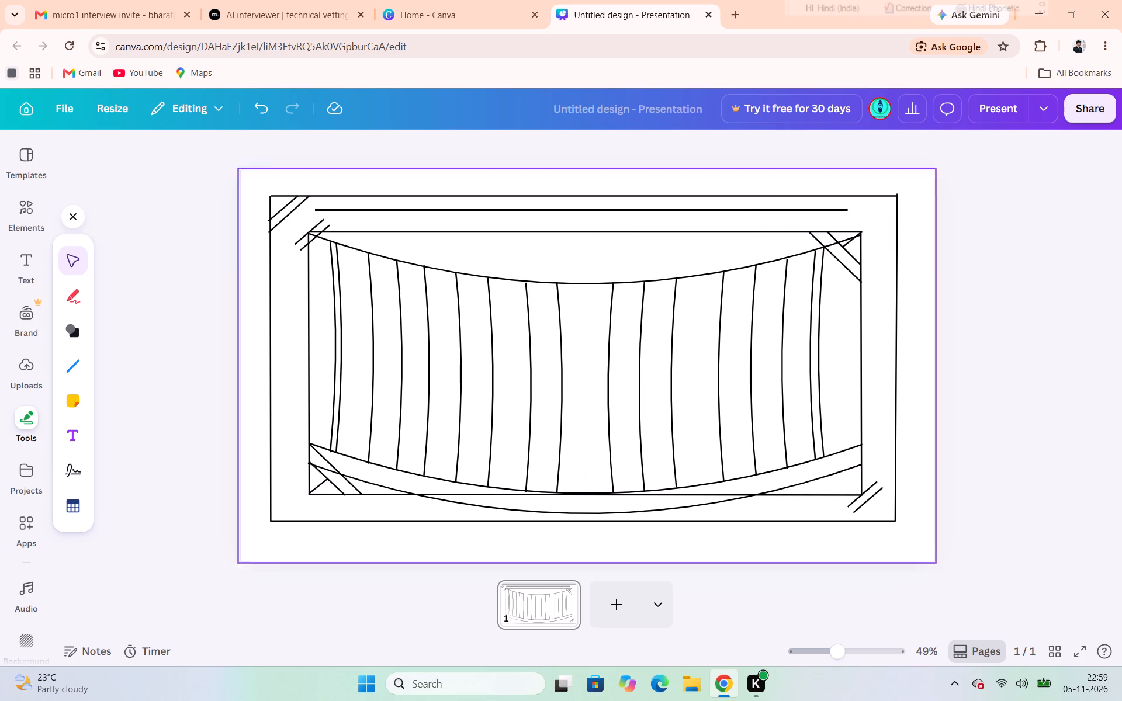
Narrow the gap in the rightmost double line by moving its inner line closer to the outer one, then deselect it.
click(809, 349)
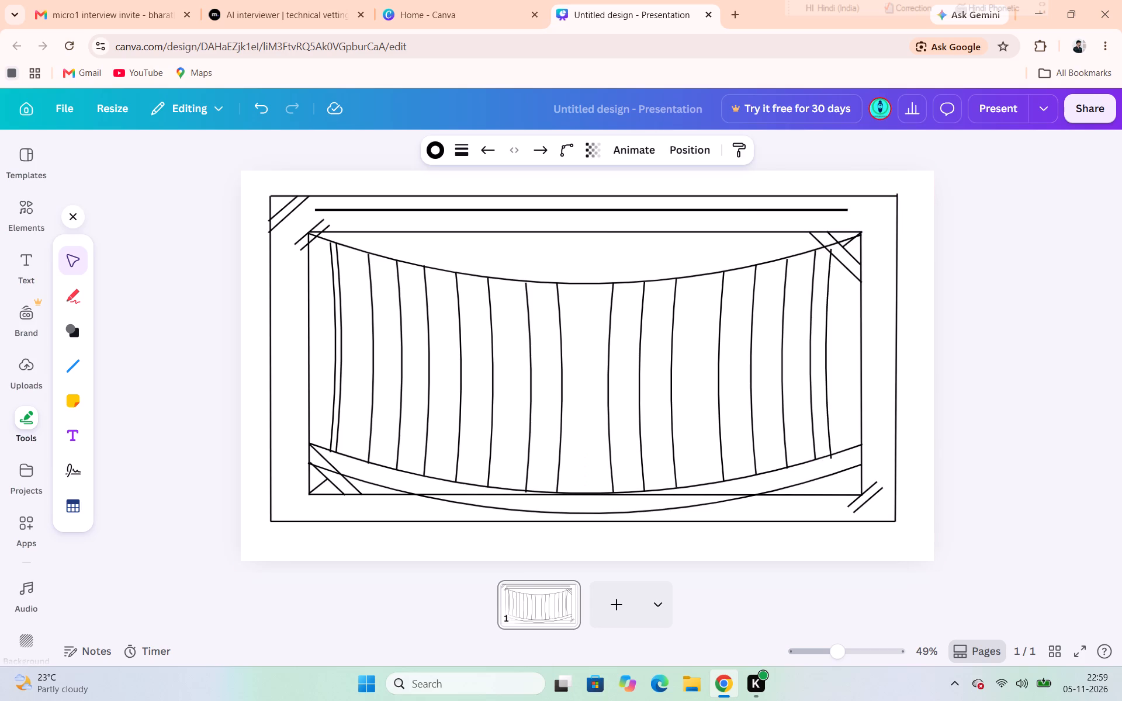
click(1007, 330)
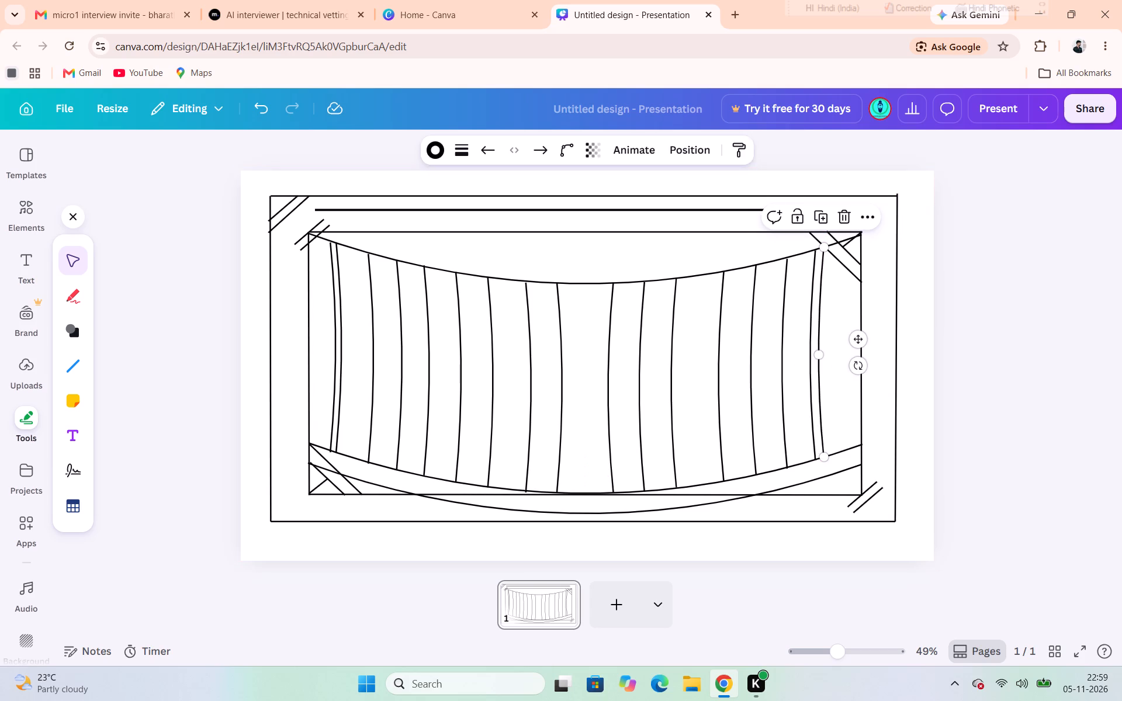
click(806, 349)
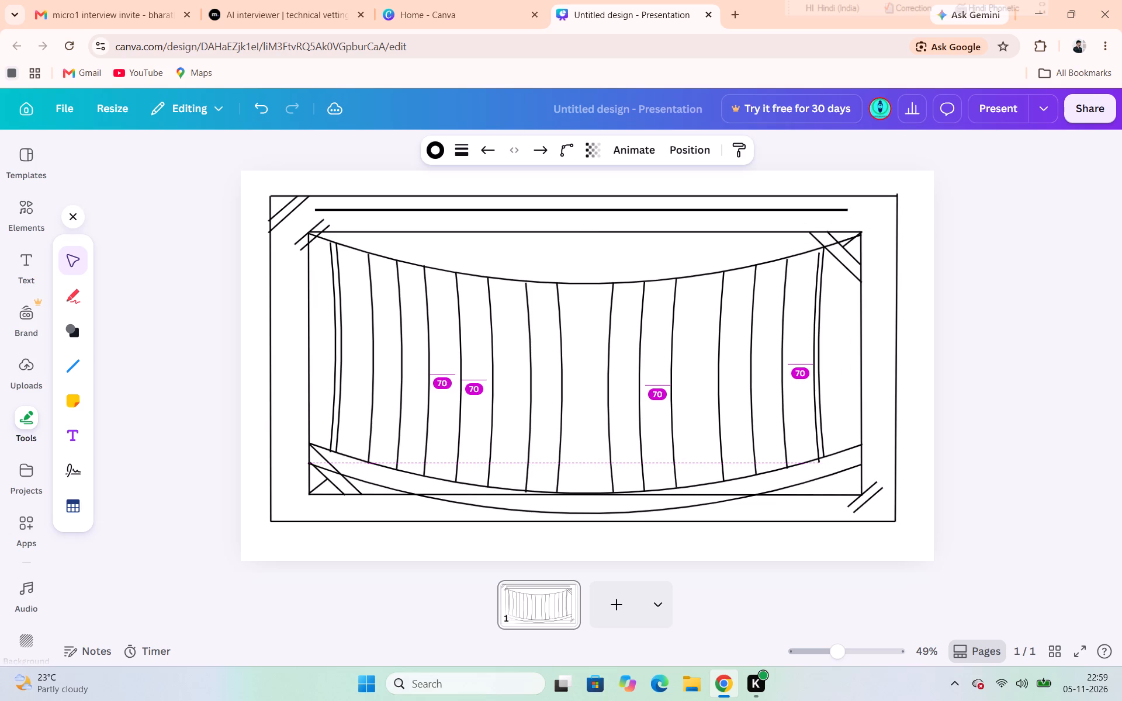
click(979, 360)
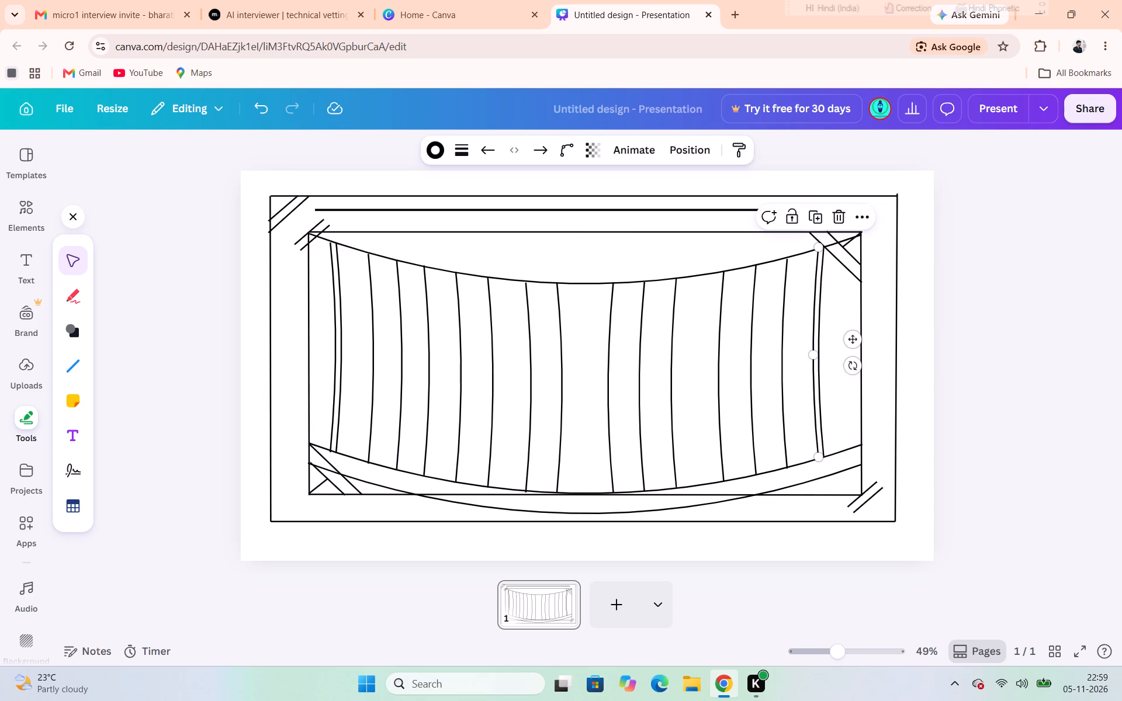
click(979, 360)
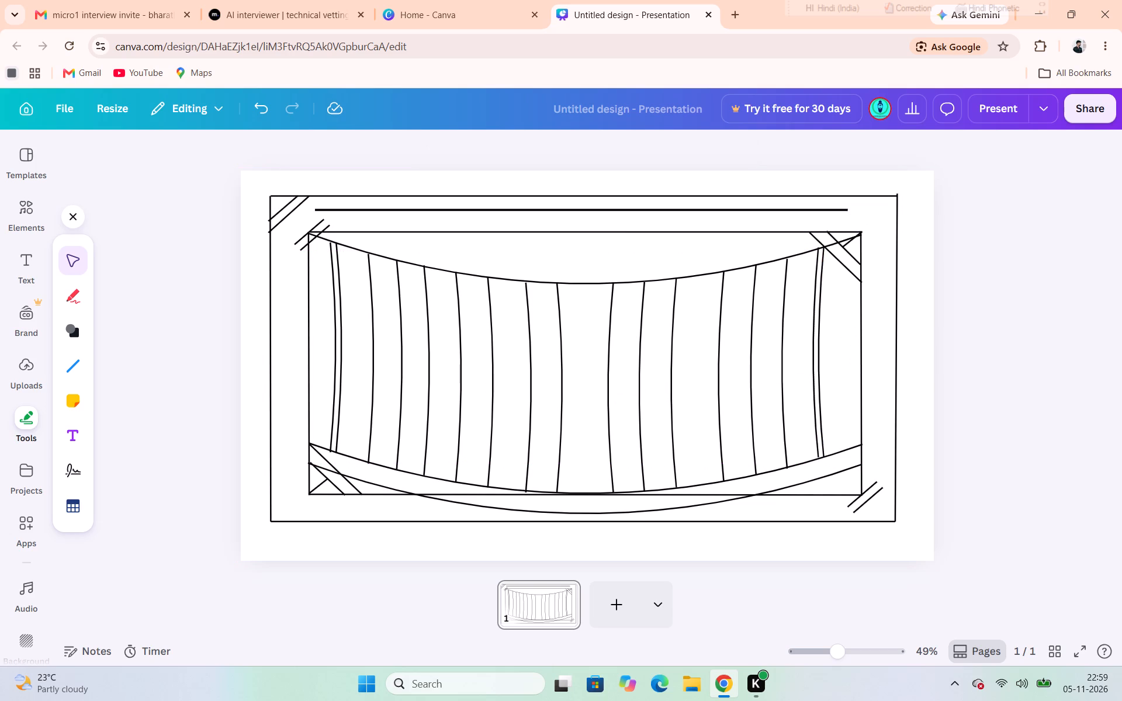
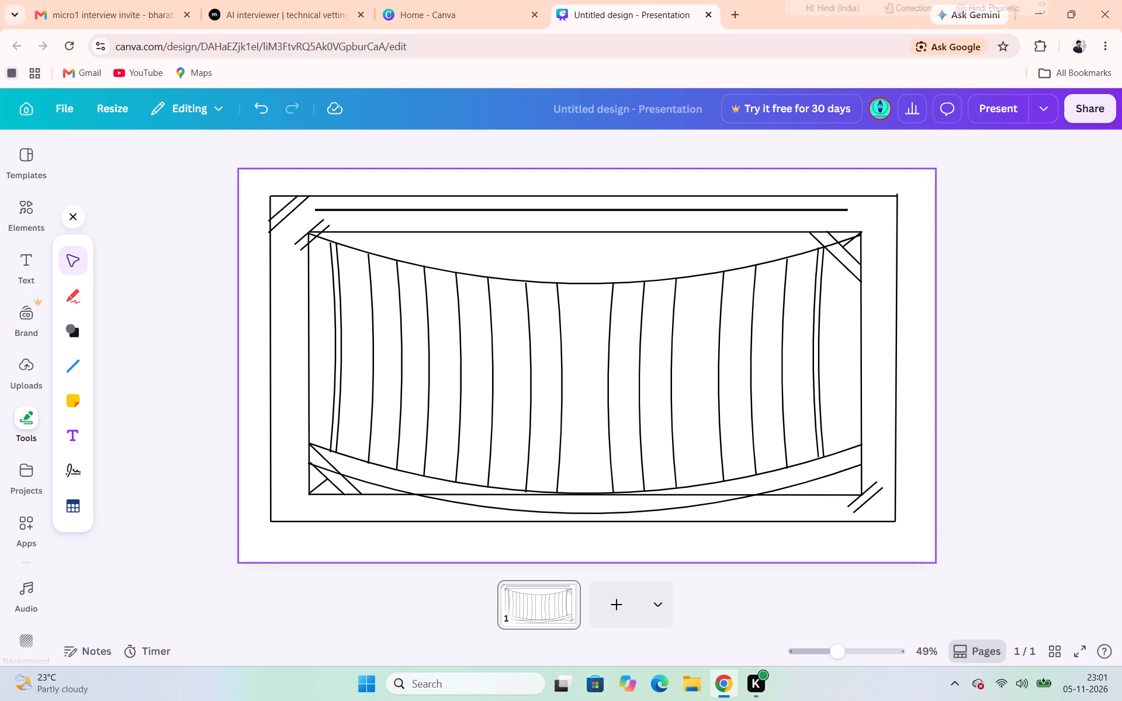
Duplicate the thick accent line near the top and place the copy just above the outer frame's bottom edge, centred between its sides.
click(559, 216)
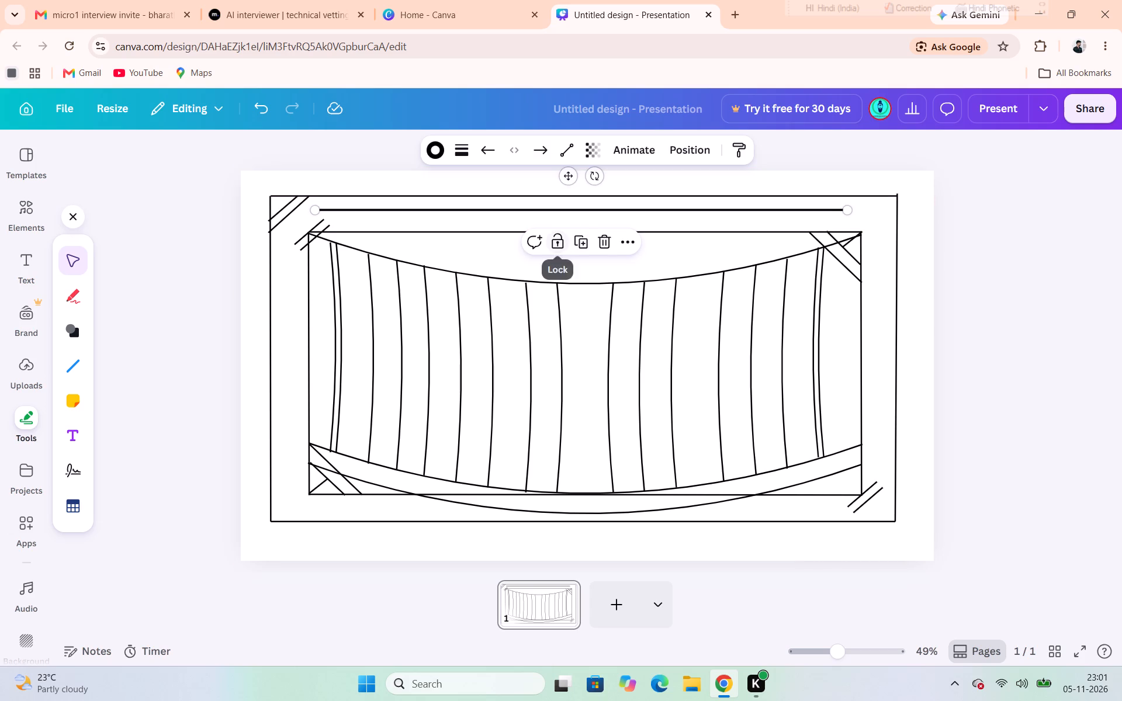
click(581, 235)
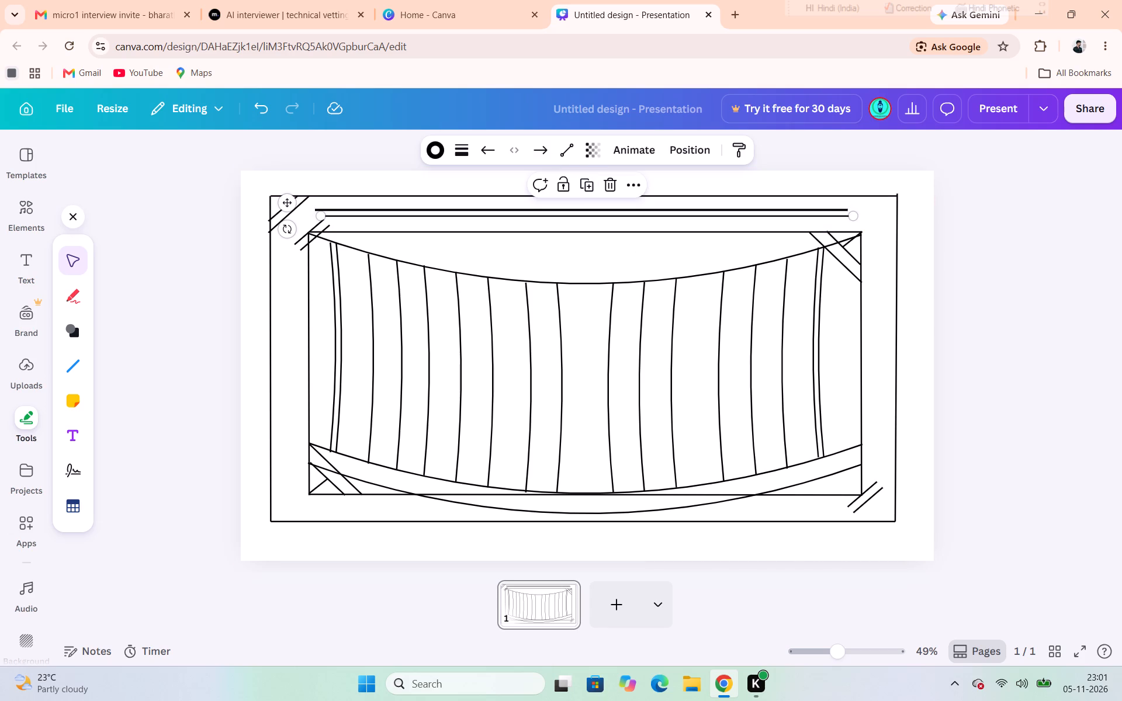
drag(562, 220, 554, 349)
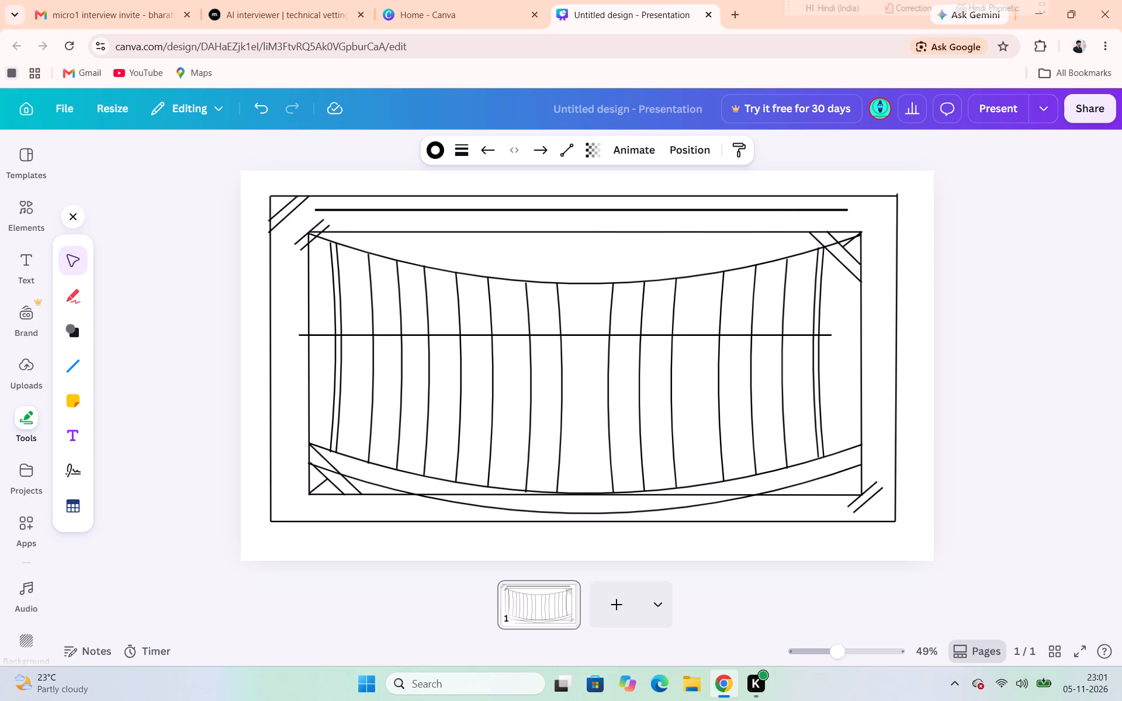
drag(554, 349, 567, 549)
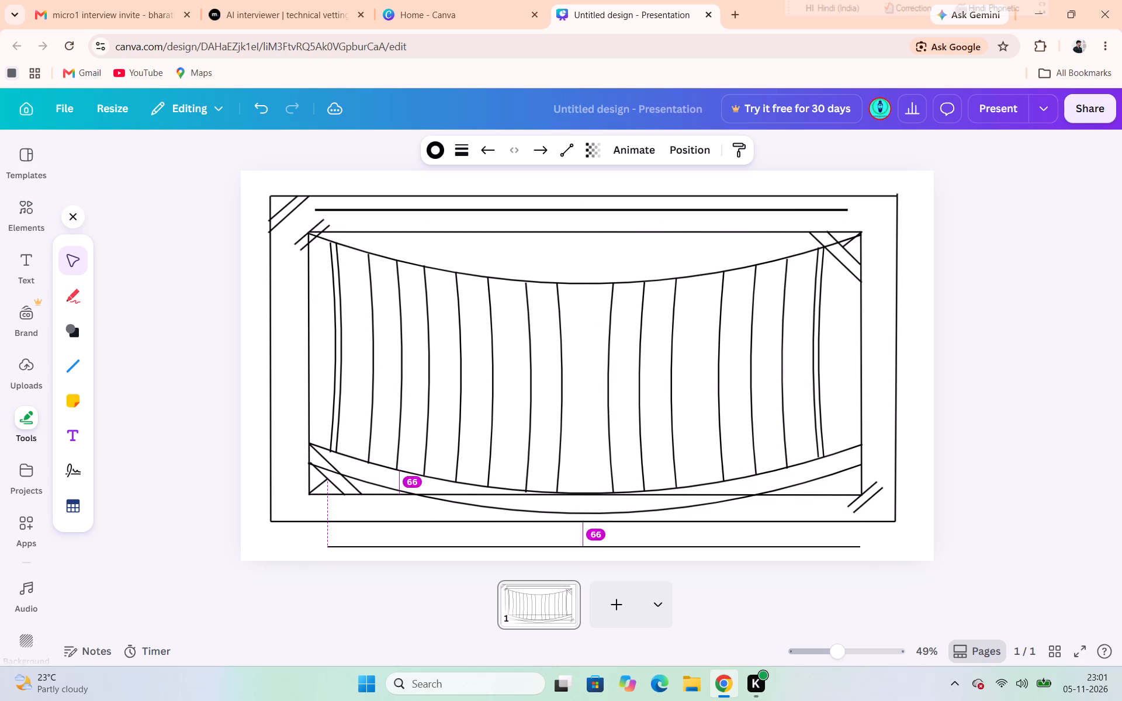
drag(567, 549, 562, 526)
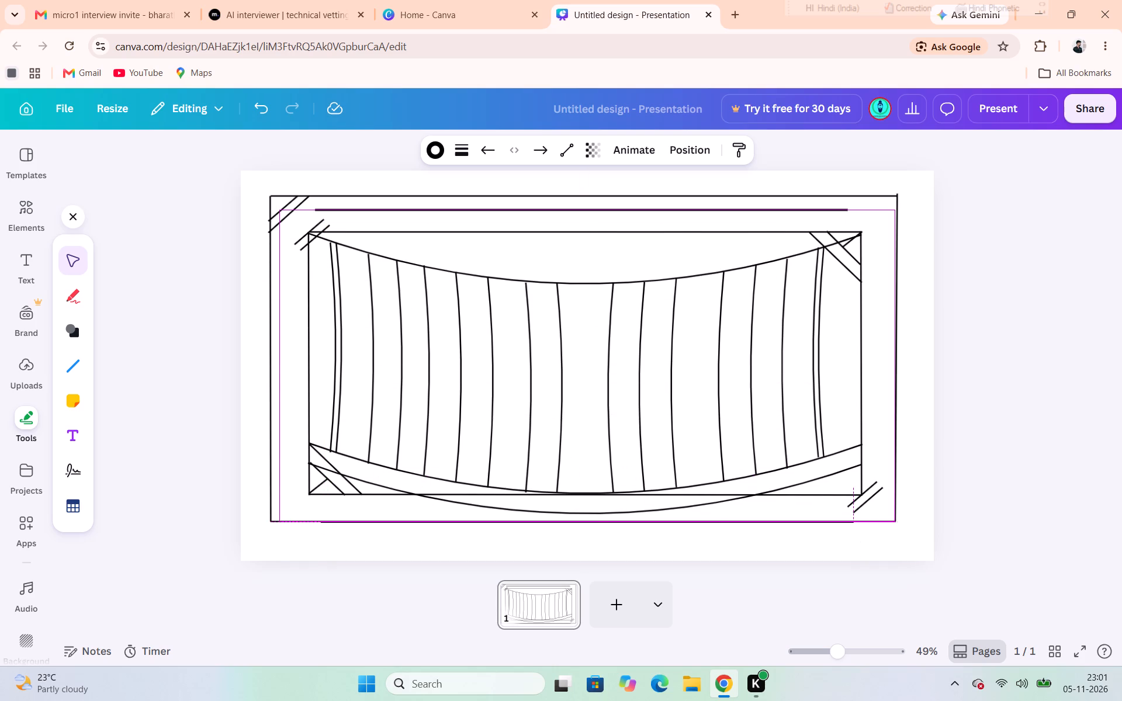
drag(562, 526, 561, 519)
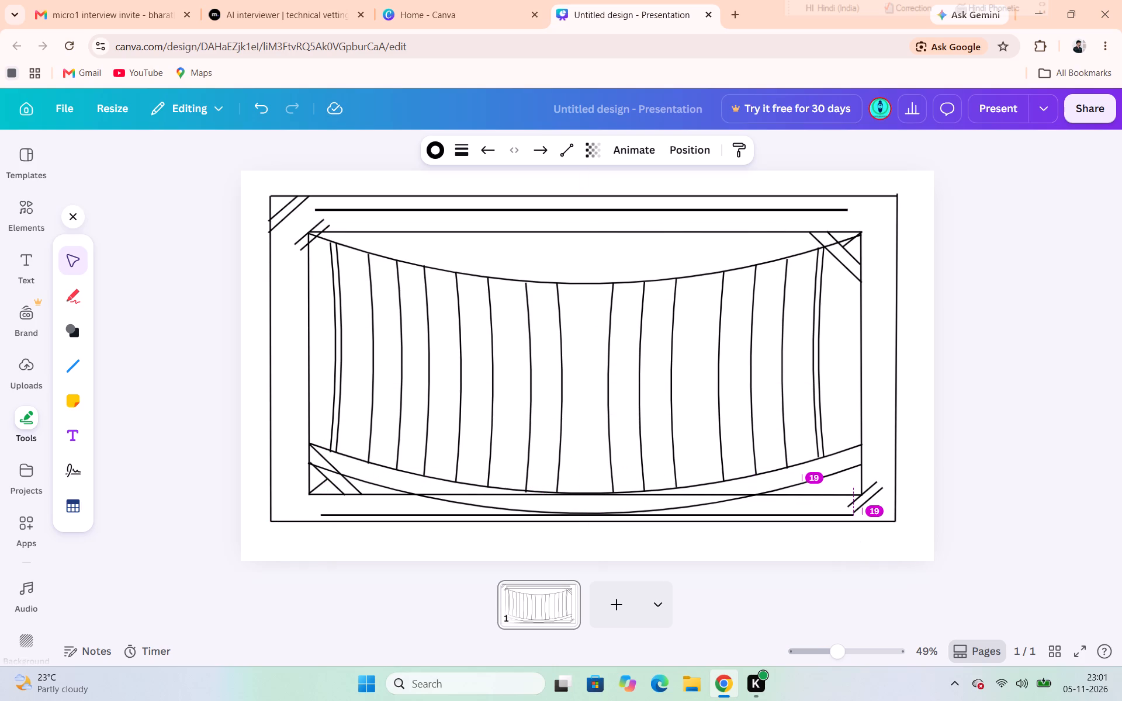
drag(561, 519, 559, 519)
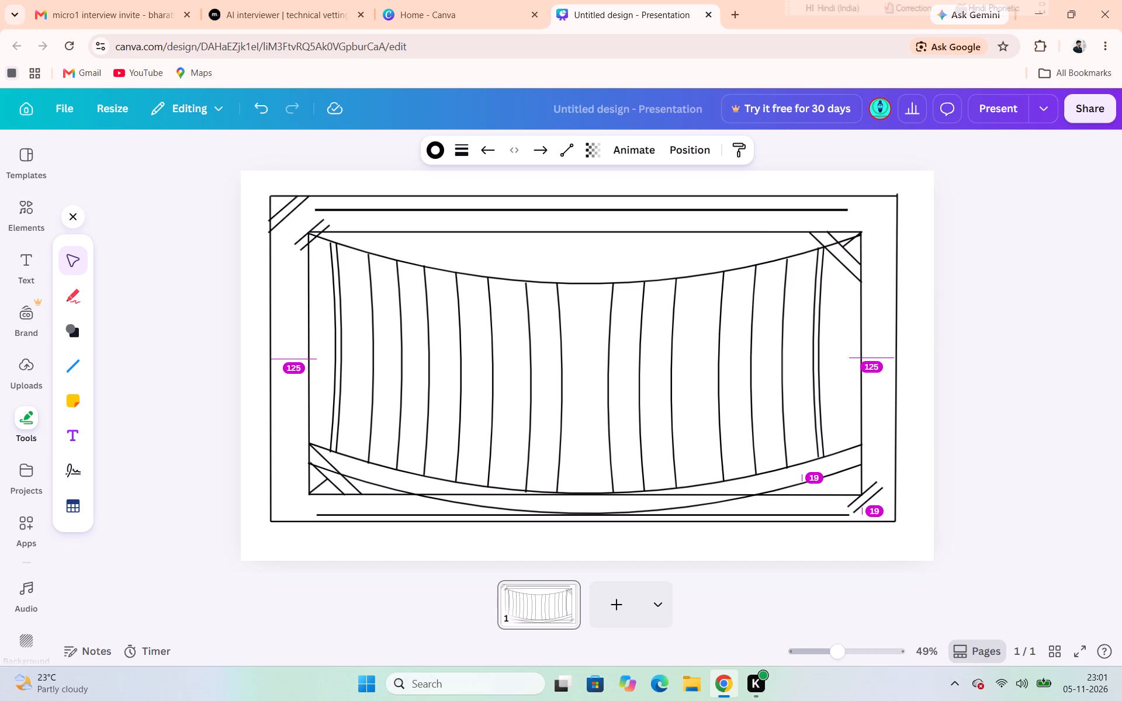
drag(559, 519, 559, 519)
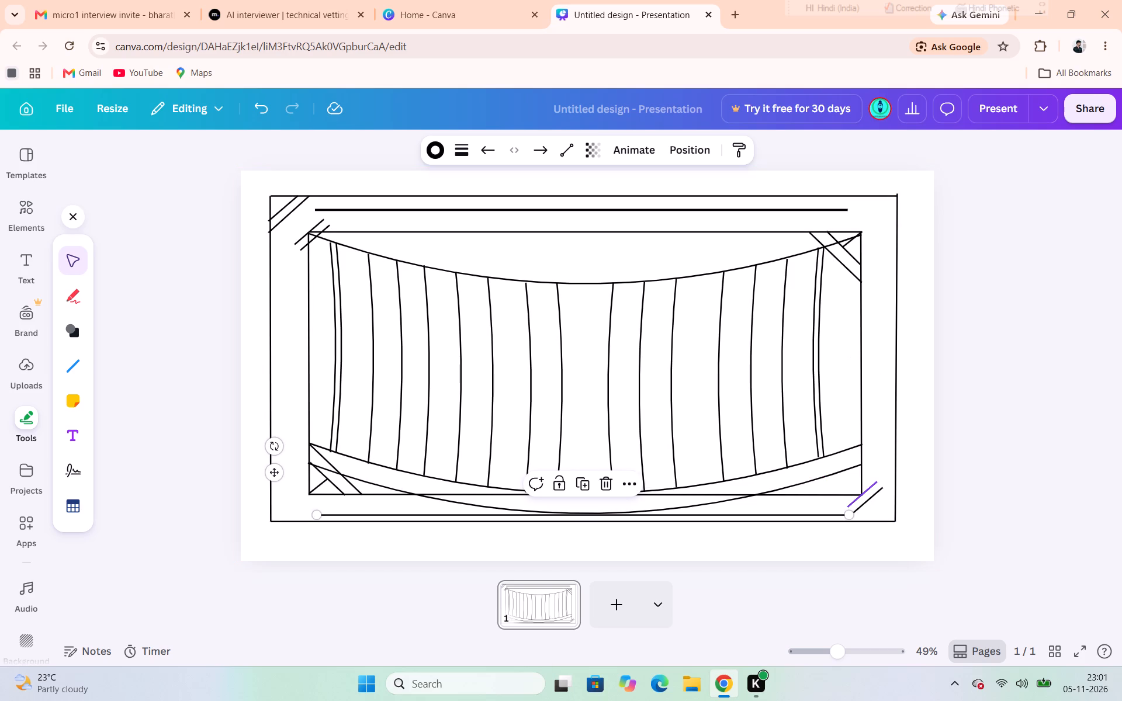
double_click(808, 546)
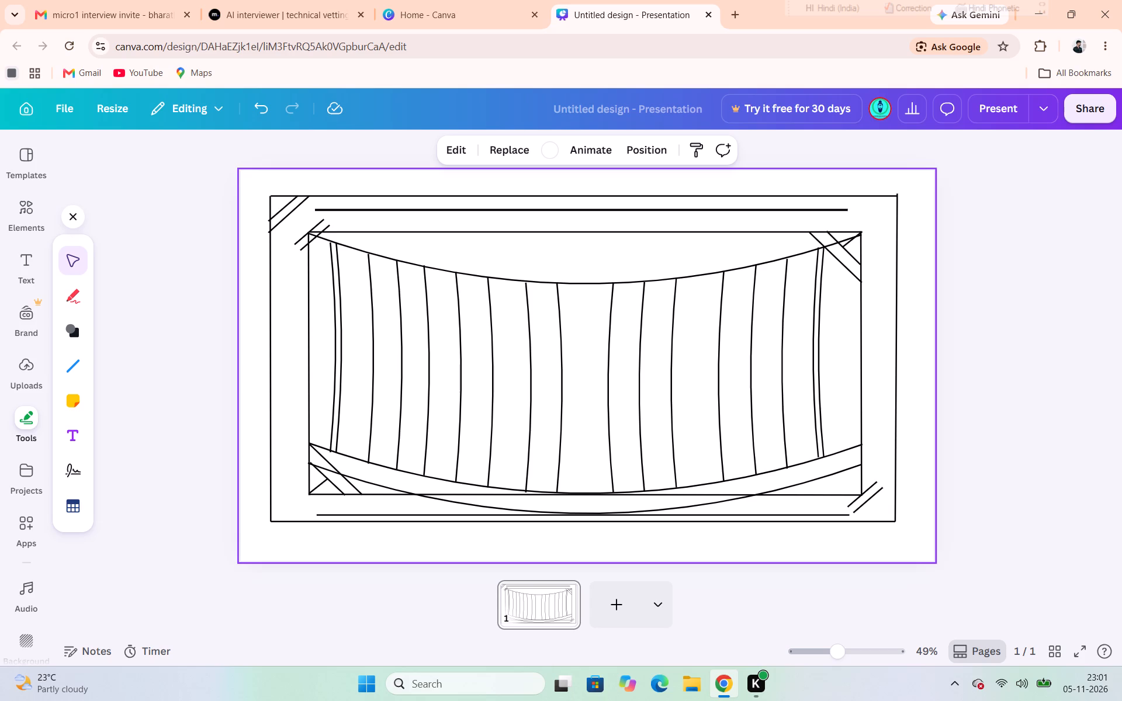
Nudge the bottom accent line slightly down so it sits just below the lower bottom curve, then deselect it.
click(677, 515)
click(677, 515)
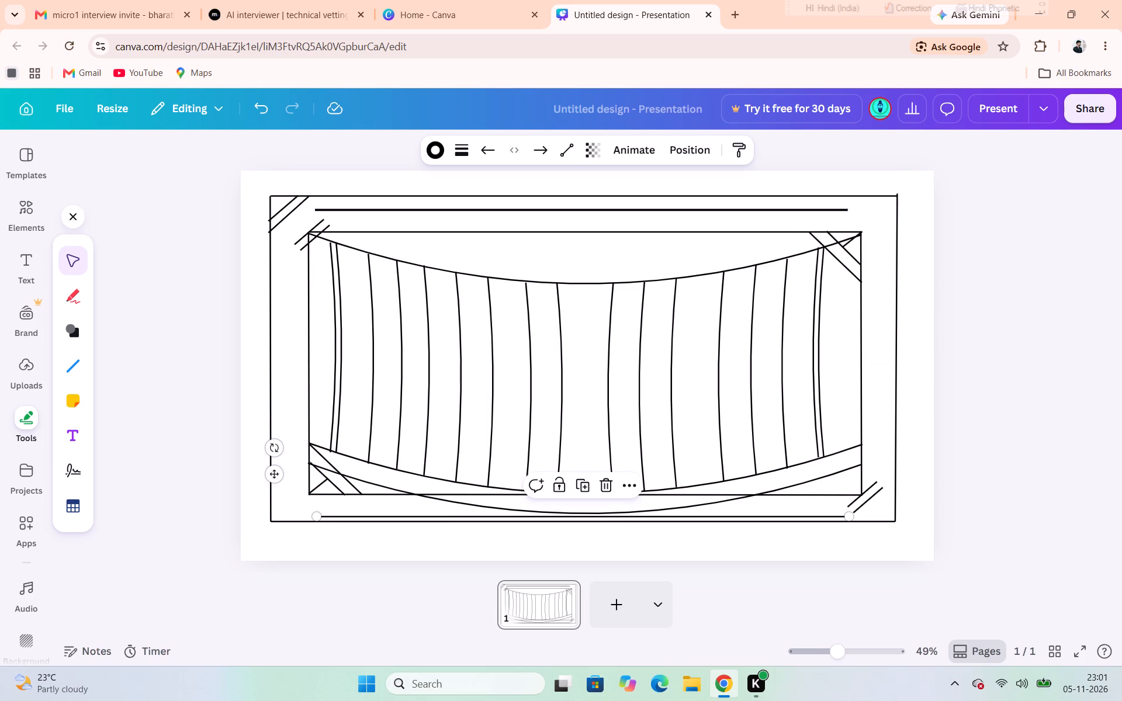
click(730, 570)
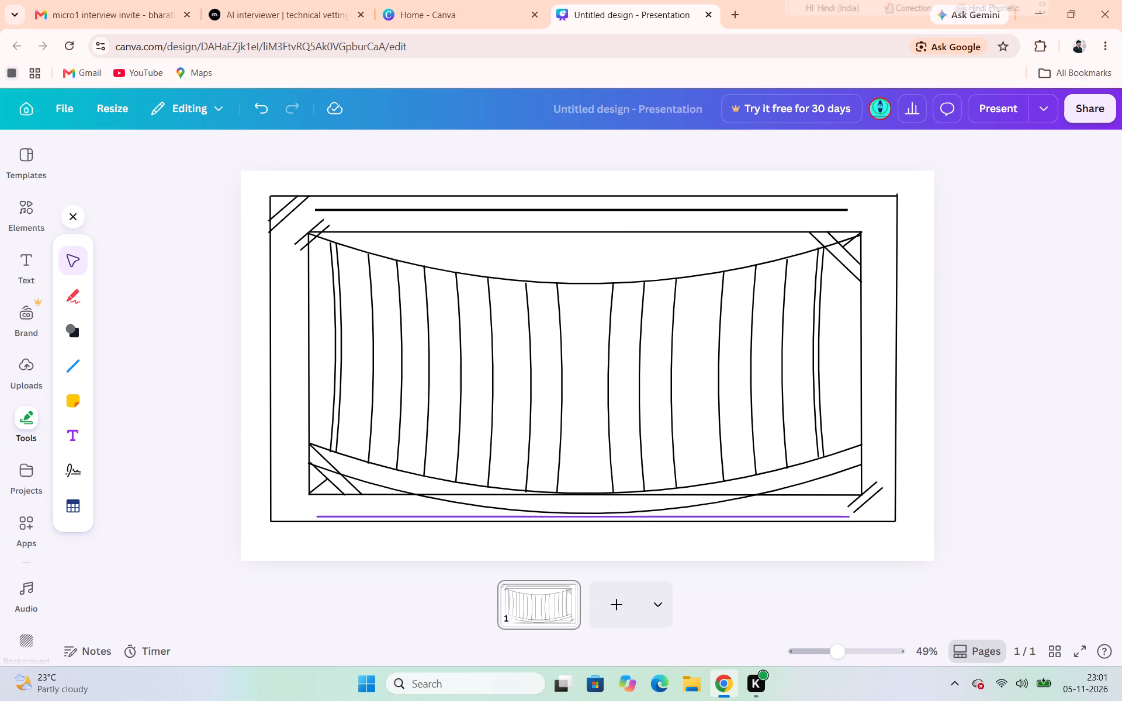
click(642, 514)
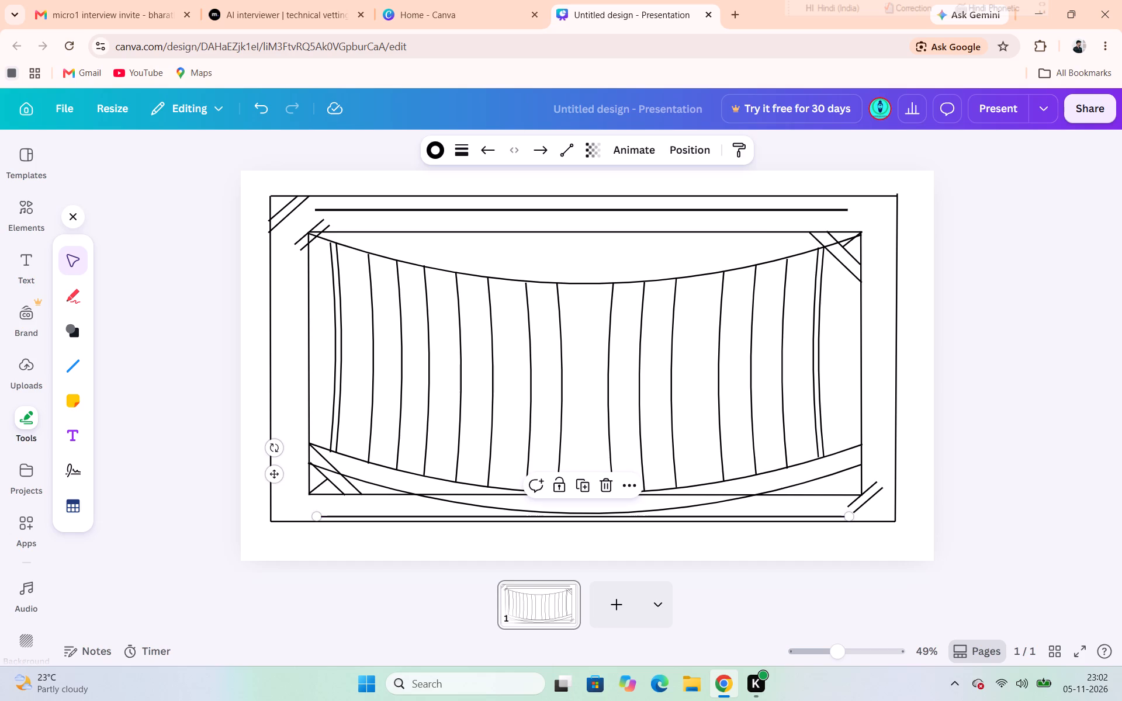
click(642, 514)
click(646, 515)
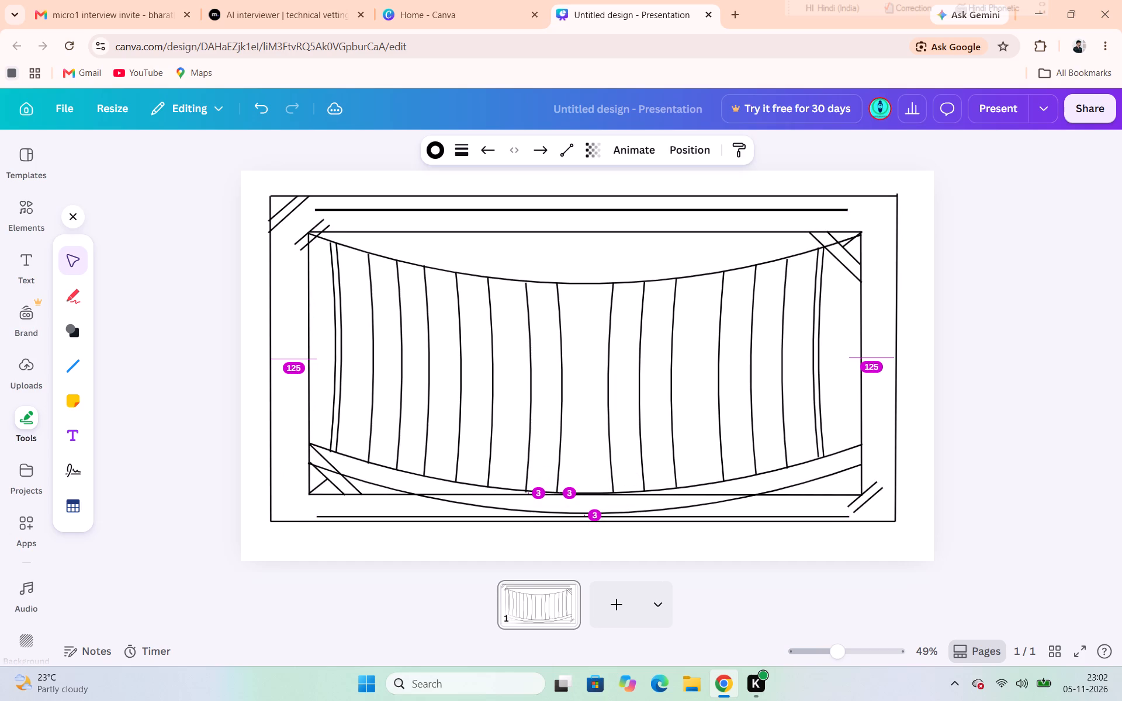
click(716, 570)
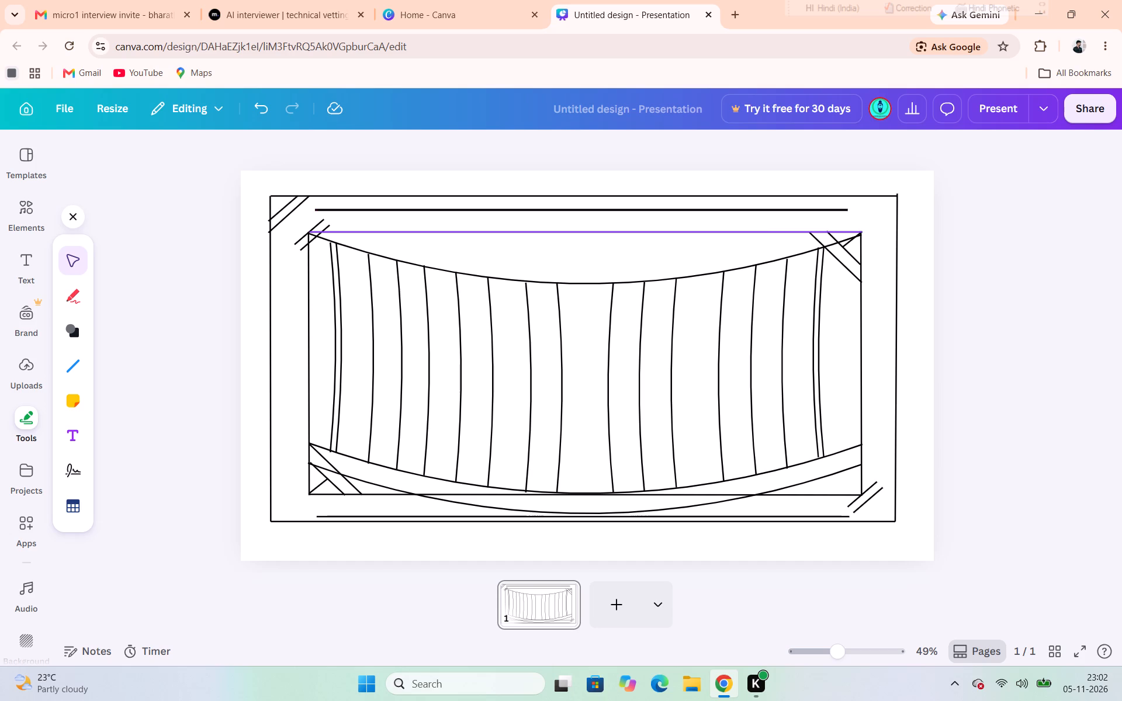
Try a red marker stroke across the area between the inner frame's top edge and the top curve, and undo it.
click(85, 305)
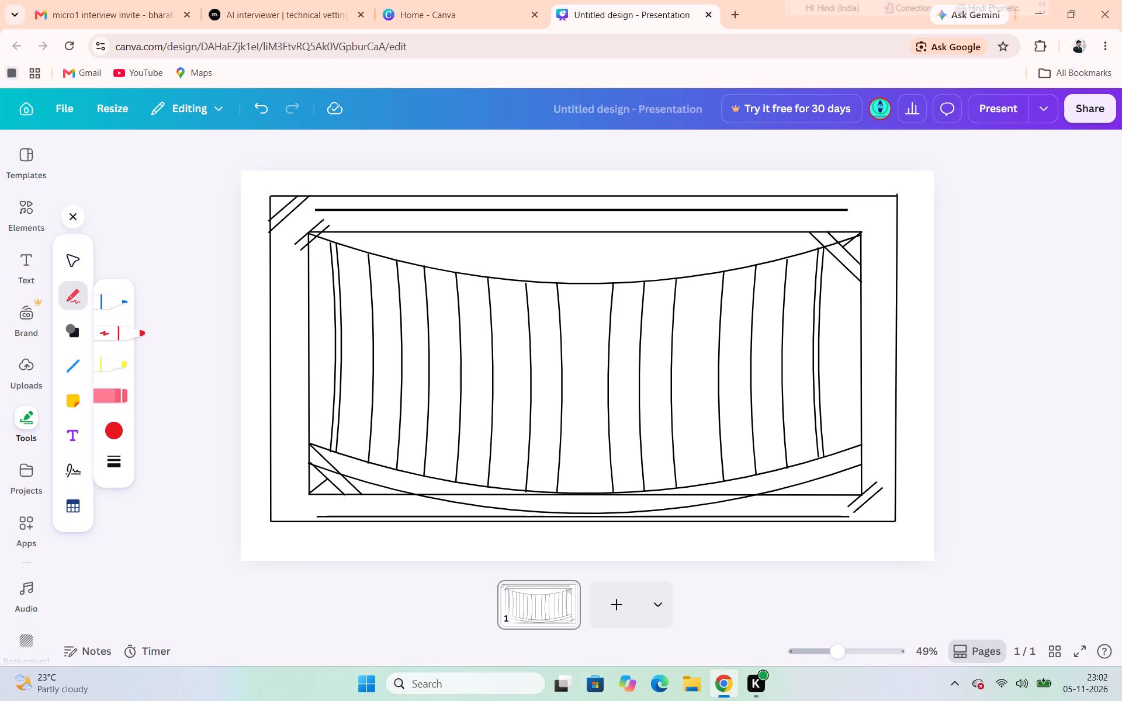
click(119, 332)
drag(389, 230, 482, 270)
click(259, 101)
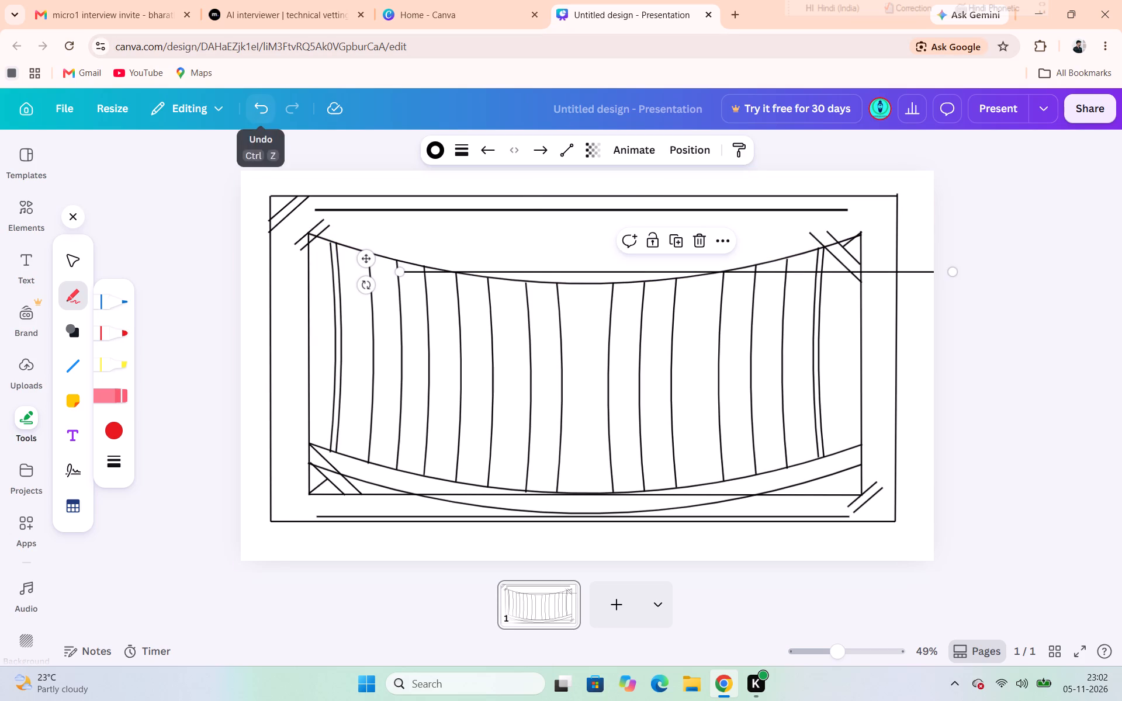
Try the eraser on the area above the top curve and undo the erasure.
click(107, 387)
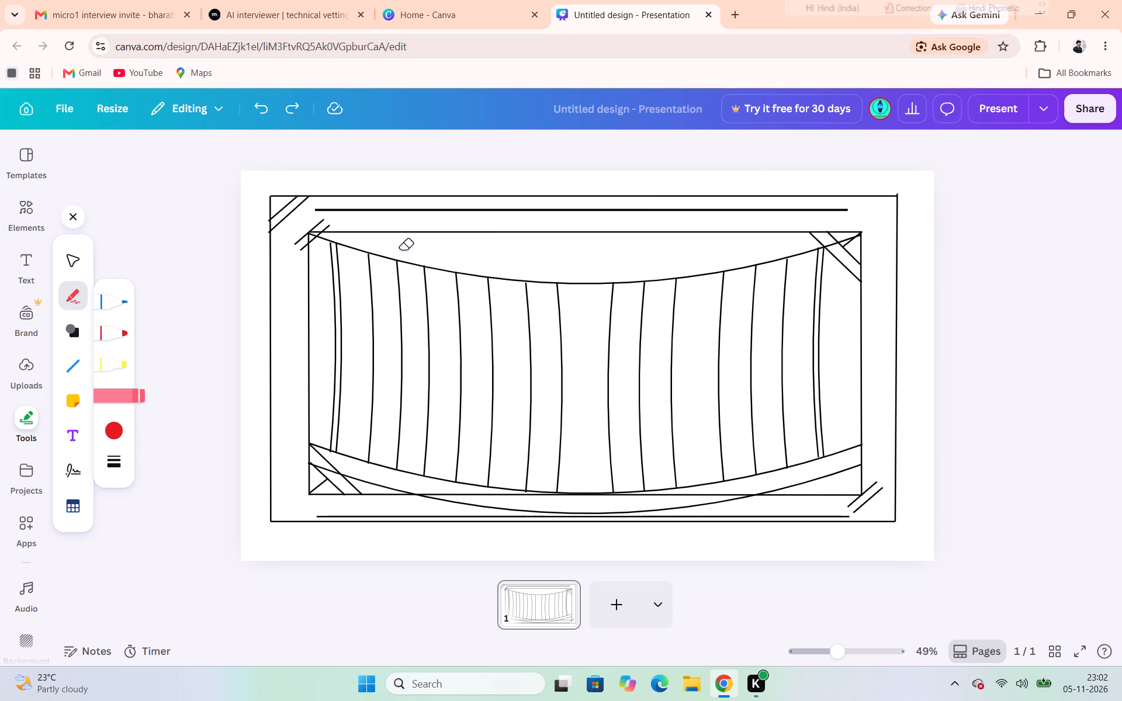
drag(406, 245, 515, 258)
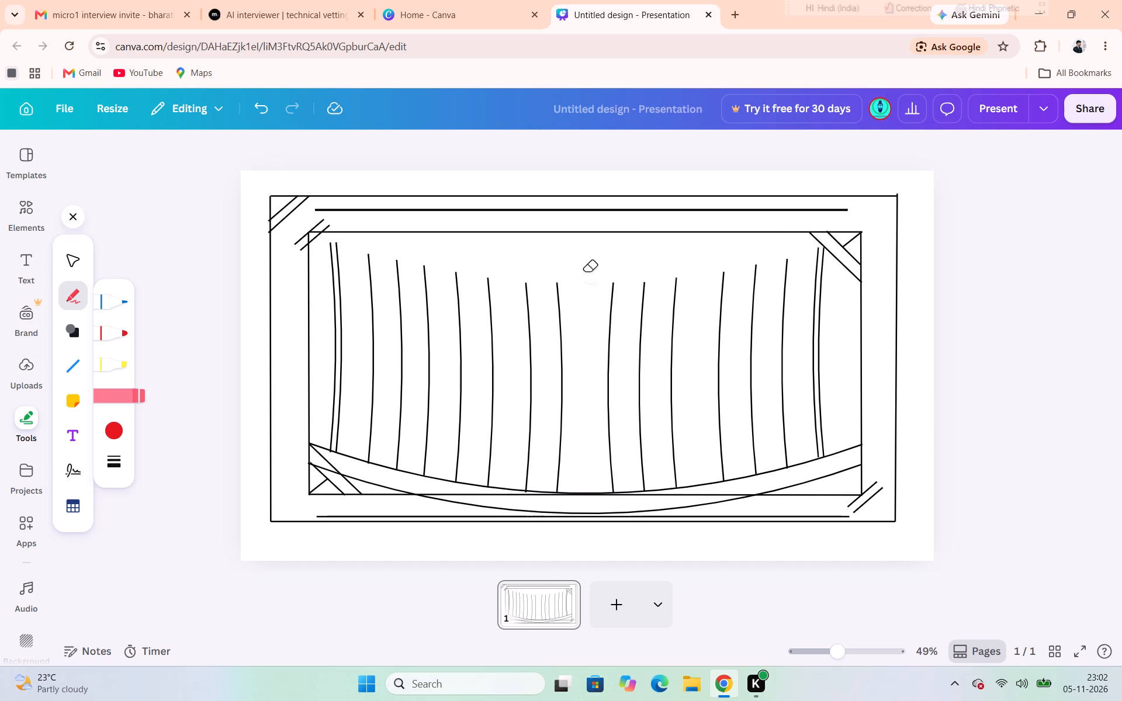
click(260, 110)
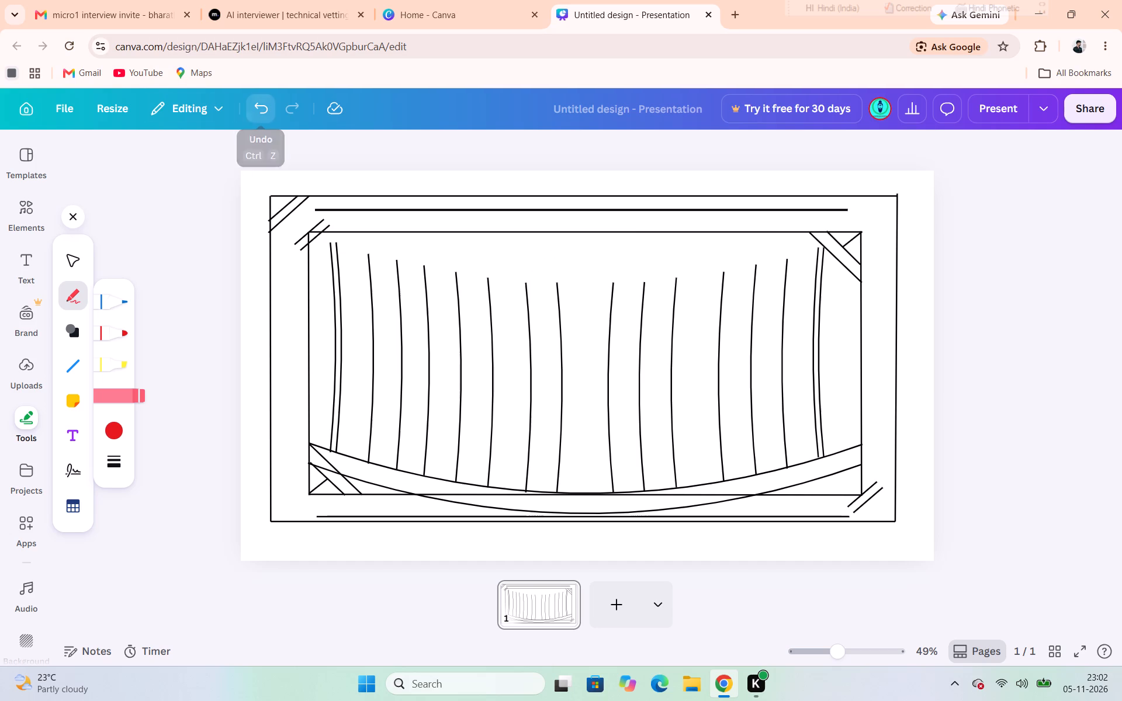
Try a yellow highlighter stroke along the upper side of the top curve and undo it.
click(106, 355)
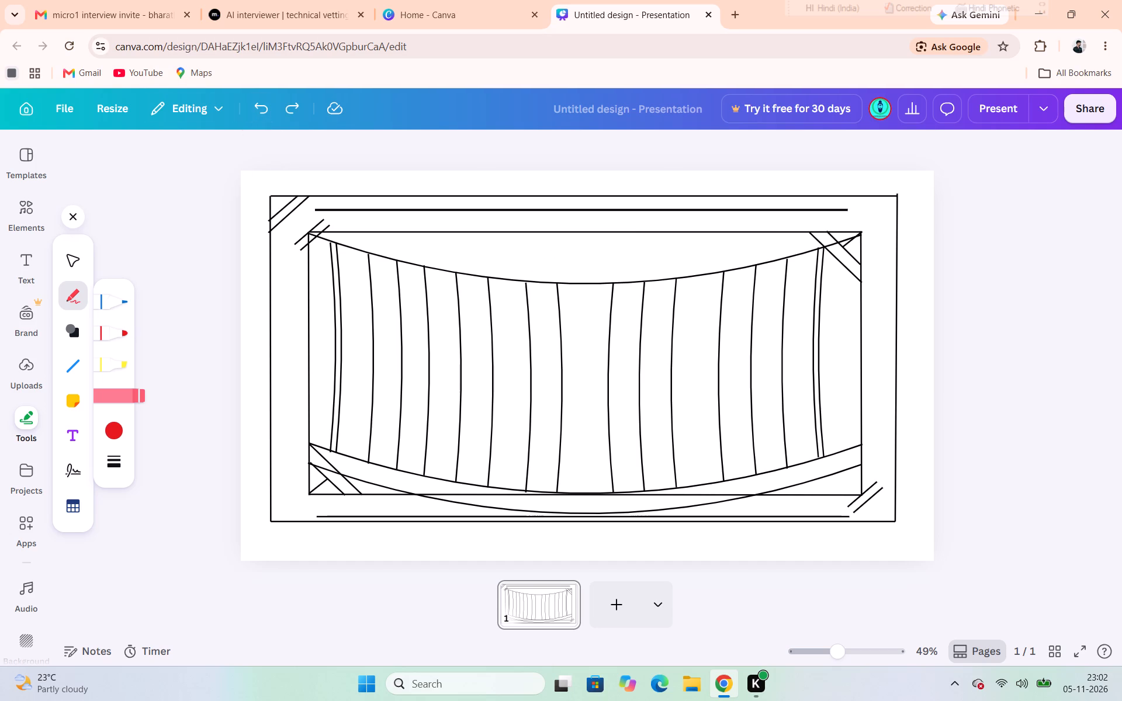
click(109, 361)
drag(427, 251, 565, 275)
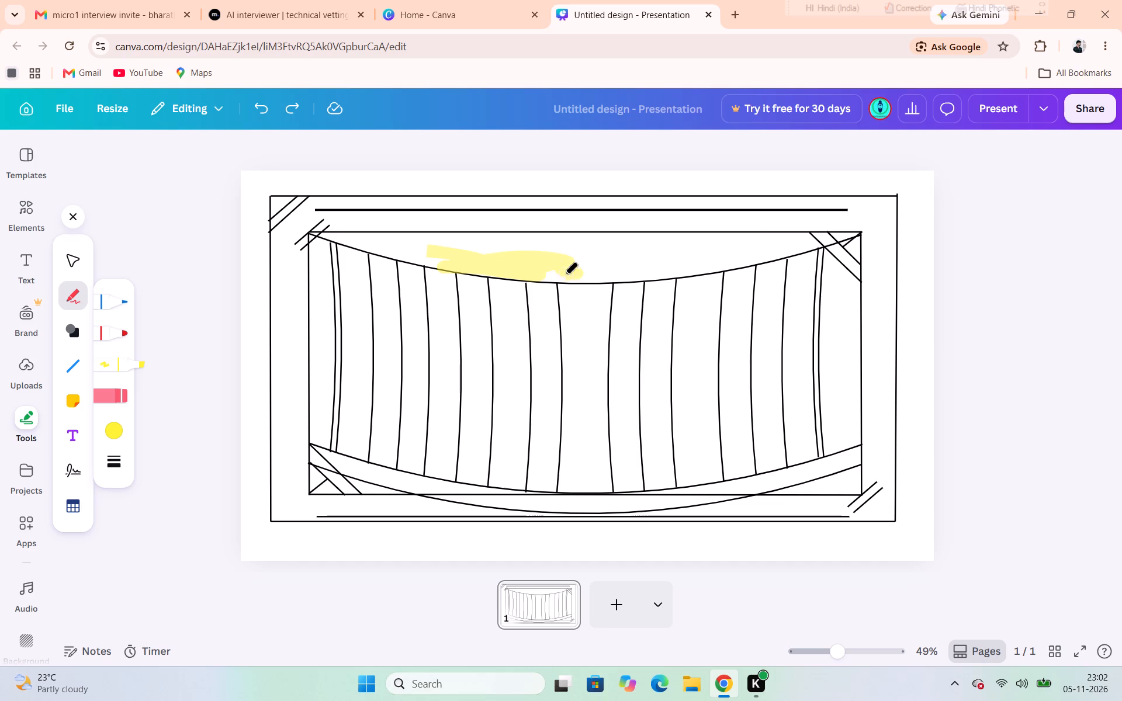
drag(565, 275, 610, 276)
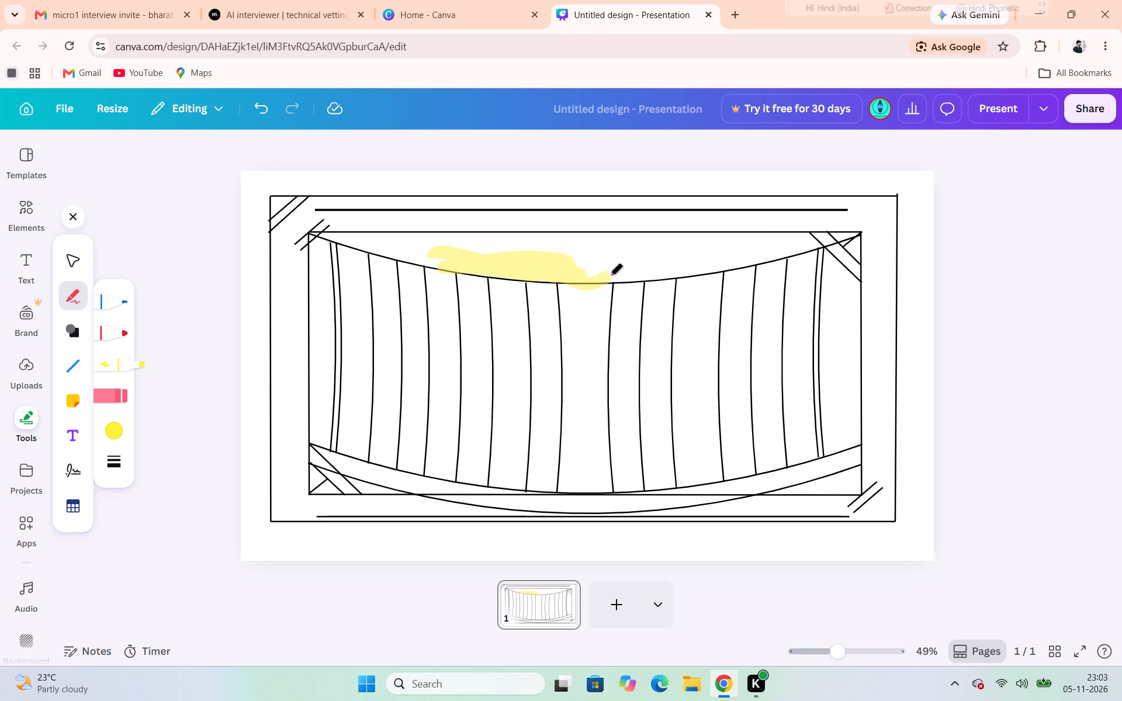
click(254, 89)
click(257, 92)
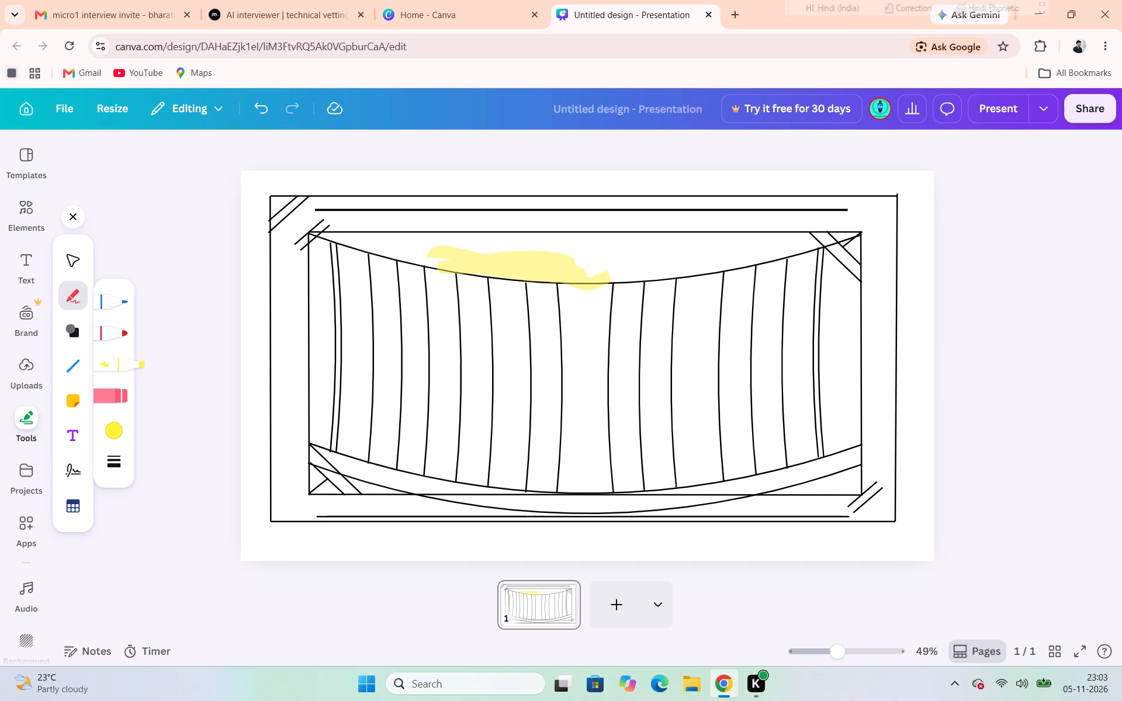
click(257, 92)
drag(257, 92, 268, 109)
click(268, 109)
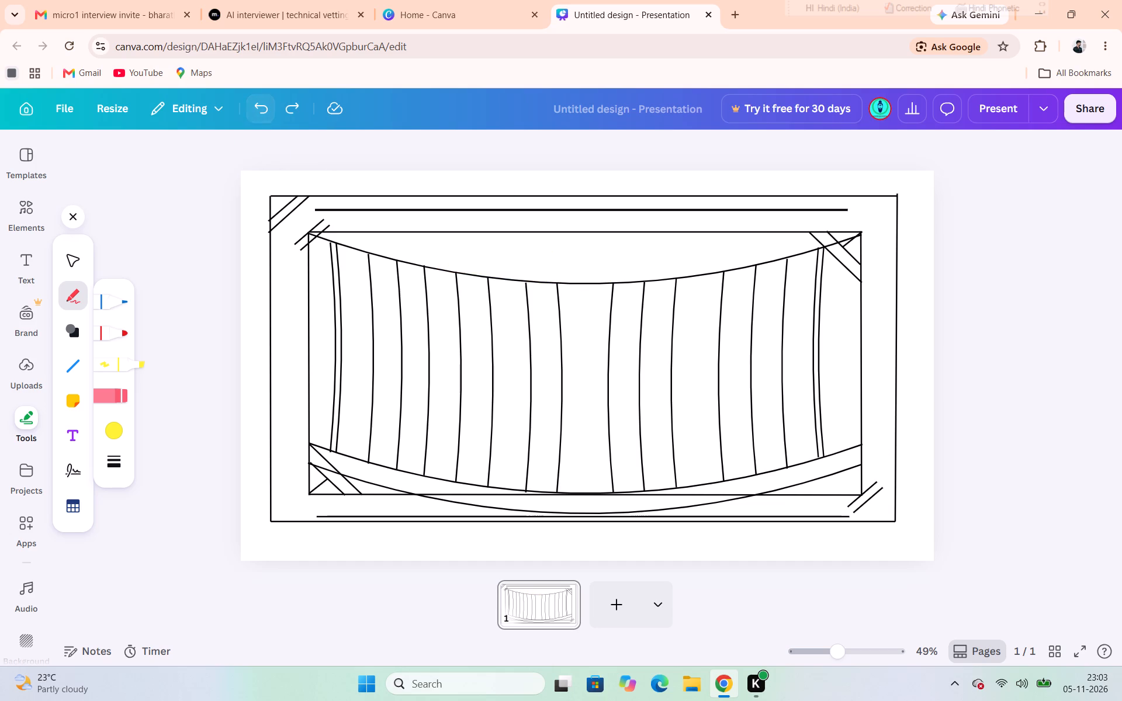
Highlight in yellow the left half of the area just below the inner frame's top edge, starting near its top-left corner.
scroll(363, 255, down, 1)
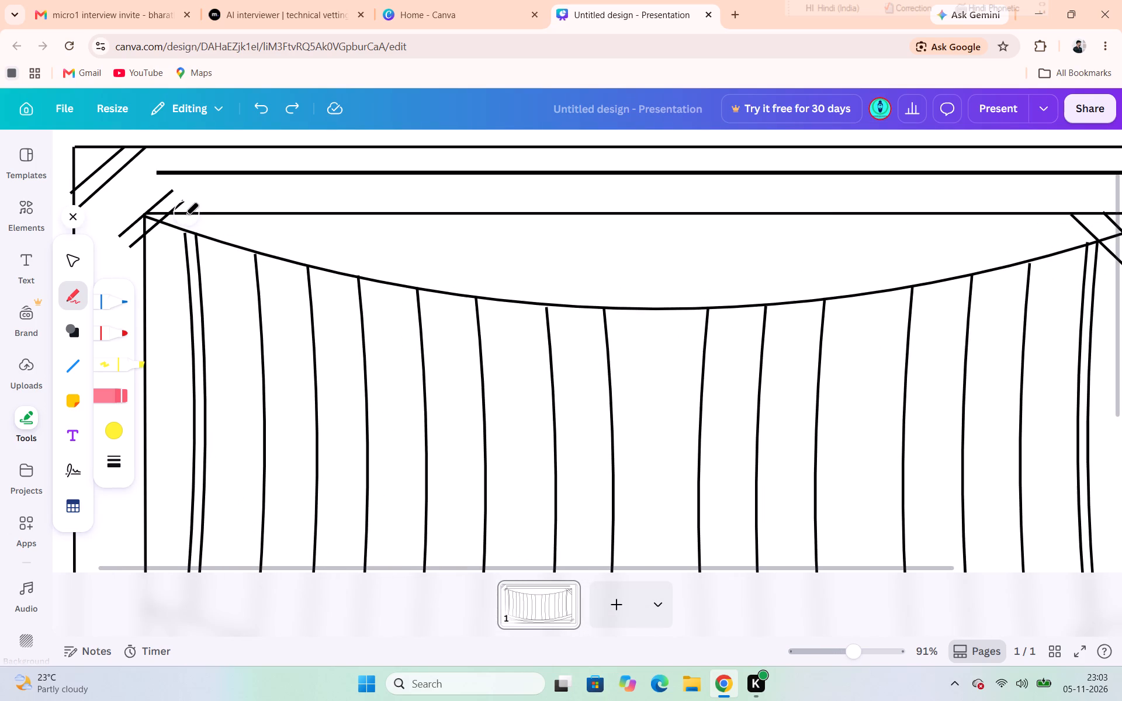
drag(205, 228, 286, 247)
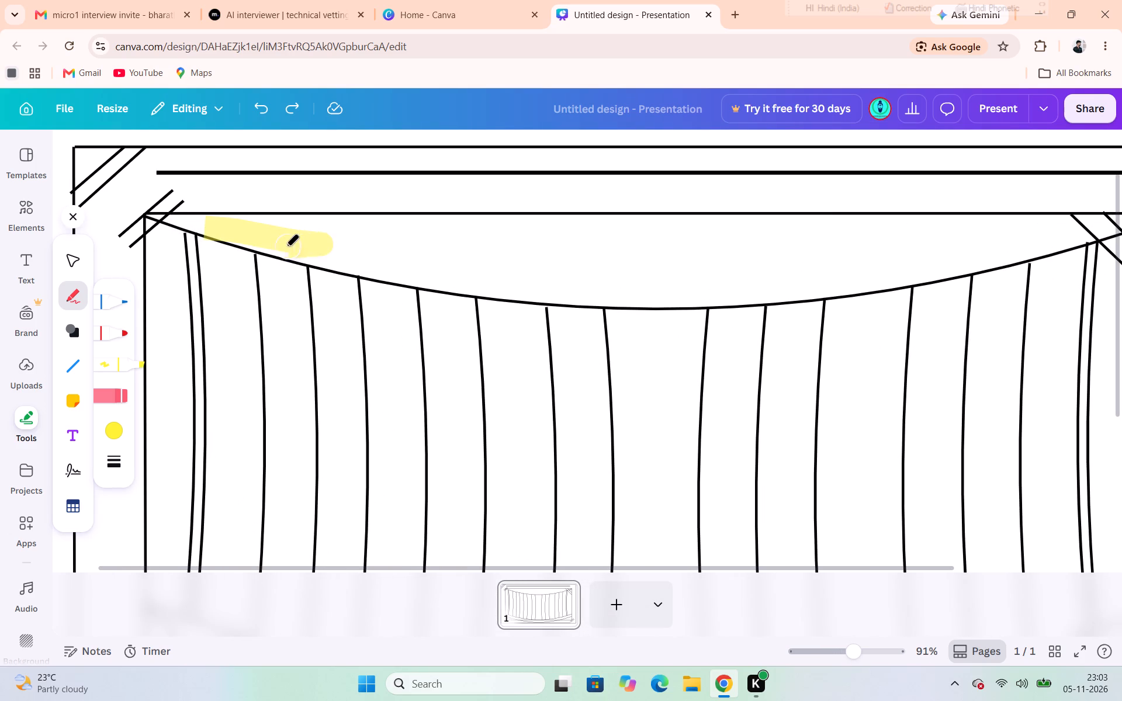
drag(286, 247, 271, 228)
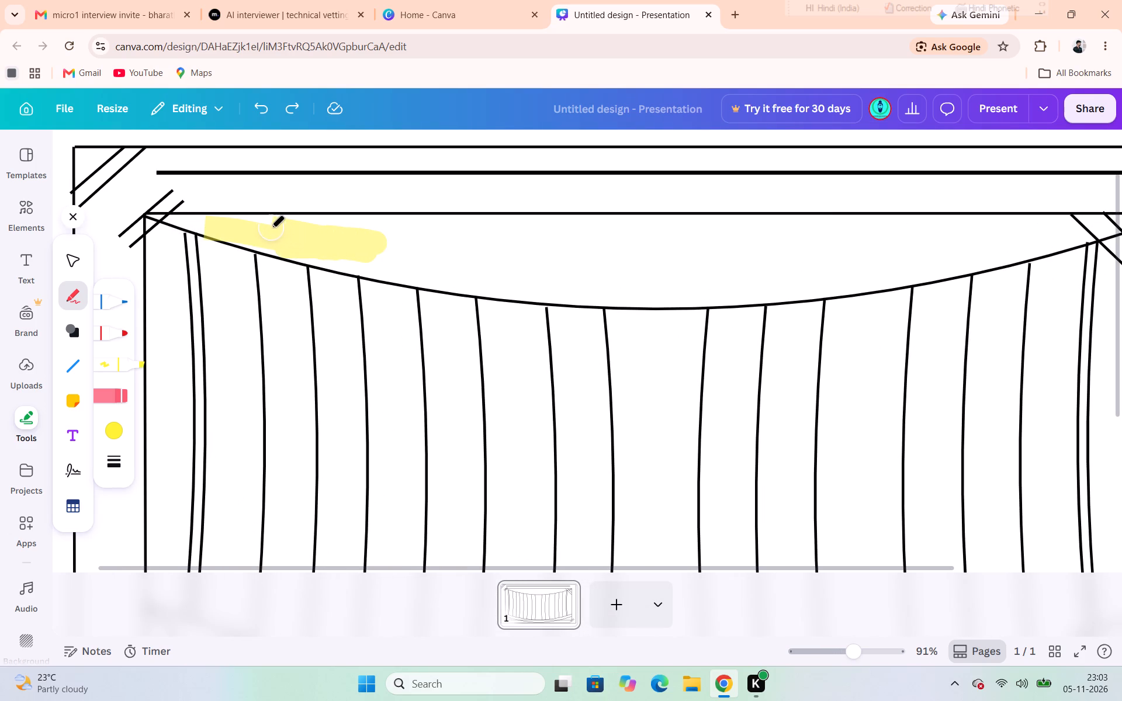
drag(271, 228, 284, 235)
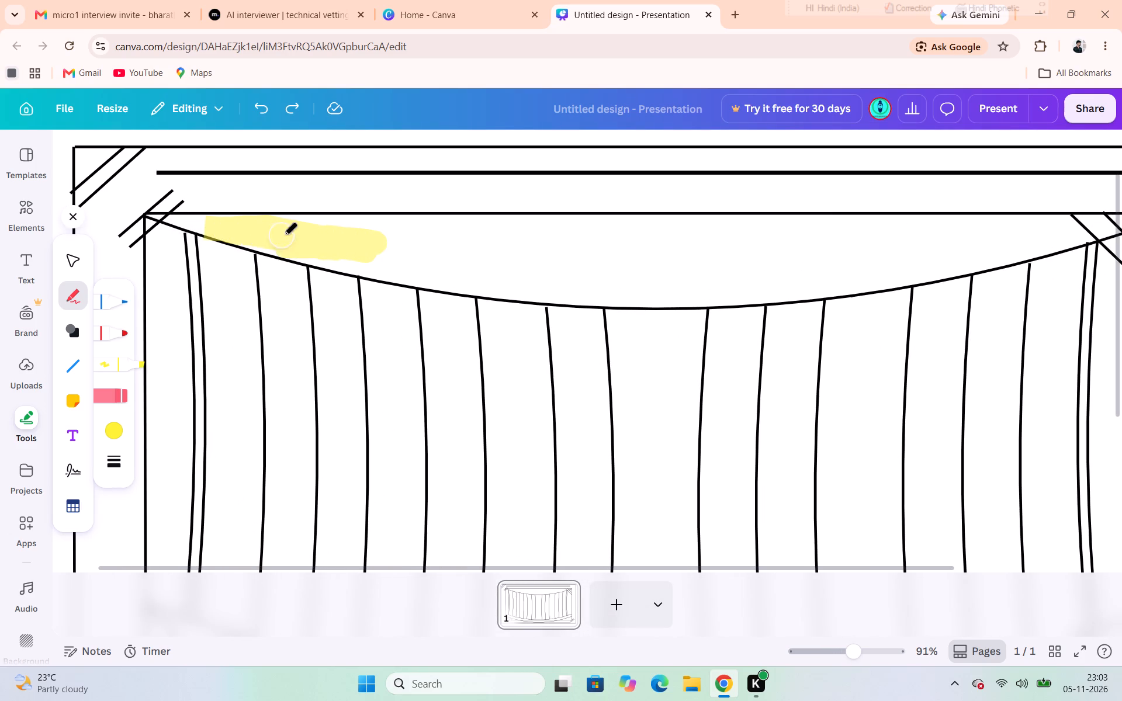
drag(284, 235, 280, 228)
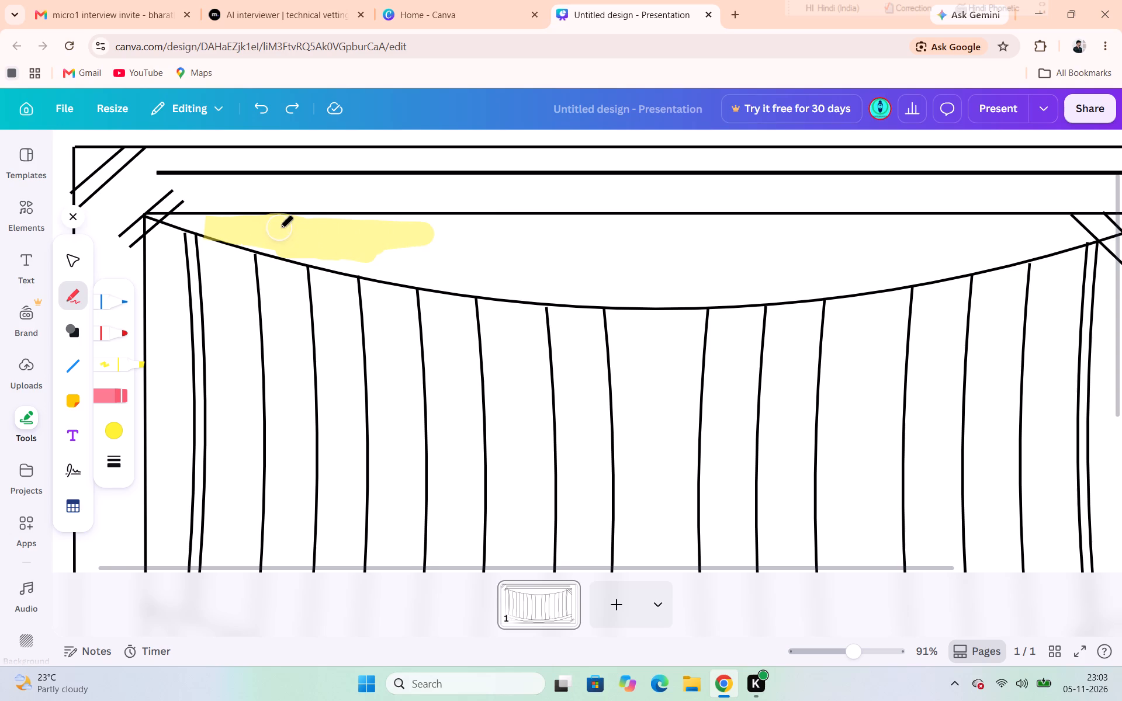
drag(280, 228, 422, 228)
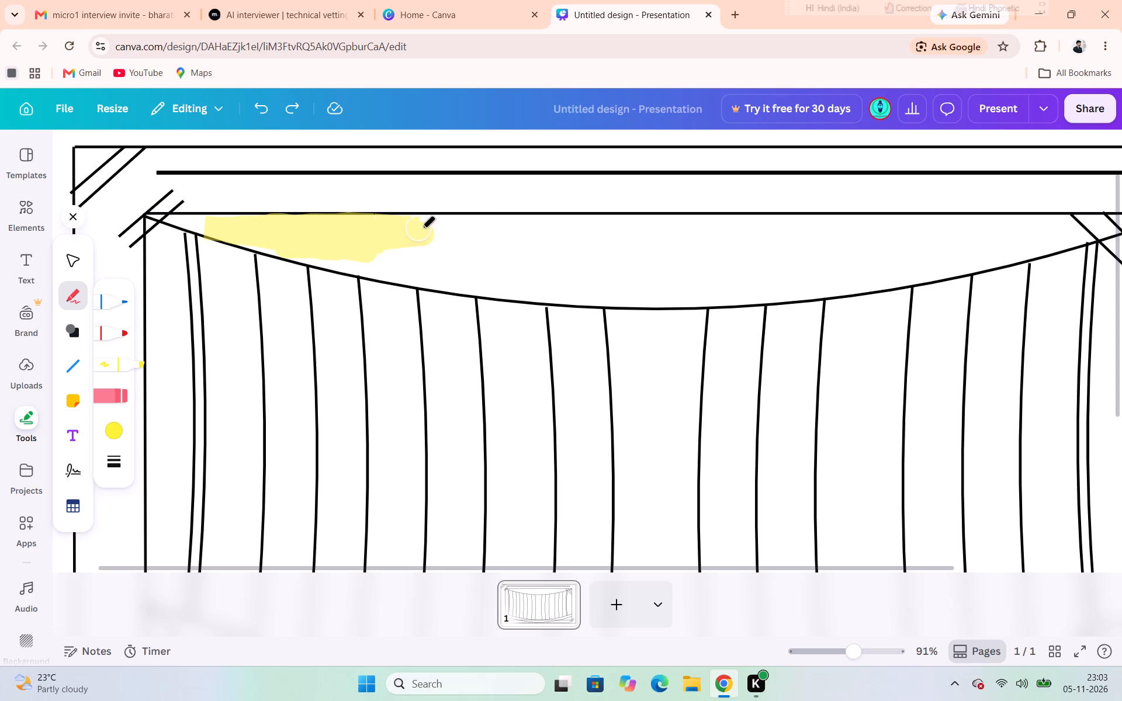
drag(422, 228, 582, 228)
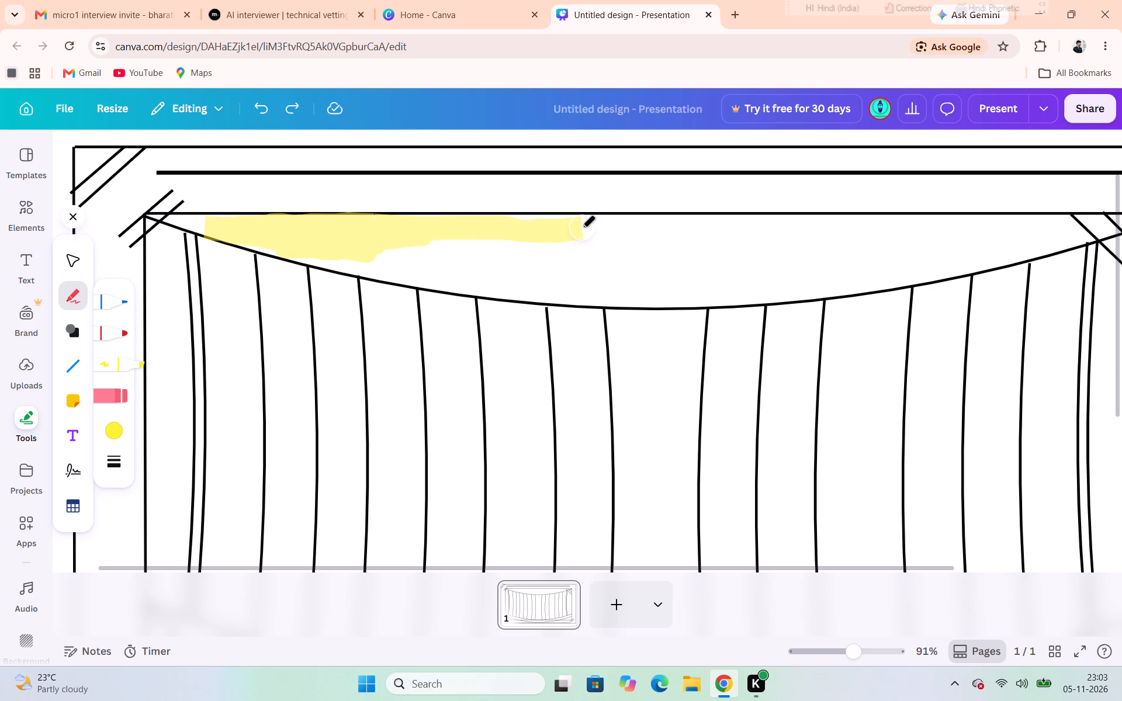
drag(582, 228, 690, 233)
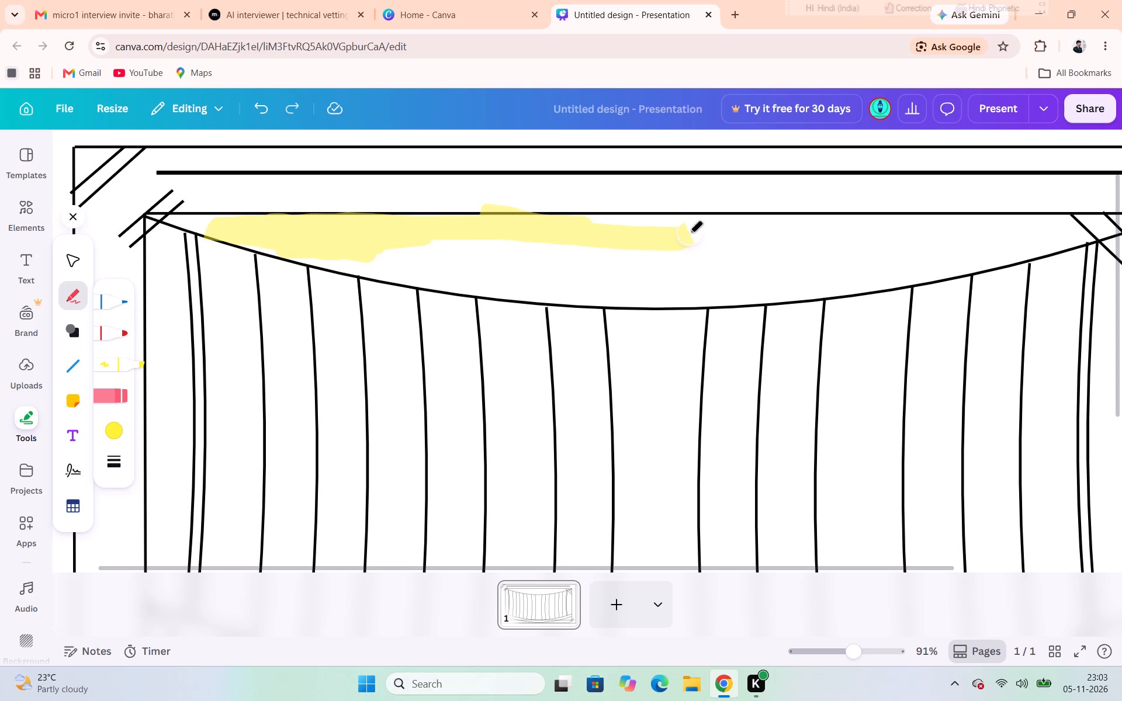
Extend the yellow highlighting down to the top curve, from its left side to just past its lowest point.
drag(466, 256, 512, 273)
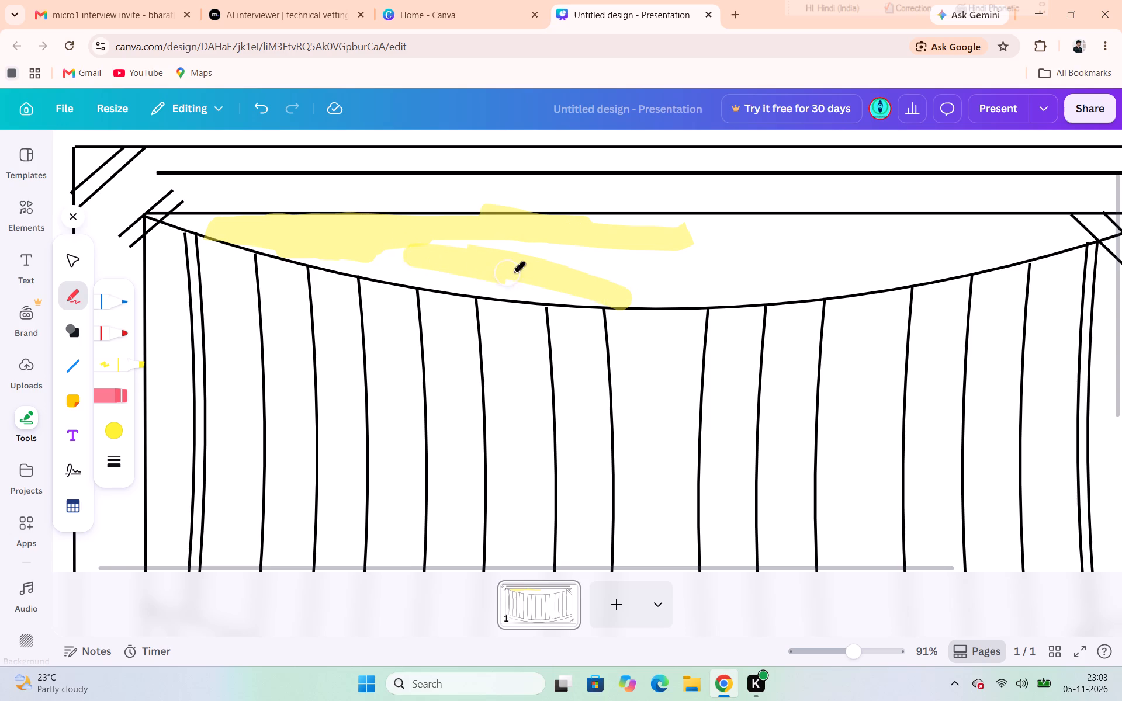
drag(512, 273, 379, 279)
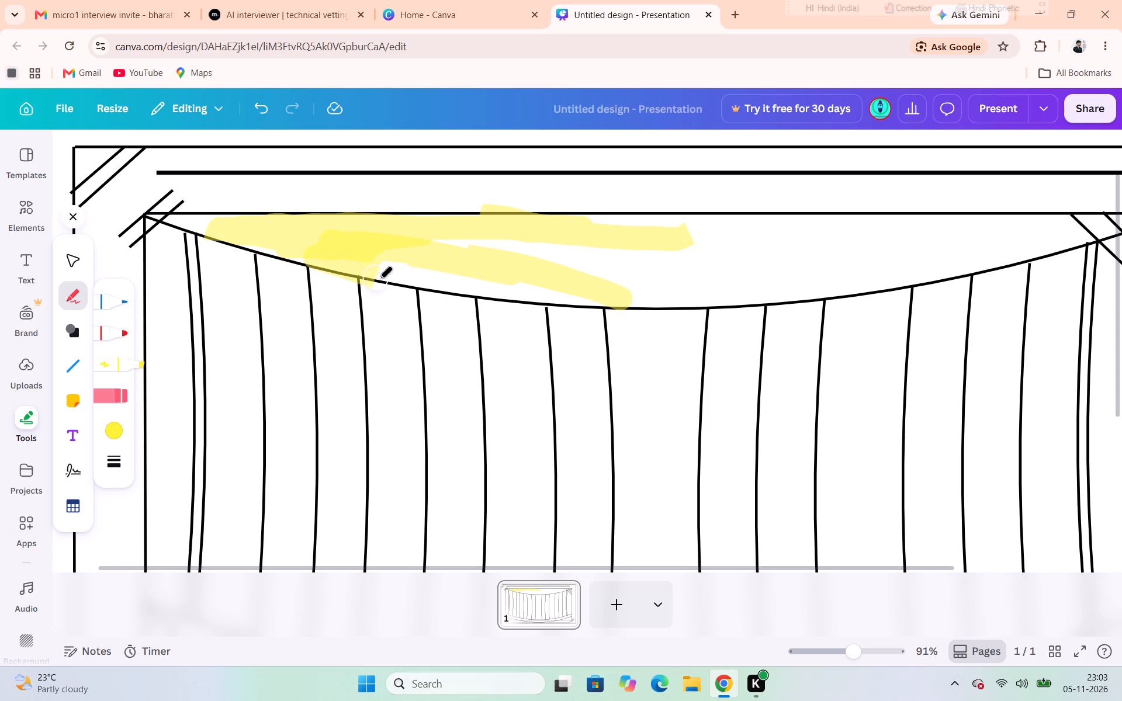
drag(379, 279, 520, 290)
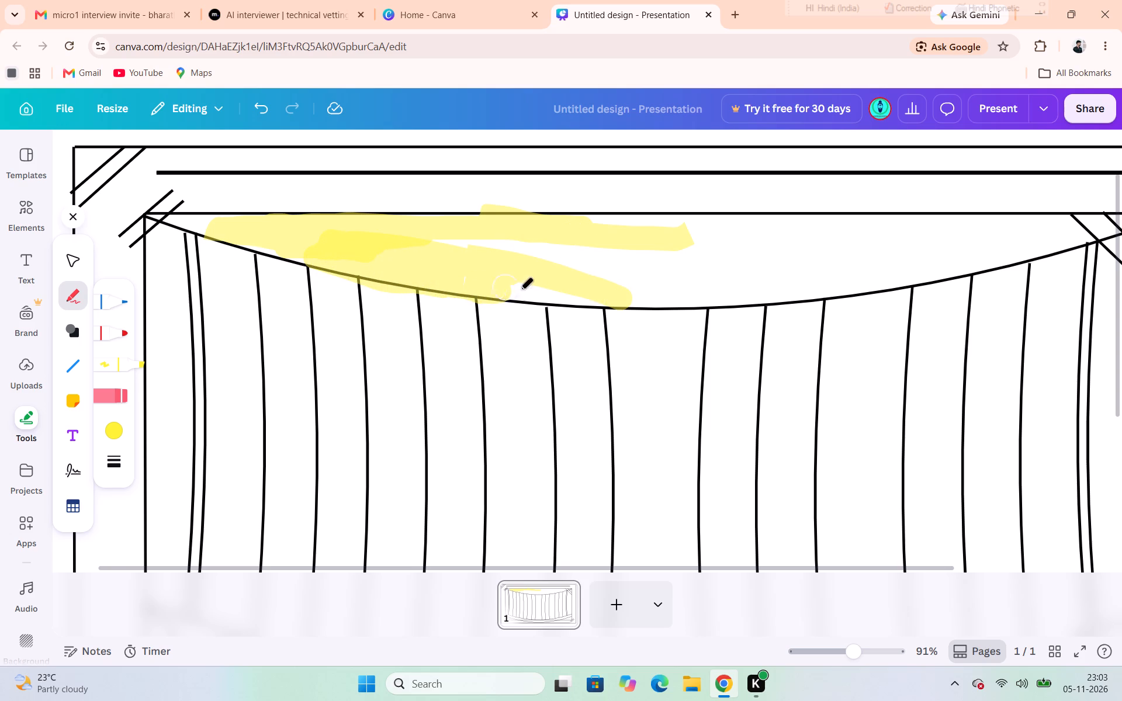
drag(520, 290, 703, 276)
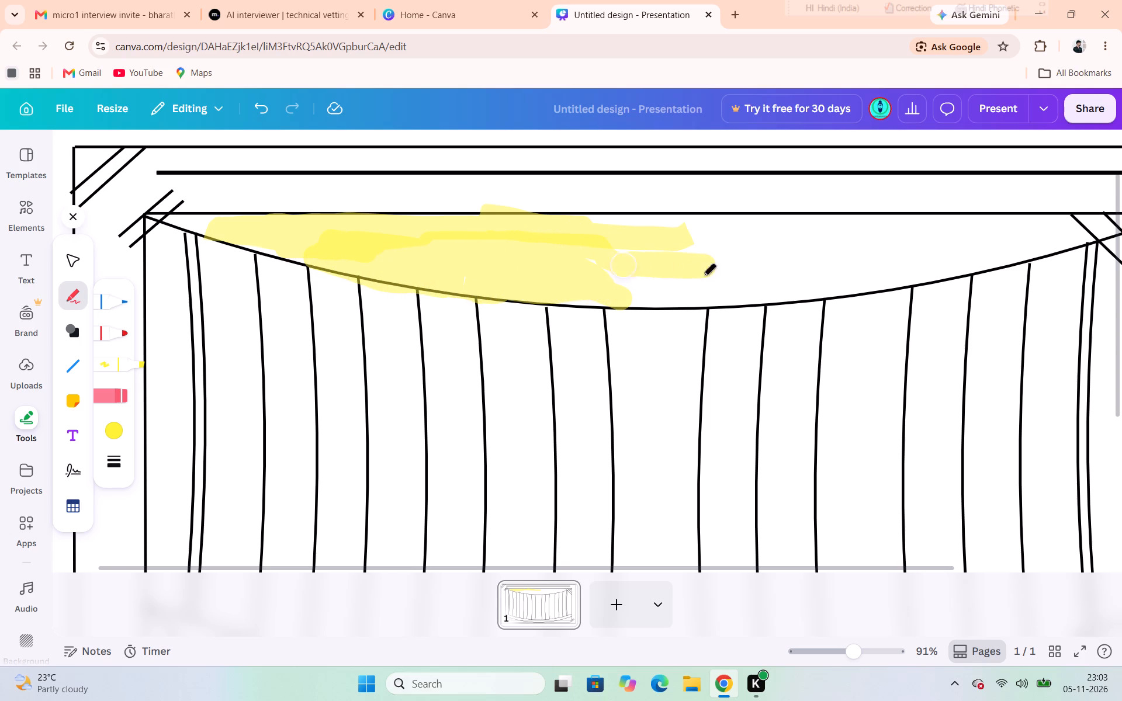
drag(703, 276, 615, 294)
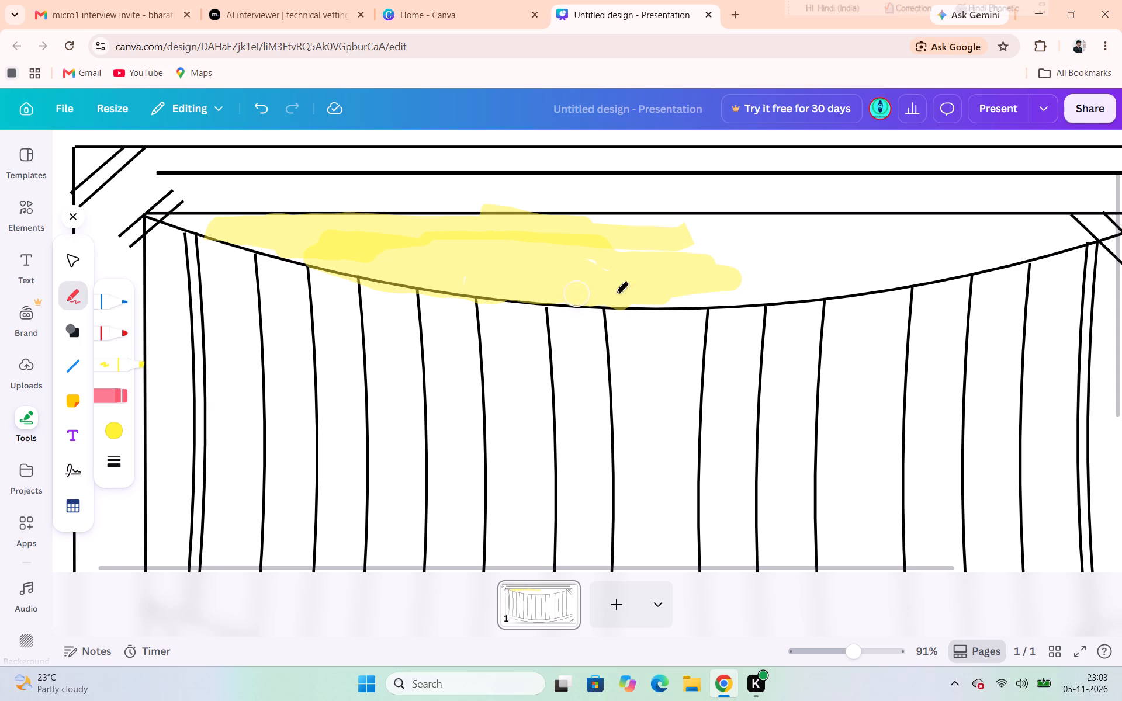
drag(615, 294, 813, 289)
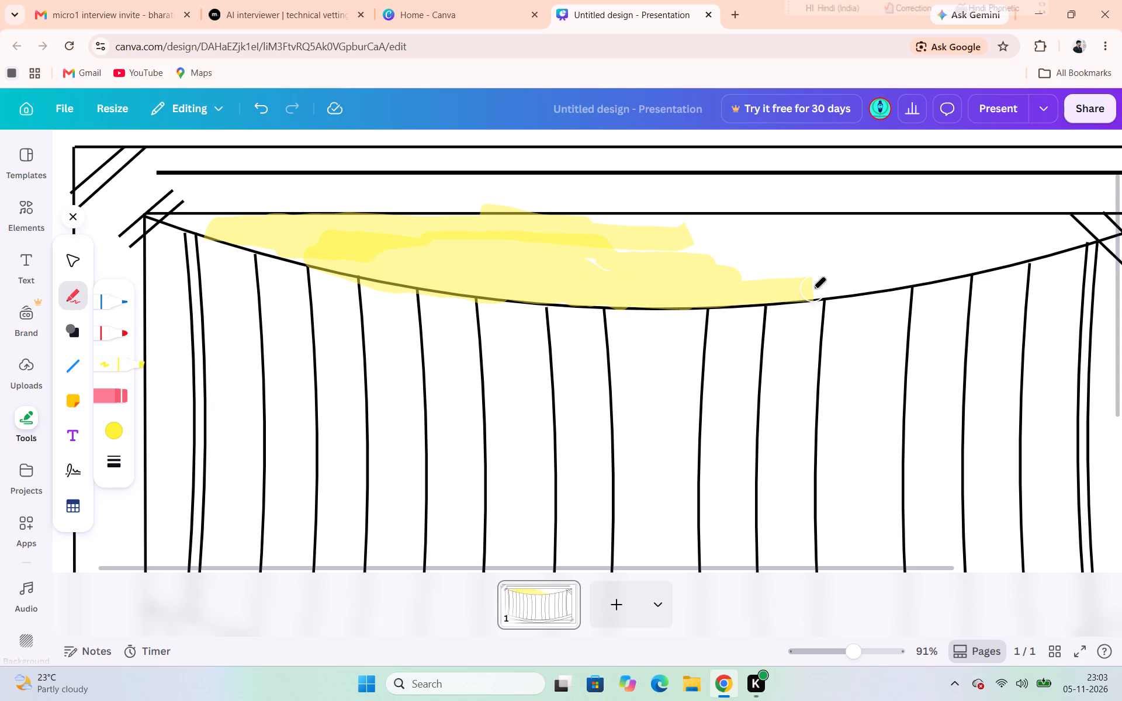
Highlight in yellow the right half of the area between the inner frame's top edge and the top curve.
drag(813, 289, 799, 262)
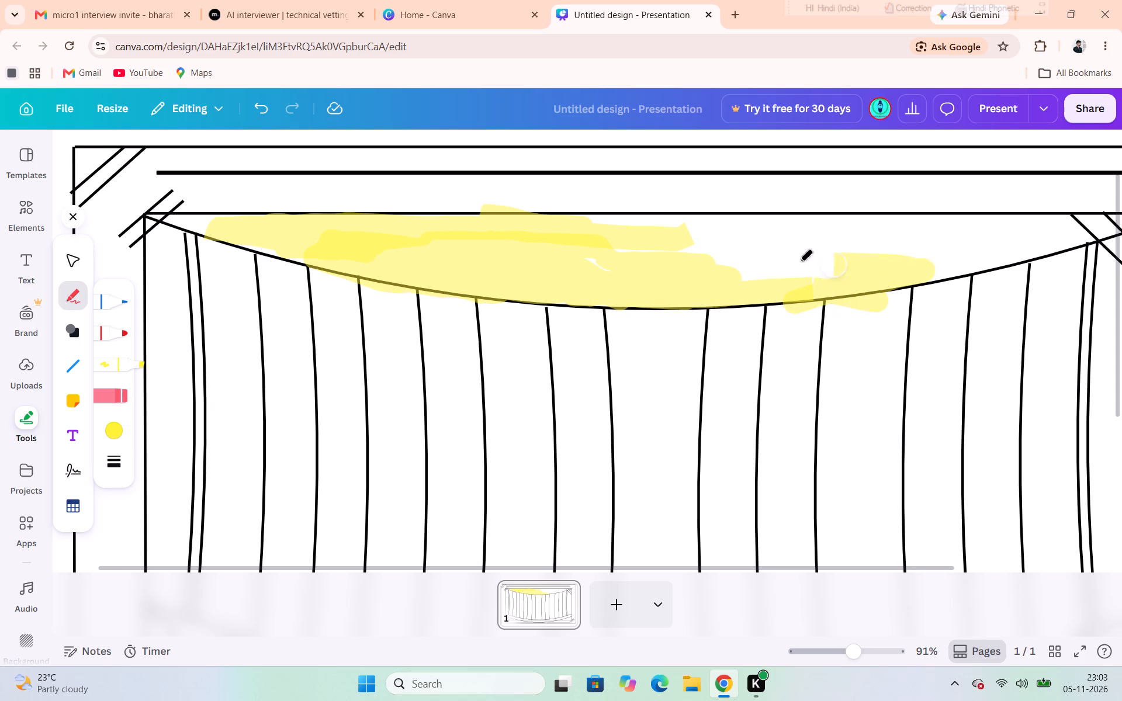
drag(799, 262, 591, 243)
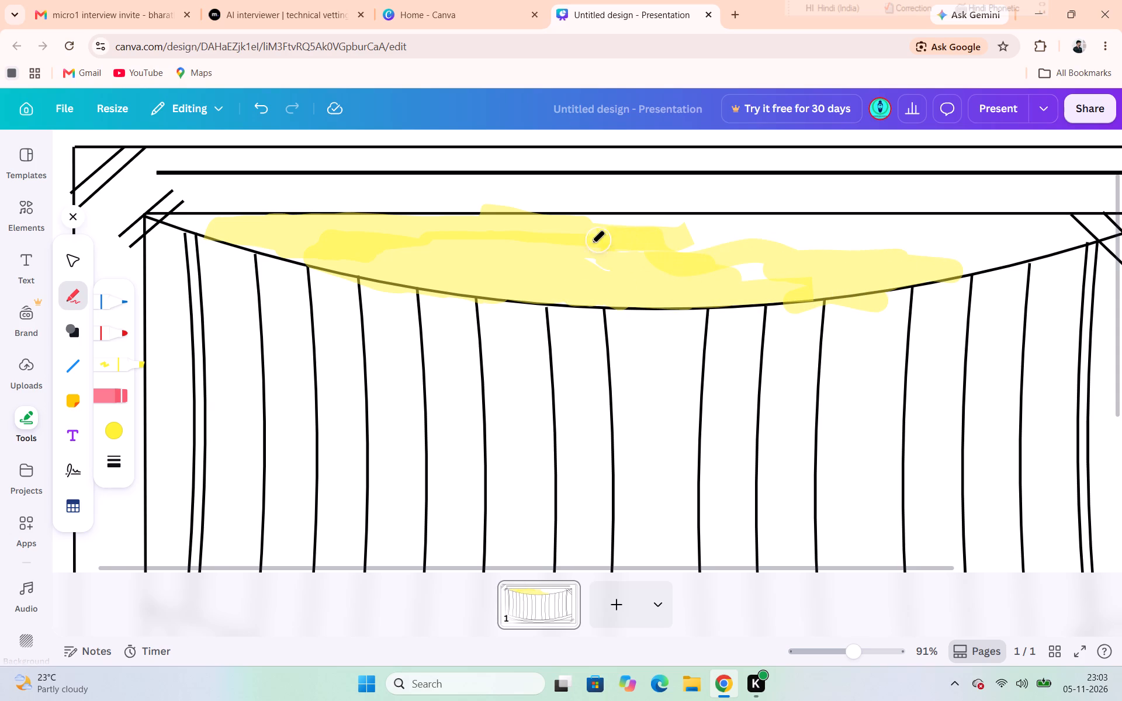
drag(591, 243, 586, 228)
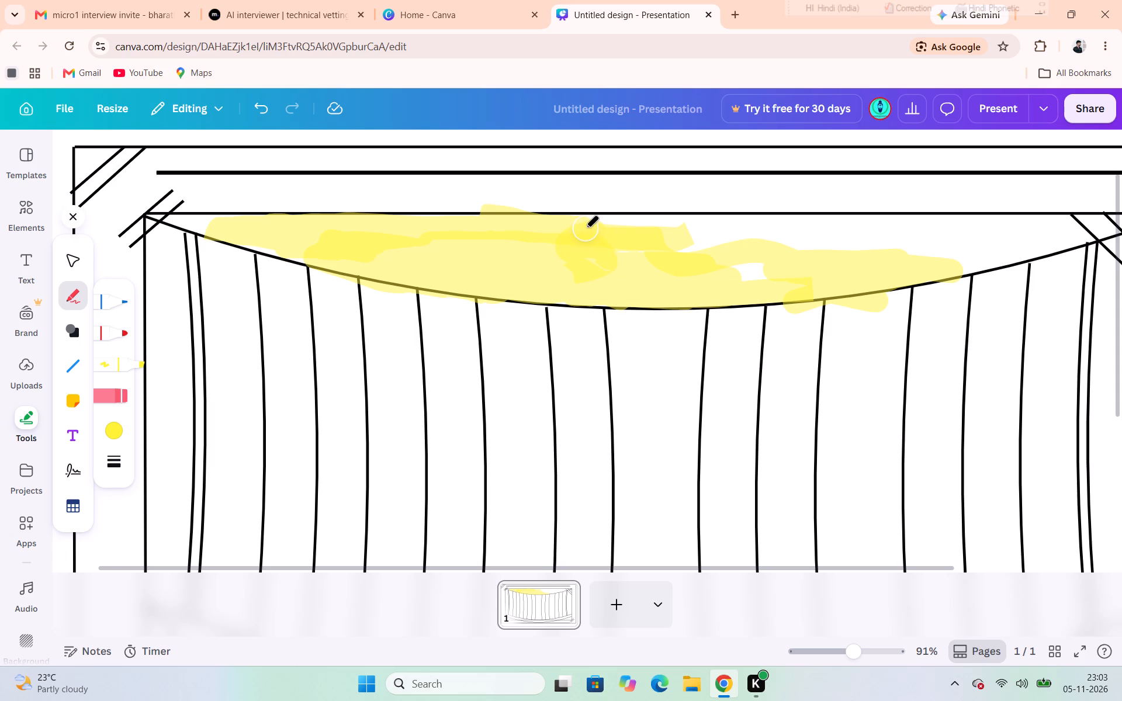
drag(586, 228, 818, 218)
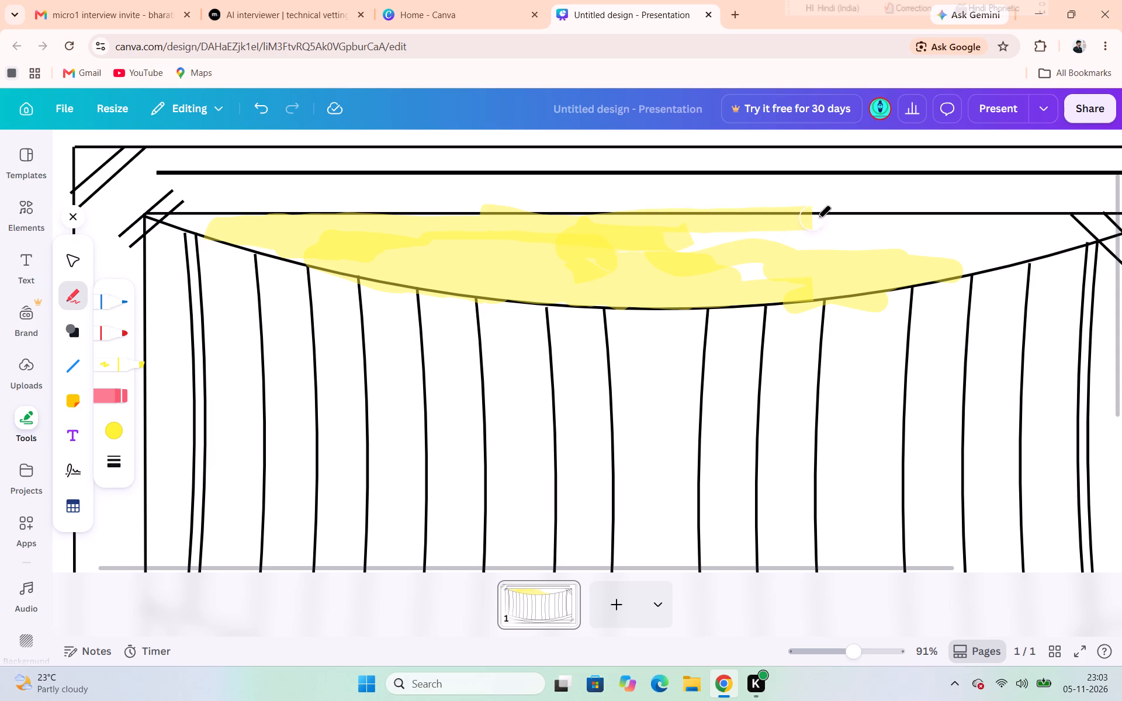
drag(818, 218, 1055, 235)
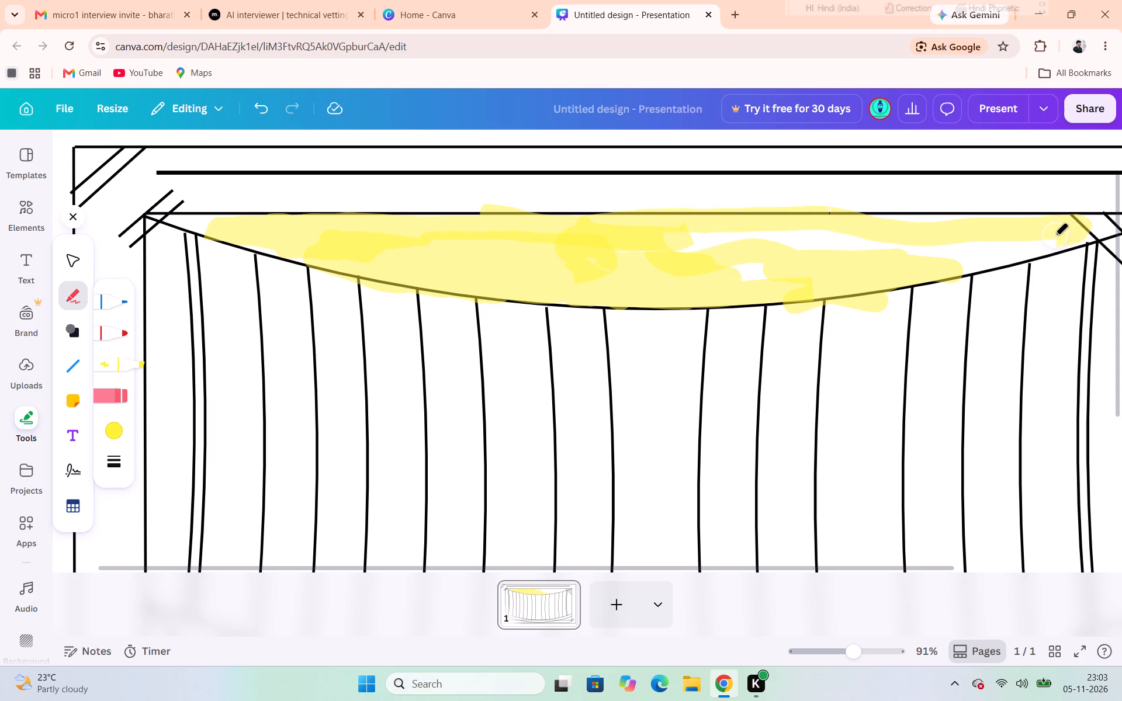
drag(1055, 235, 660, 293)
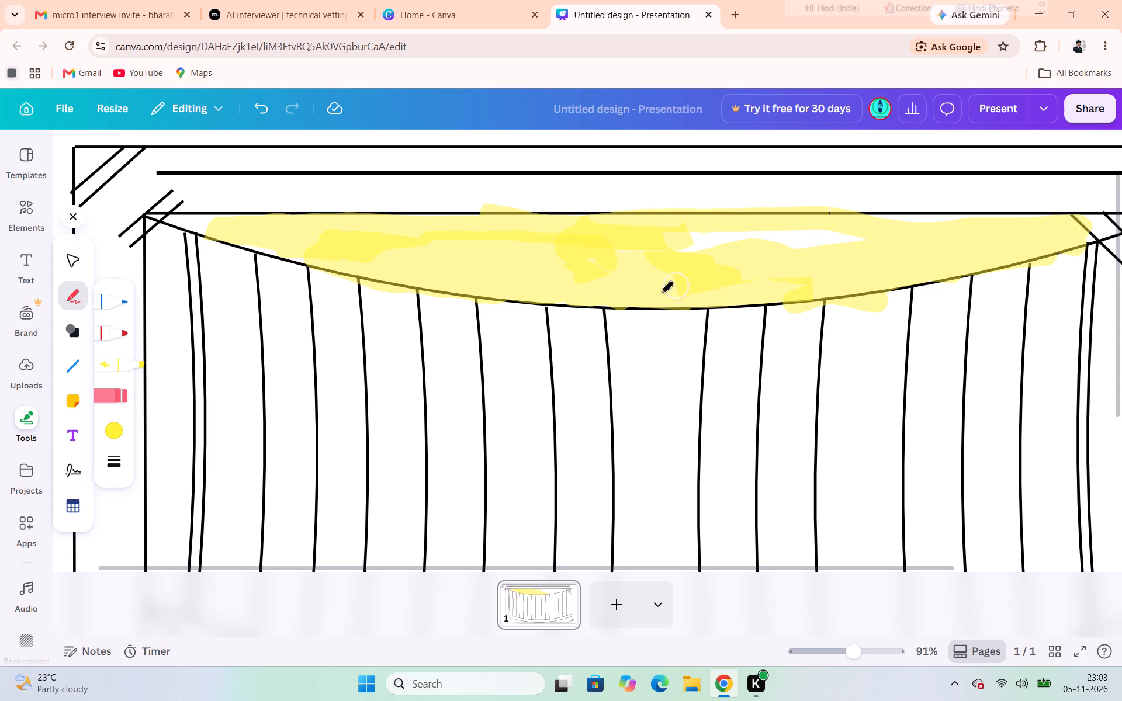
Fill the remaining gaps above the top curve with yellow highlighter, including both upper corners of the inner frame.
drag(660, 293, 784, 240)
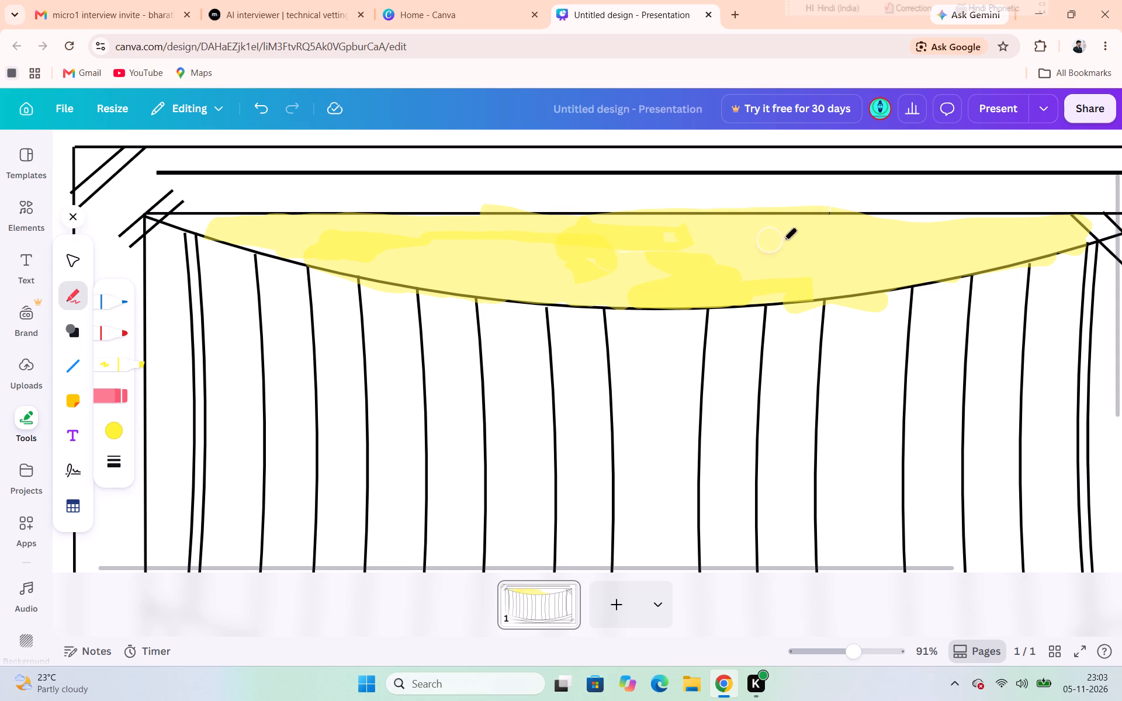
drag(784, 240, 951, 224)
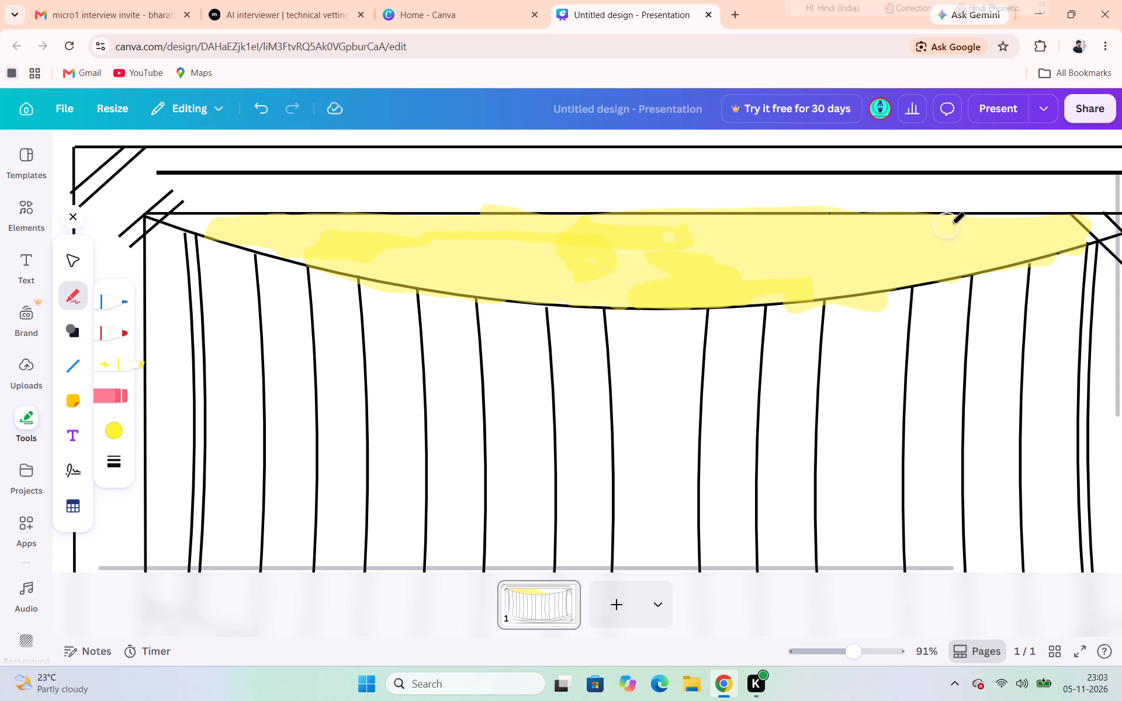
drag(951, 224, 1096, 237)
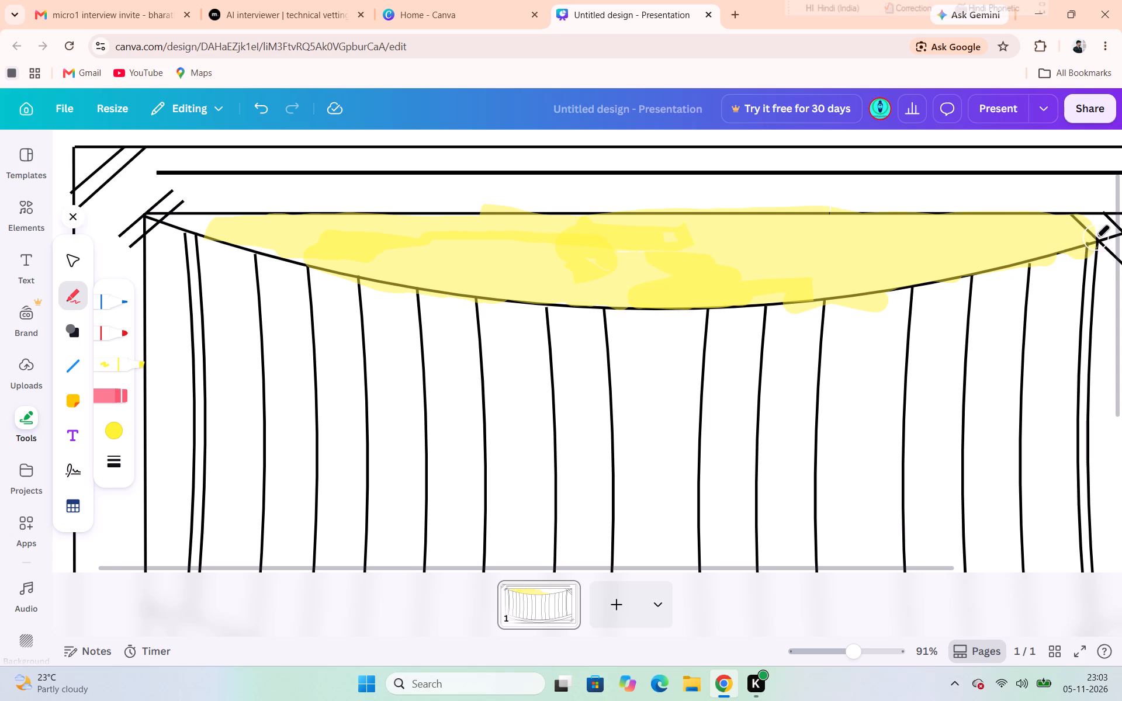
drag(1096, 237, 601, 277)
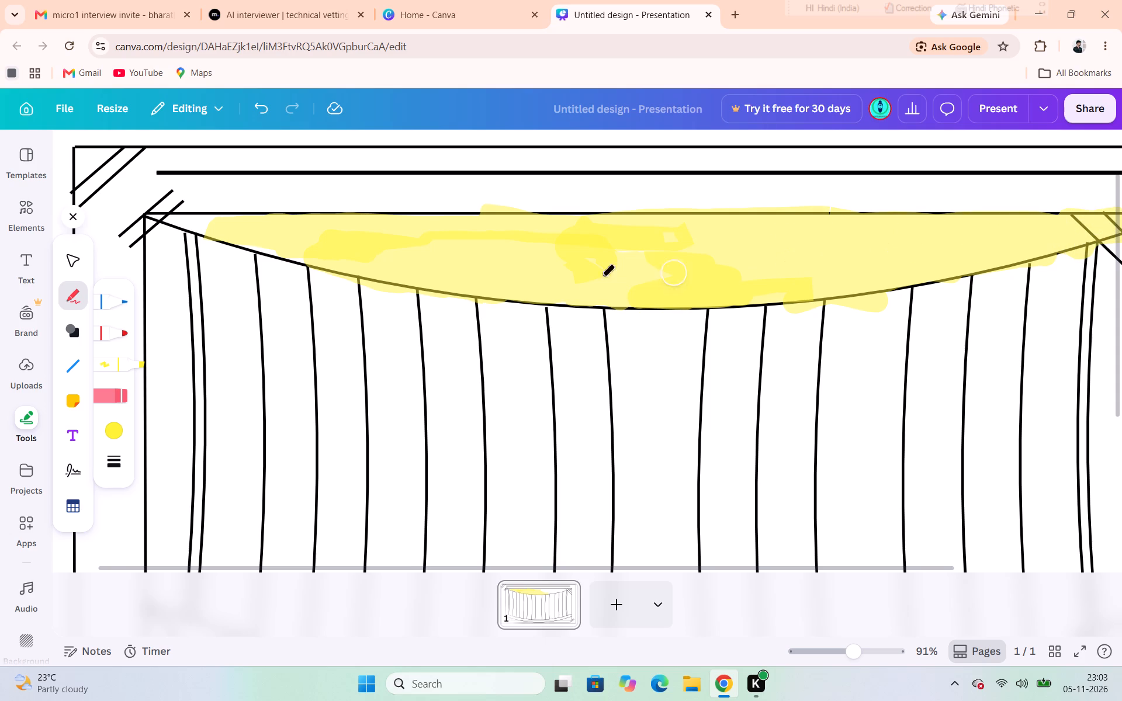
drag(601, 277, 172, 221)
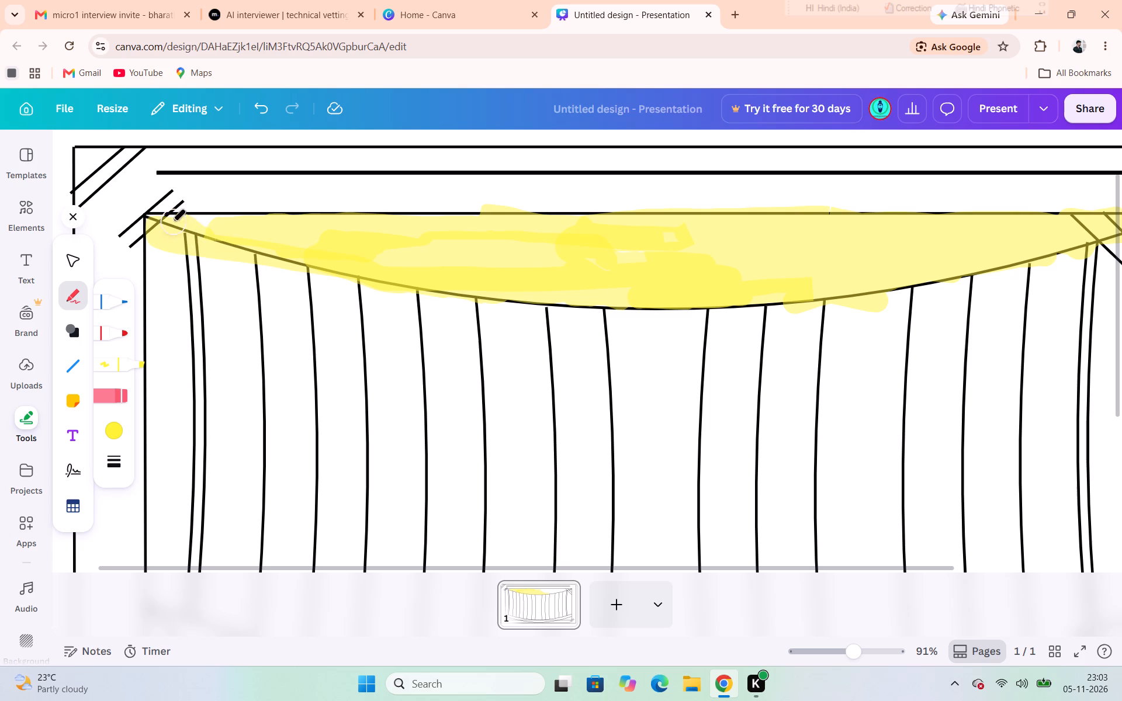
drag(172, 221, 161, 236)
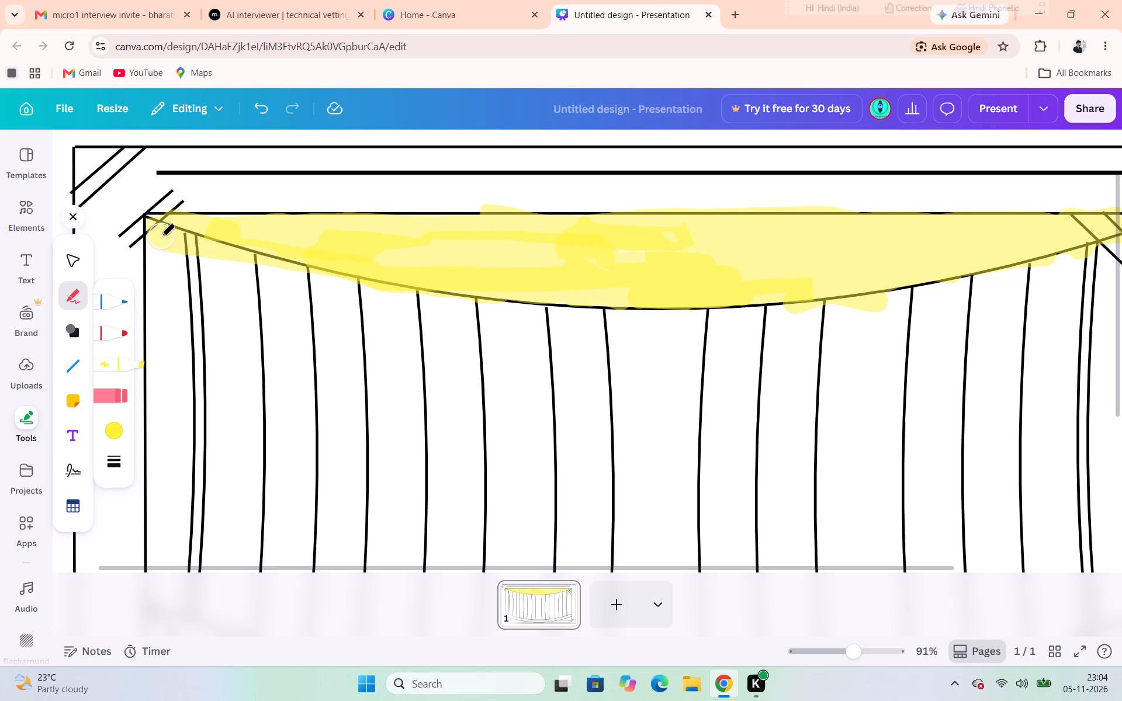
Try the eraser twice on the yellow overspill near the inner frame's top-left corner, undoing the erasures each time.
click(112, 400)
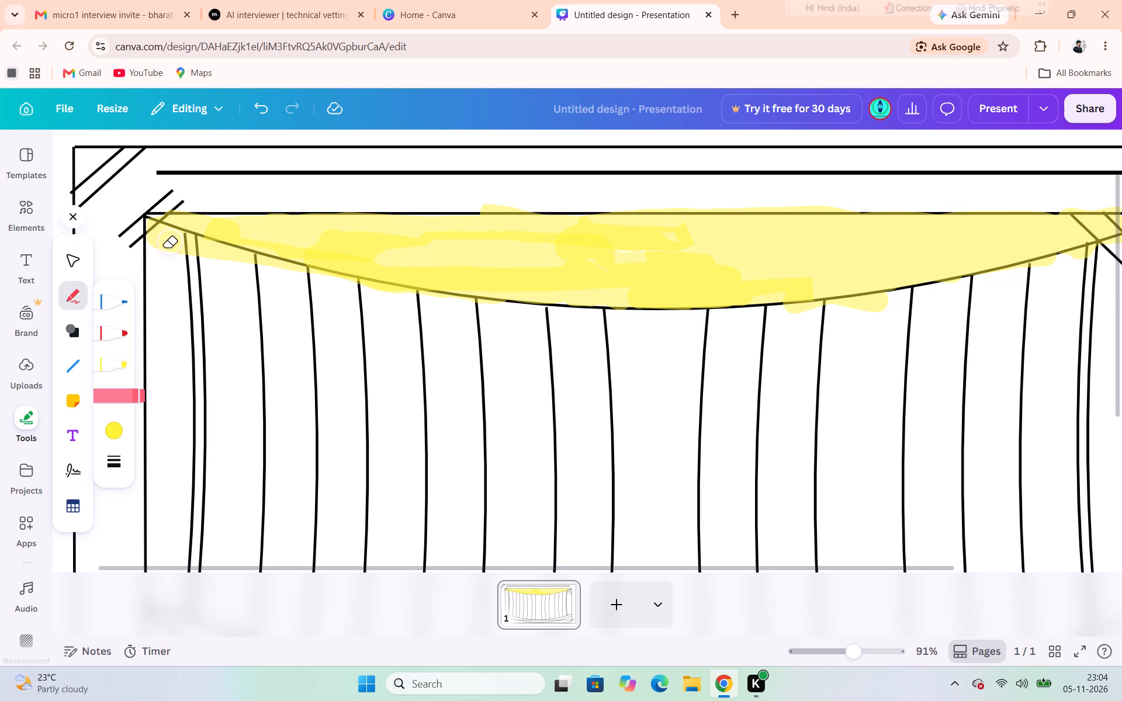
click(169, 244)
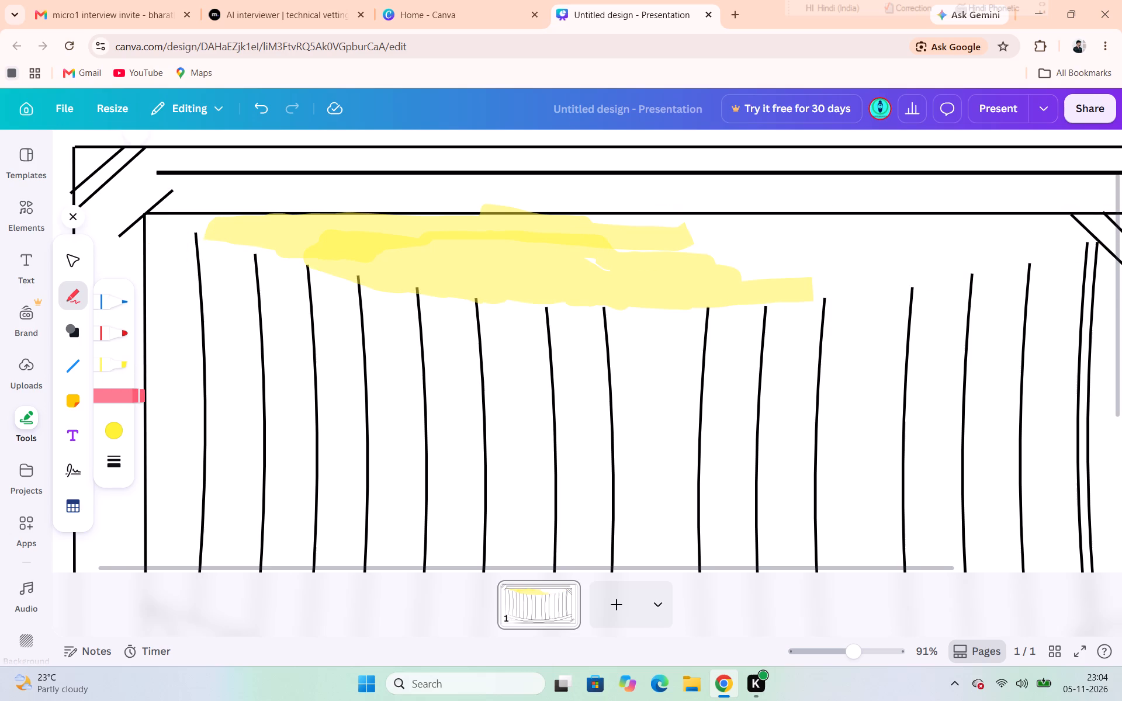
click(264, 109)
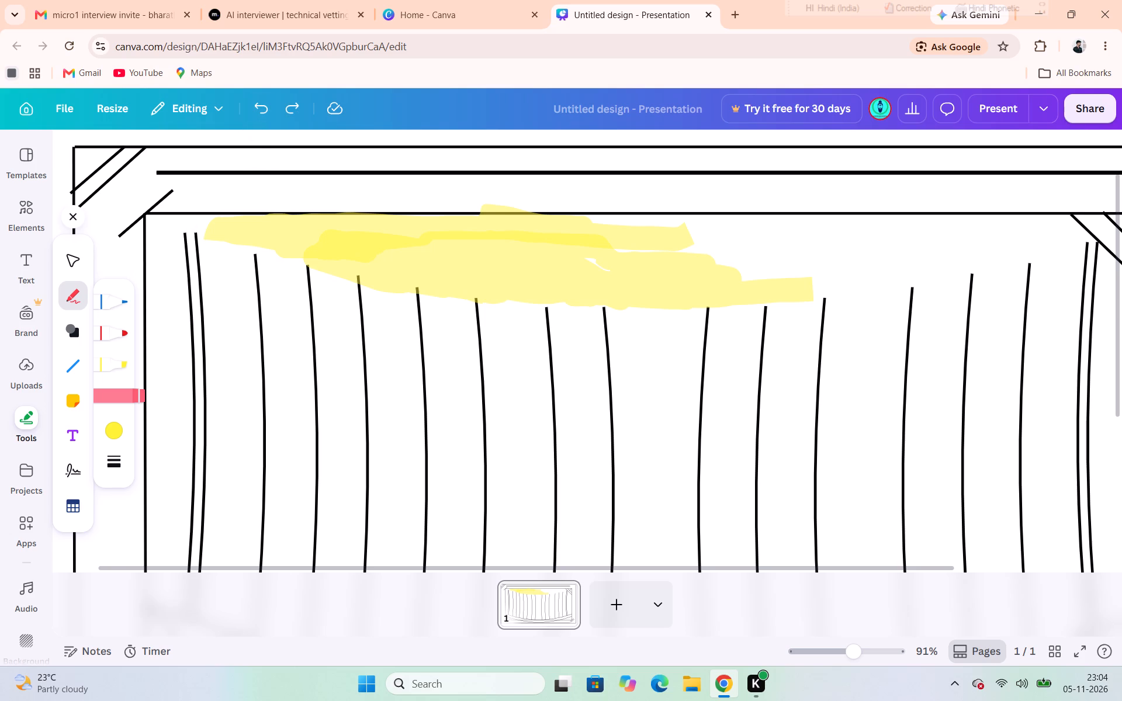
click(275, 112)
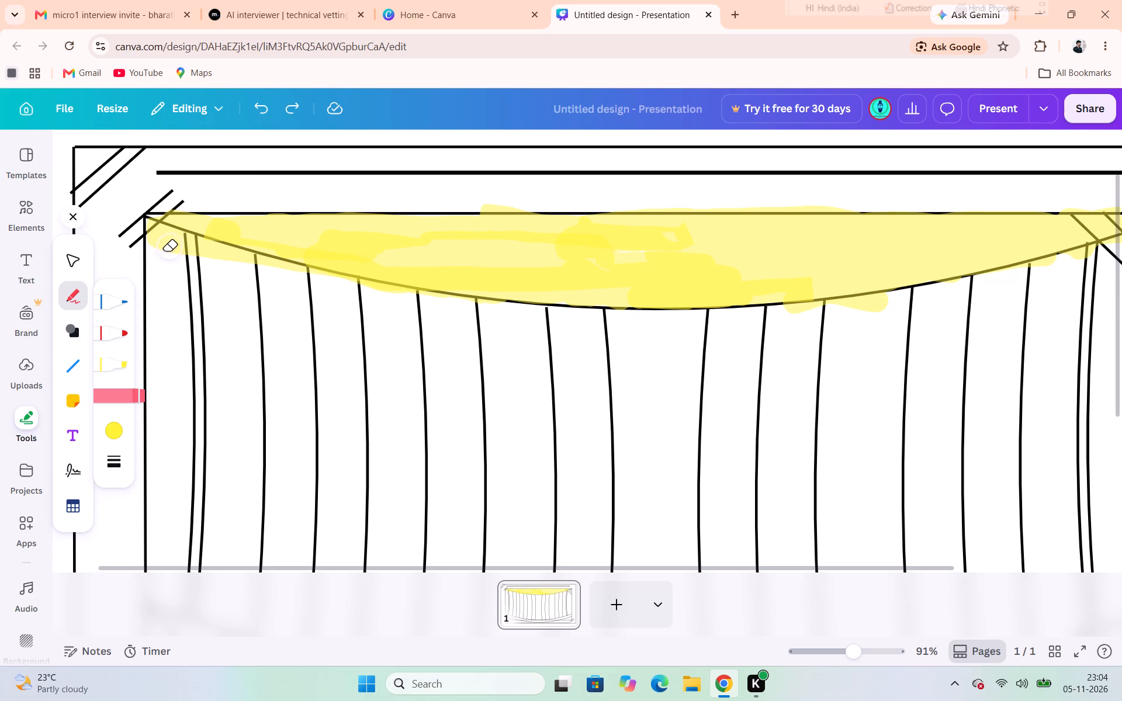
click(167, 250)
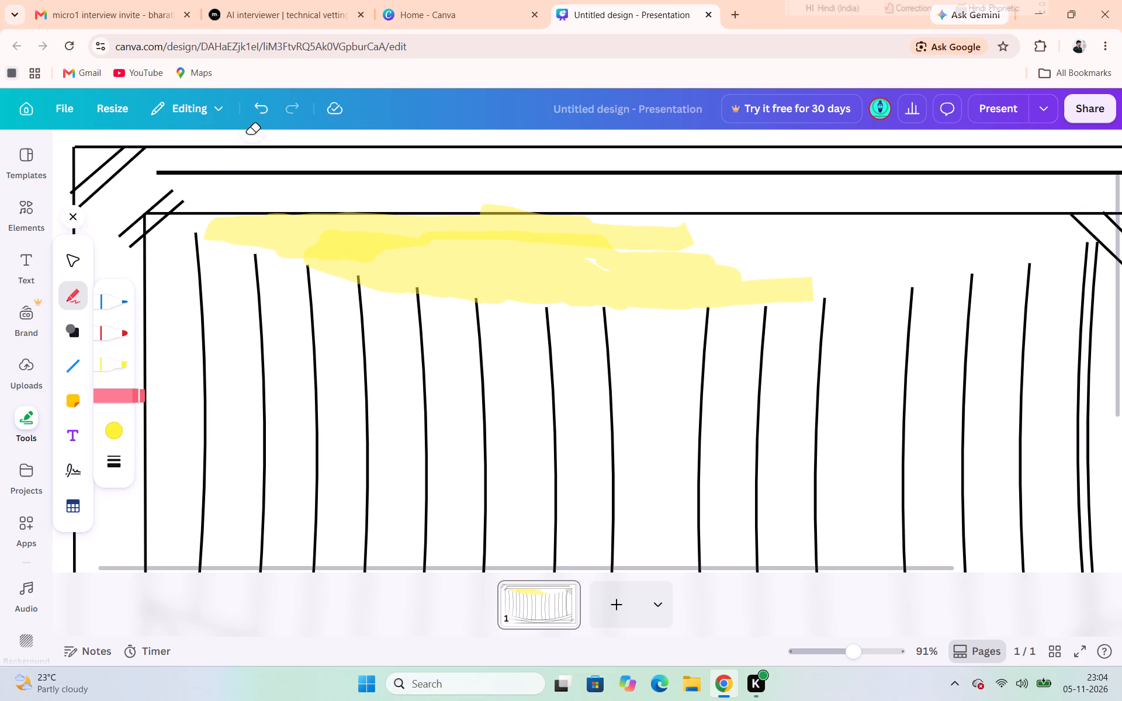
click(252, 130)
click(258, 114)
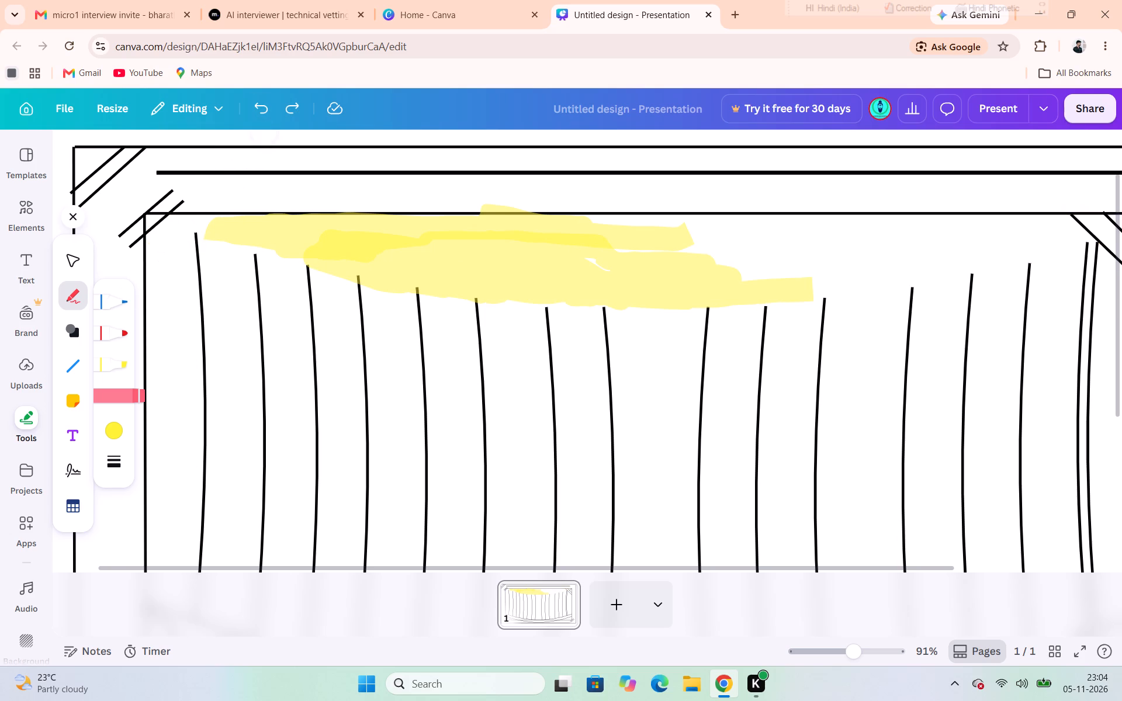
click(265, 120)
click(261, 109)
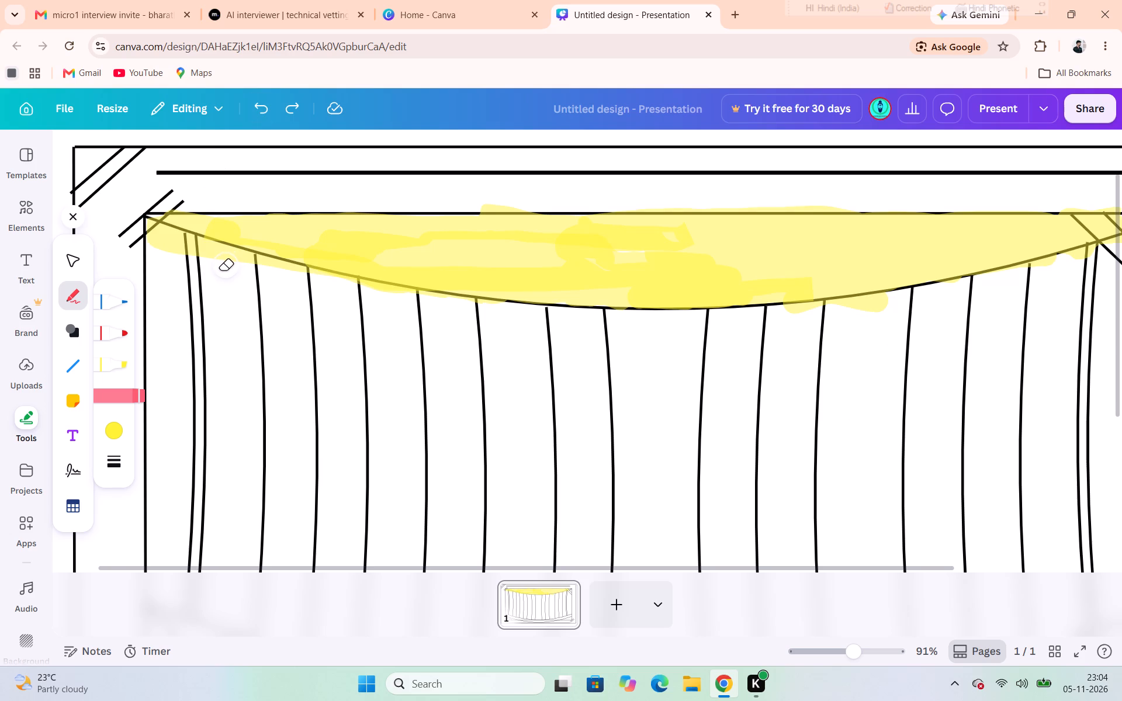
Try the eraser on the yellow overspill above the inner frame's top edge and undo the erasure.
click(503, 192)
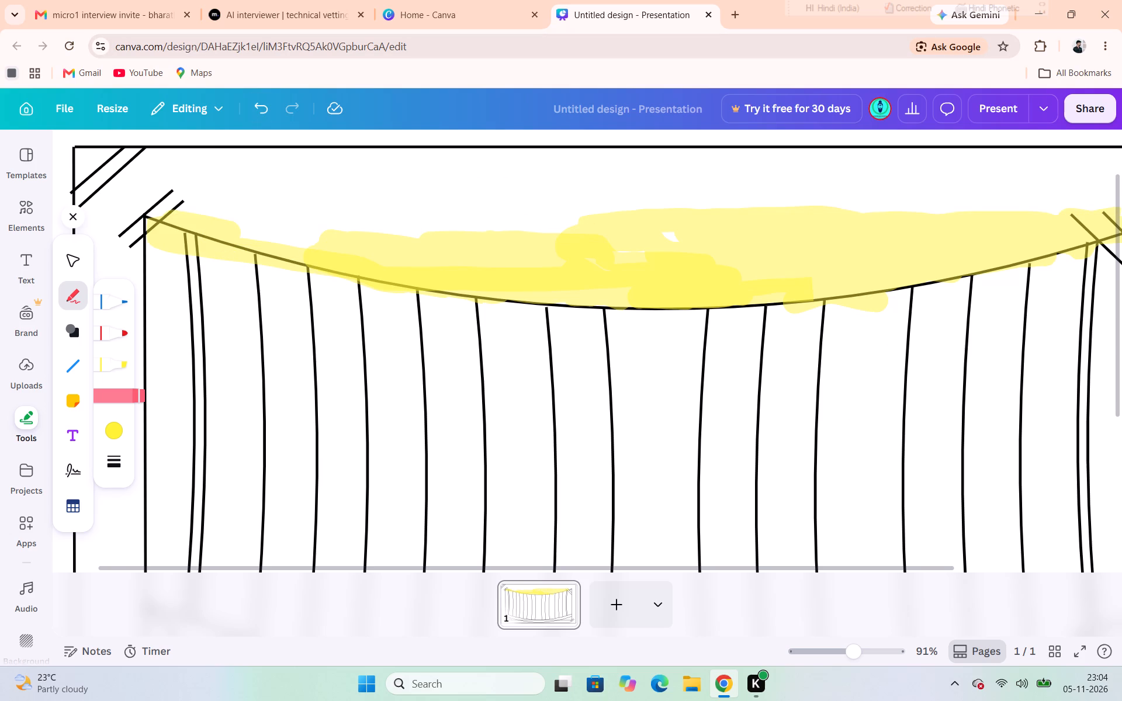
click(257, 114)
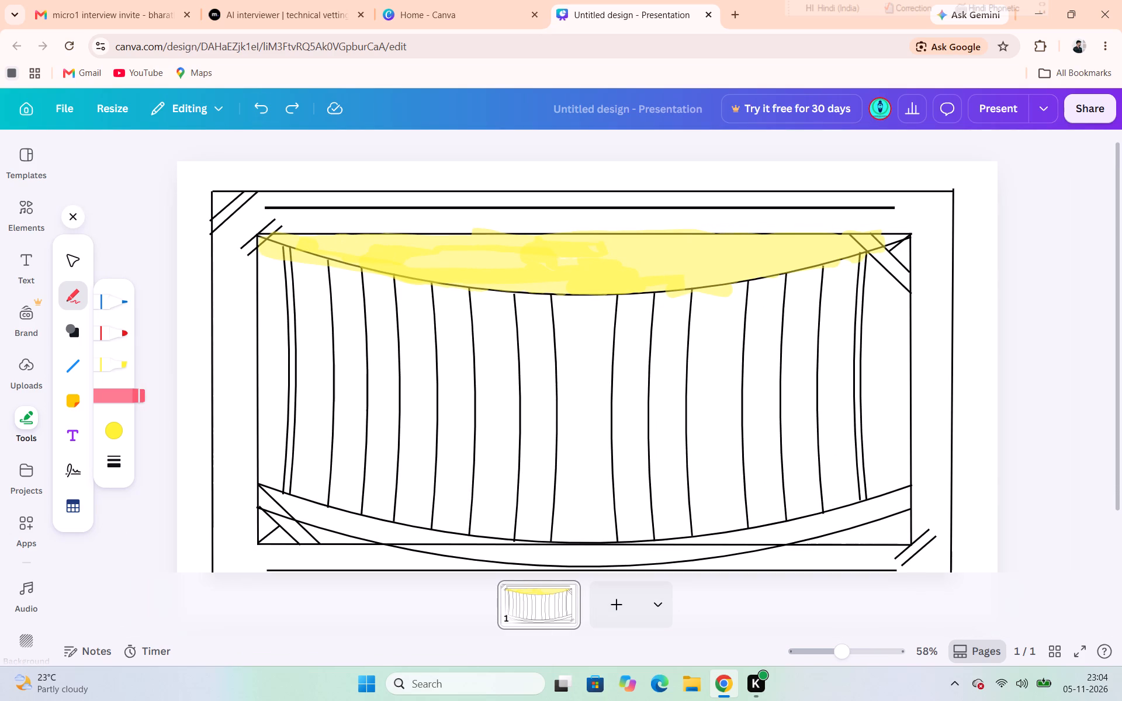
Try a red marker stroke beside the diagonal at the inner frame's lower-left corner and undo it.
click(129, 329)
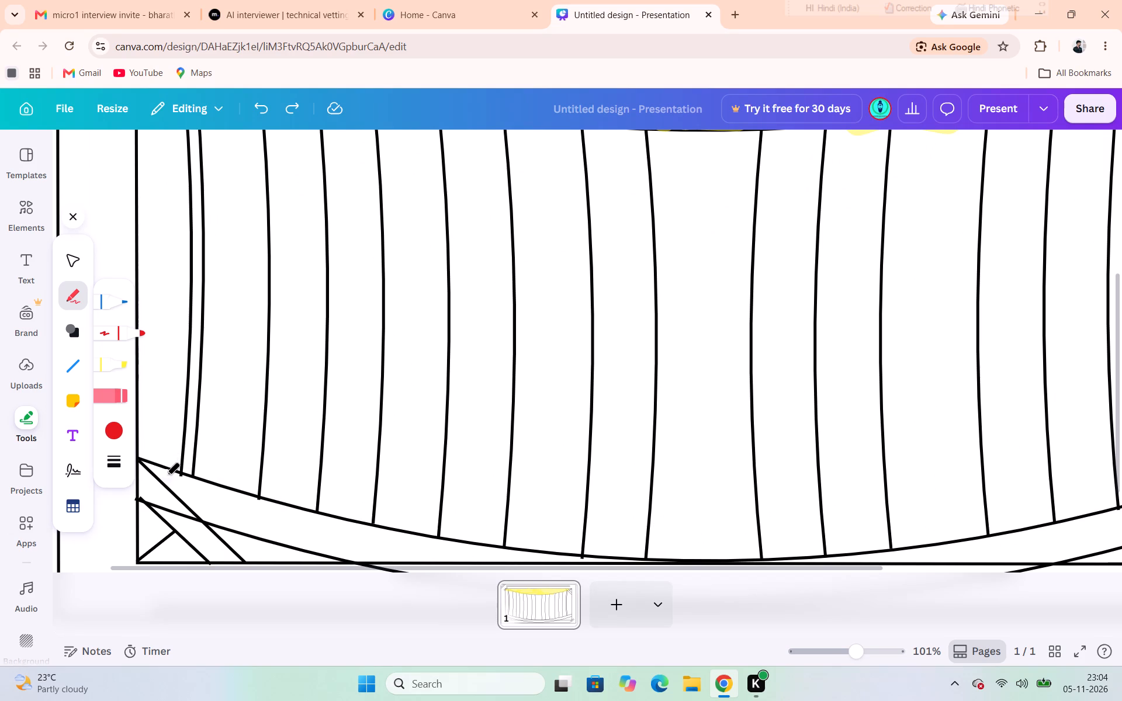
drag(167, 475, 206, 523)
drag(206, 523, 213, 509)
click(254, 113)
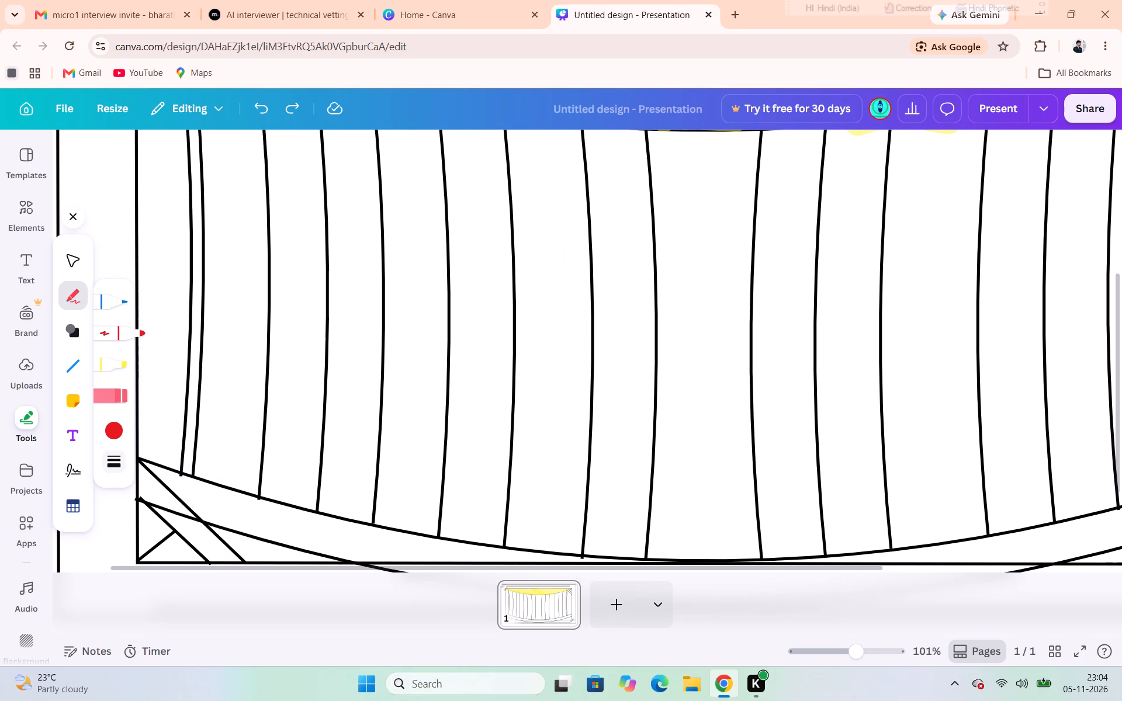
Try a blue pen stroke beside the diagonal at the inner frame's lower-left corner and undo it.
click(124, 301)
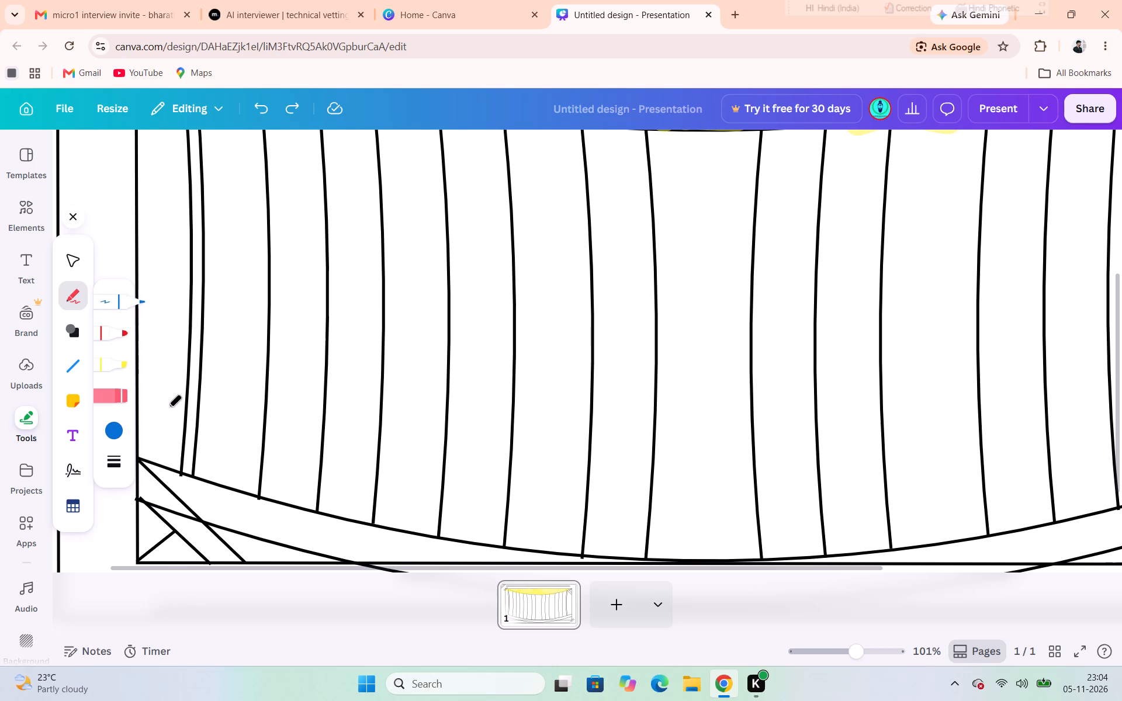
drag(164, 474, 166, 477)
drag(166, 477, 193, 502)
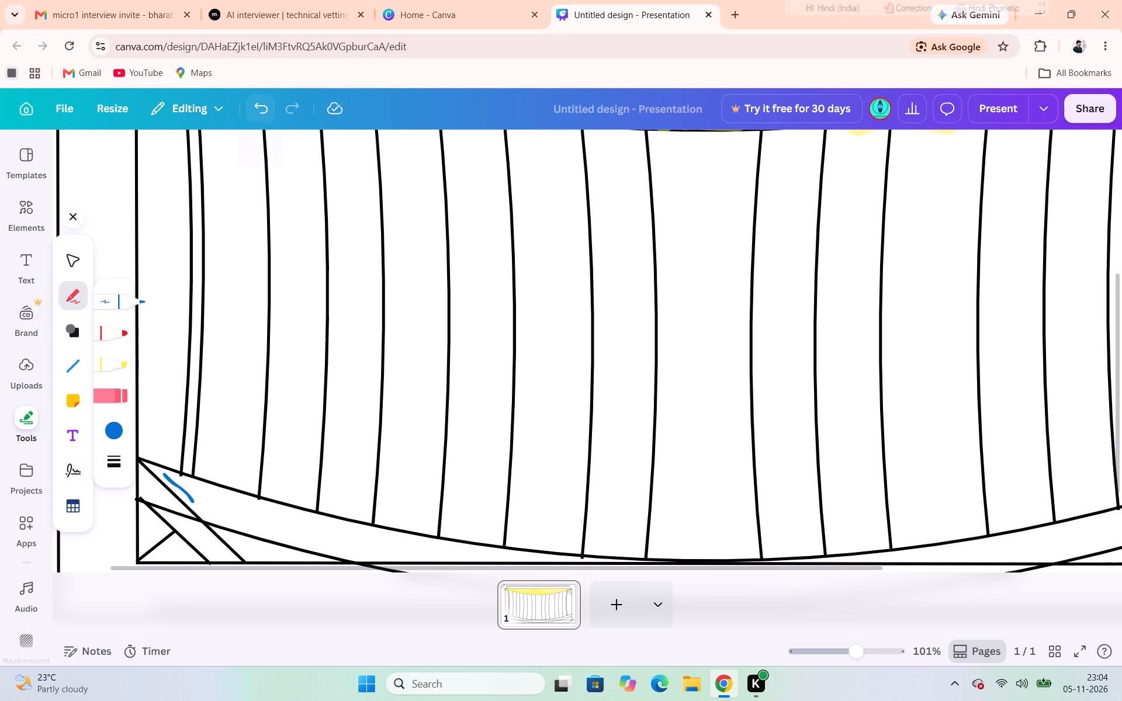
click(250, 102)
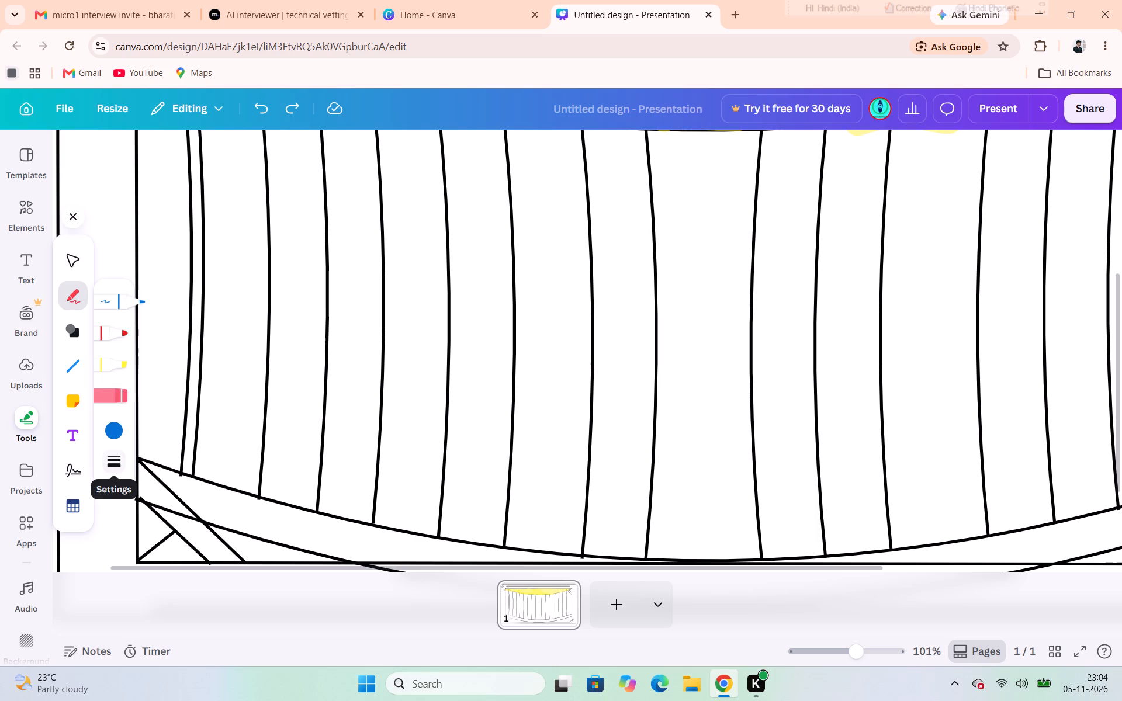
Highlight in yellow the left half of the band between the two bottom curves, from the corner diagonals towards the middle.
click(116, 370)
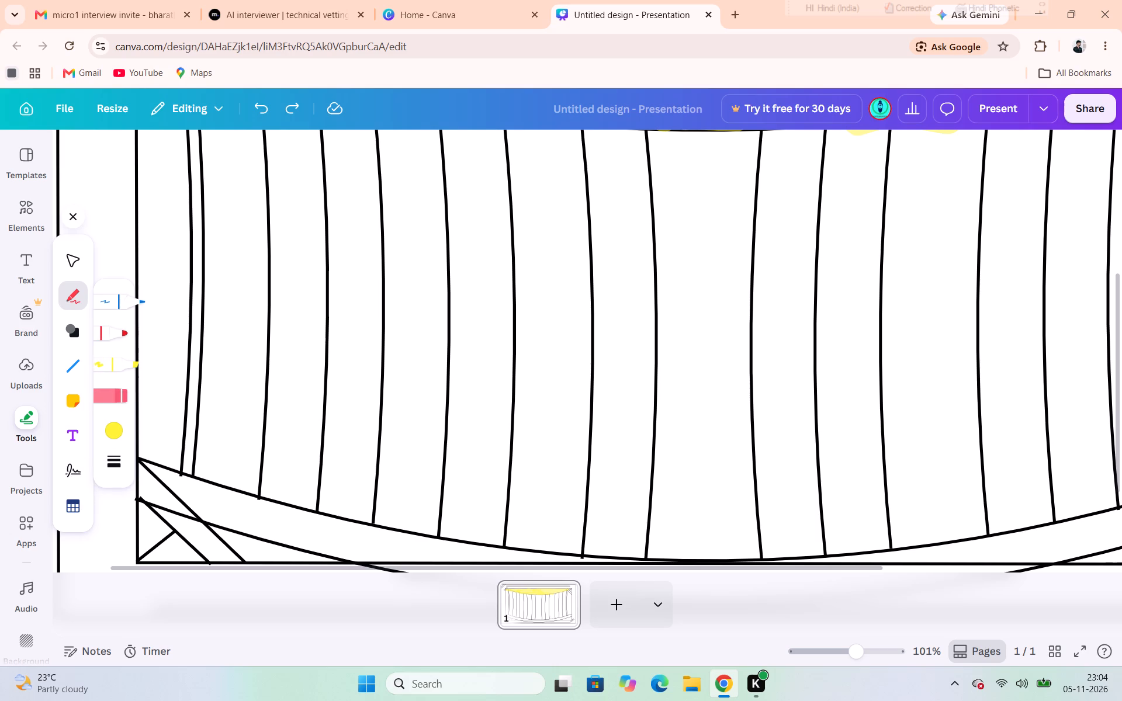
drag(193, 492, 208, 495)
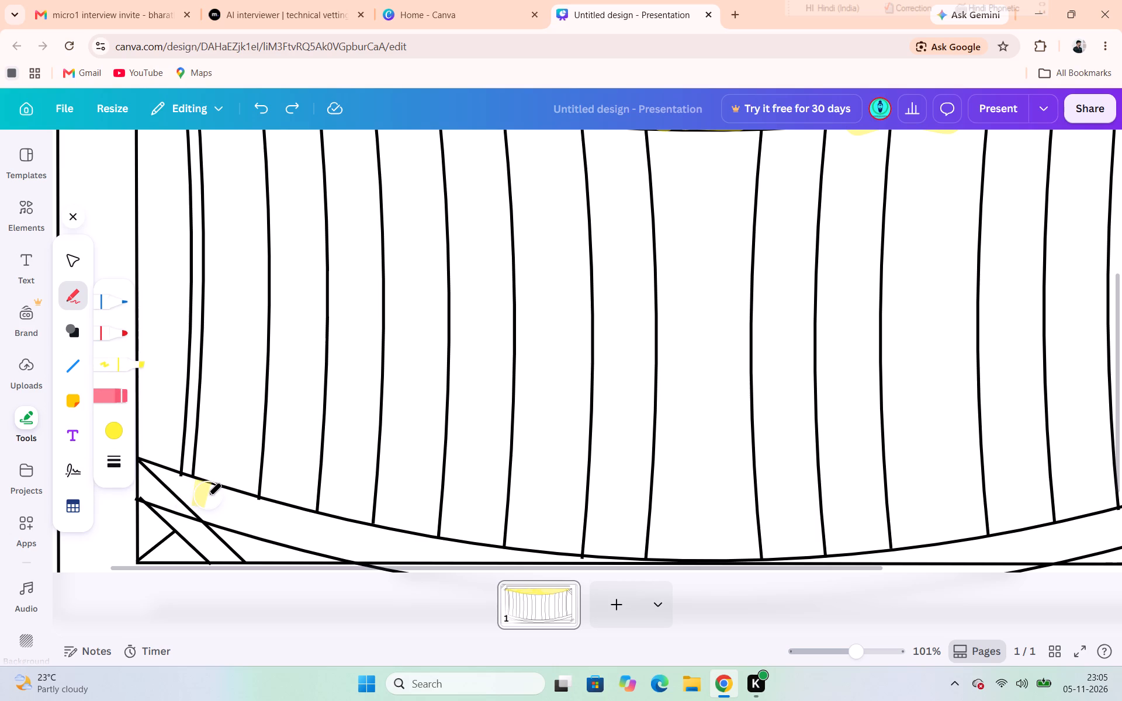
drag(208, 495, 241, 504)
drag(241, 504, 318, 521)
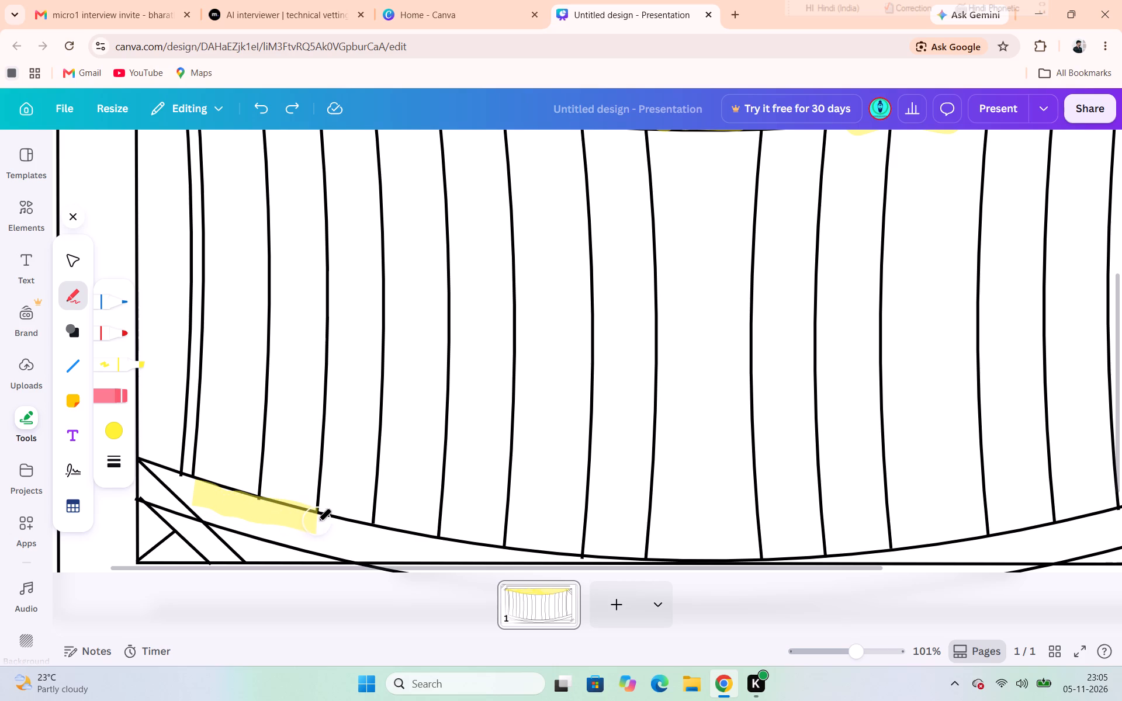
drag(318, 521, 321, 522)
drag(321, 522, 385, 550)
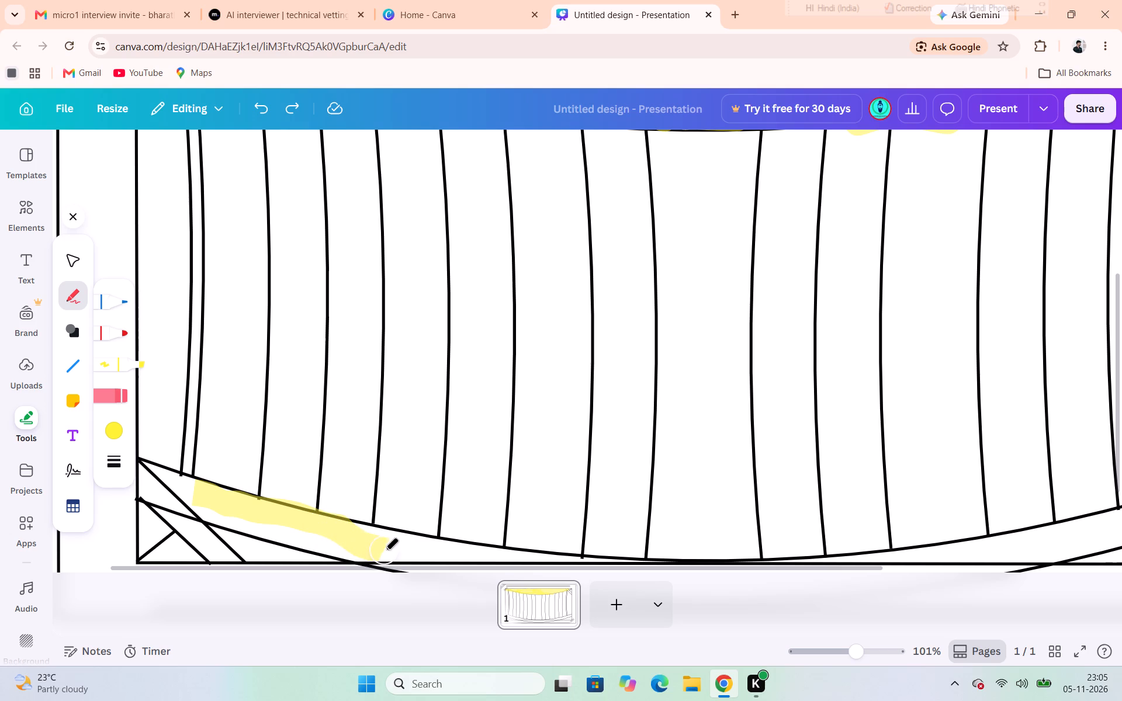
drag(385, 550, 293, 533)
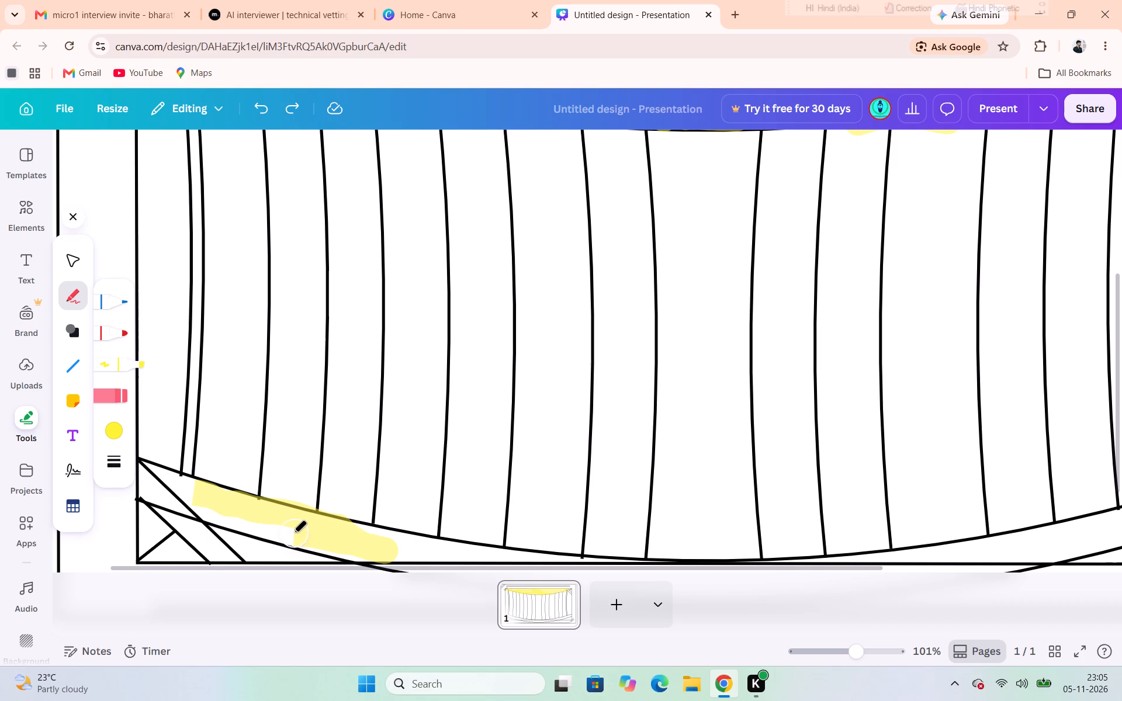
drag(293, 533, 223, 518)
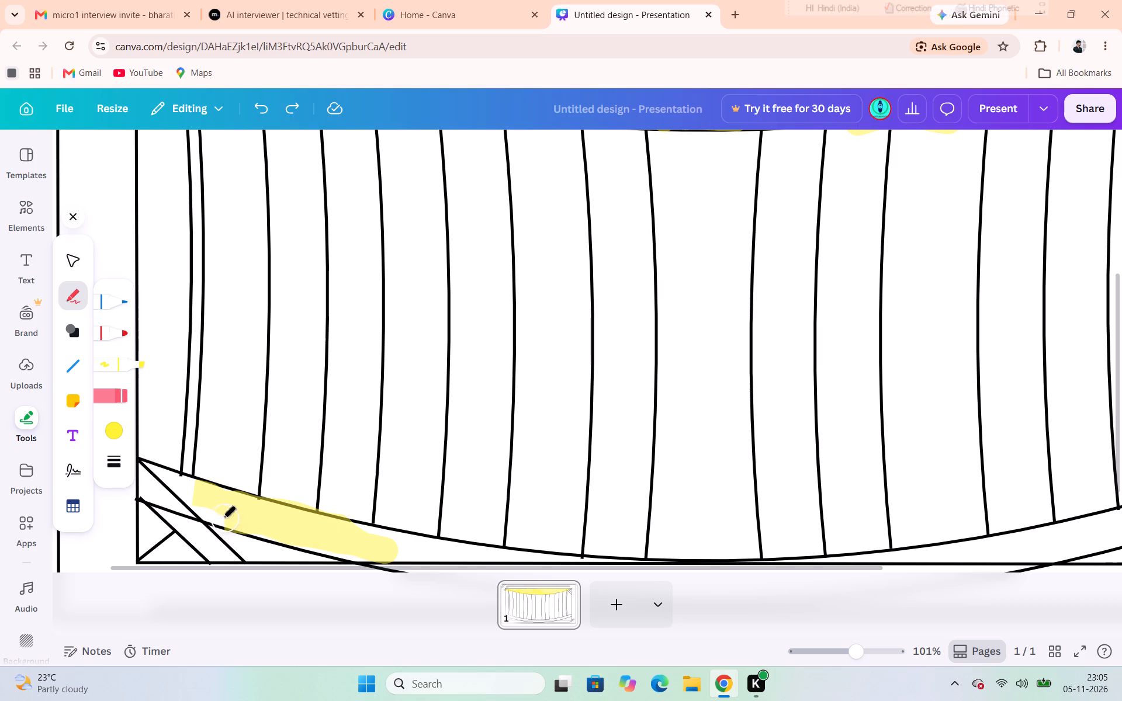
drag(223, 518, 426, 571)
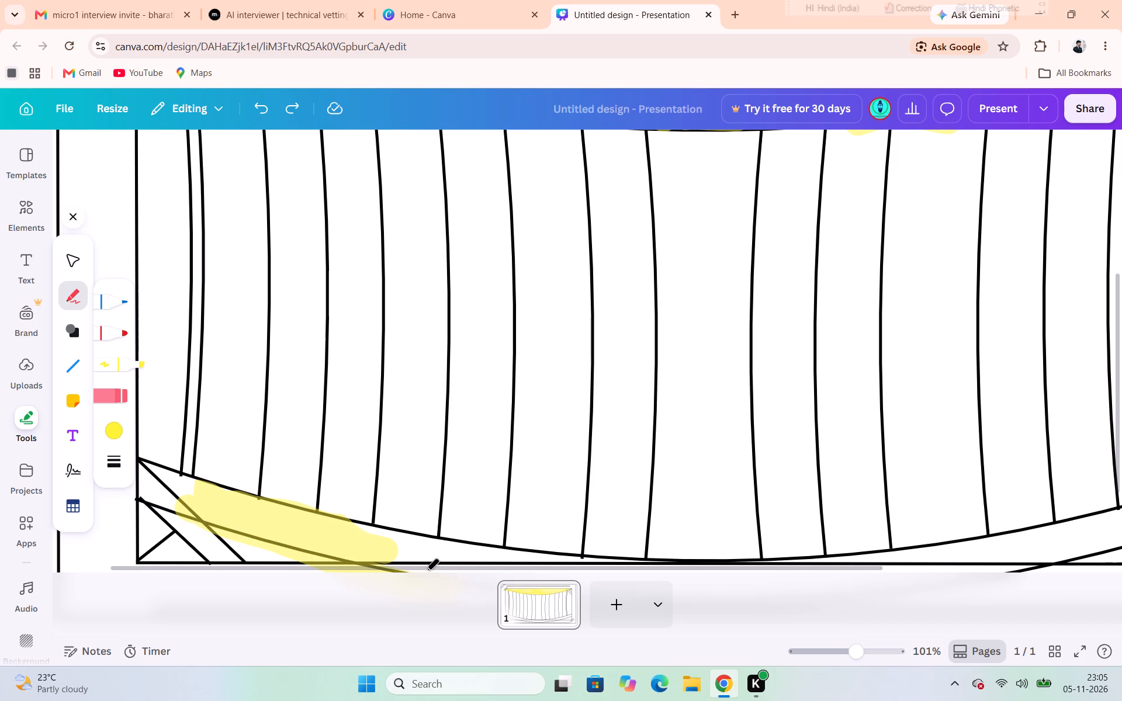
drag(426, 571, 618, 556)
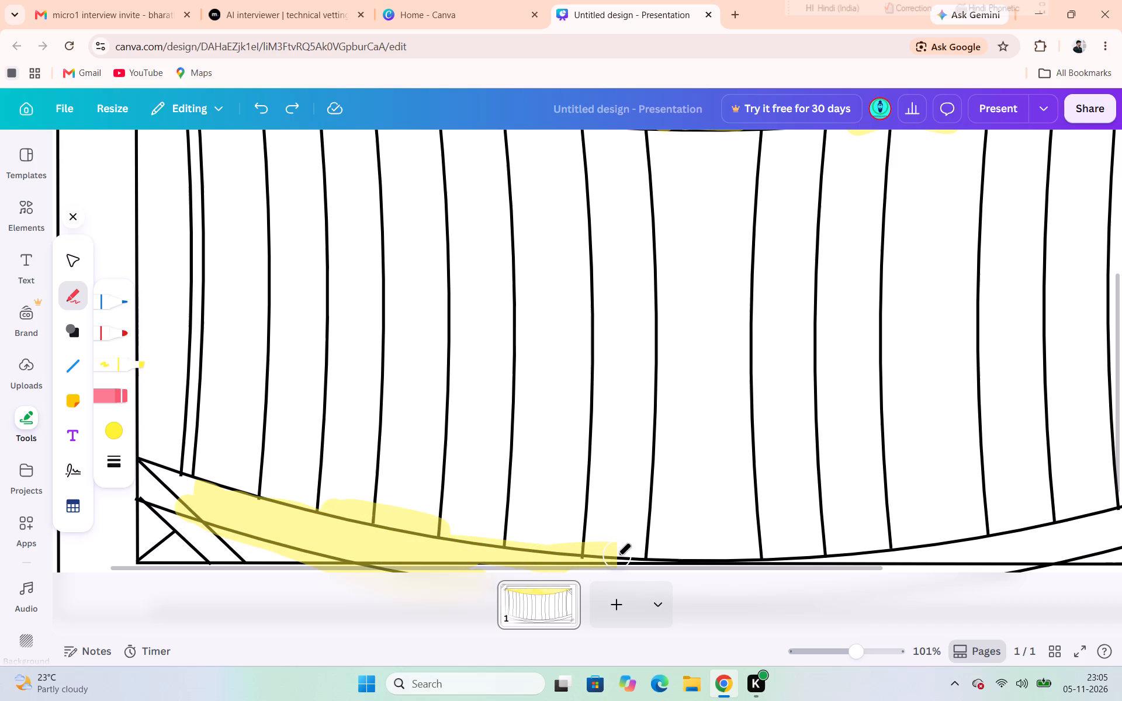
Extend the yellow highlighter over the inner frame's lower-left corner, the leftmost bowed lines and the left margin between the frames.
drag(618, 556, 147, 549)
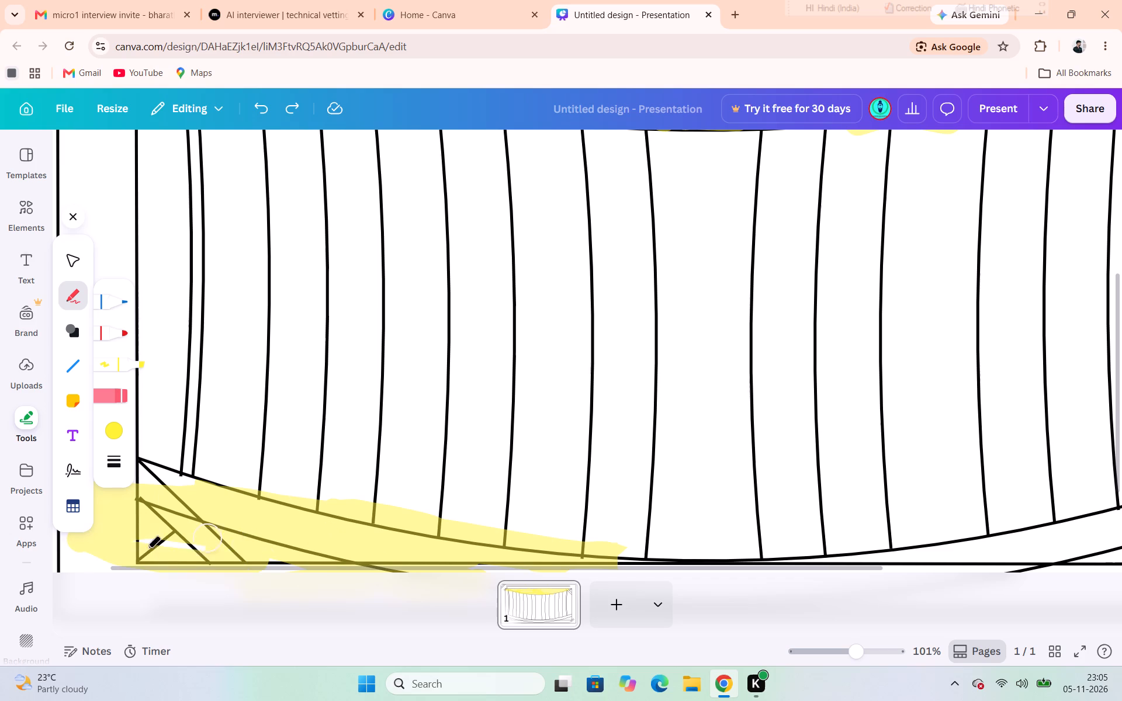
drag(147, 549, 423, 556)
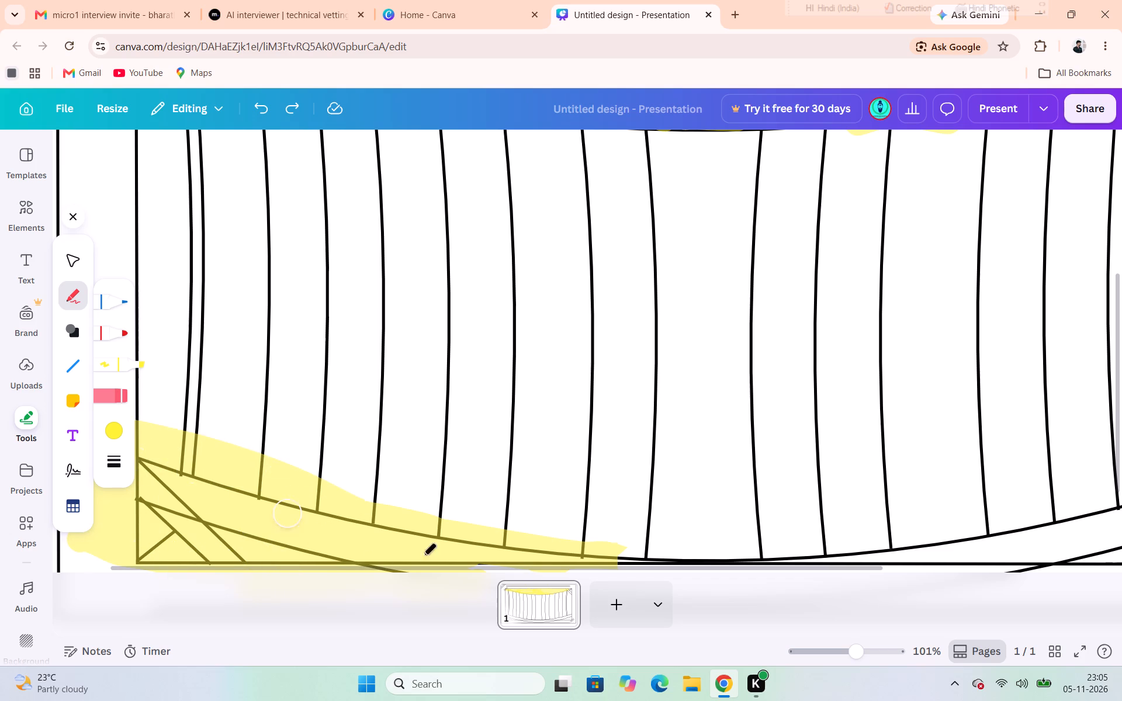
drag(423, 556, 416, 520)
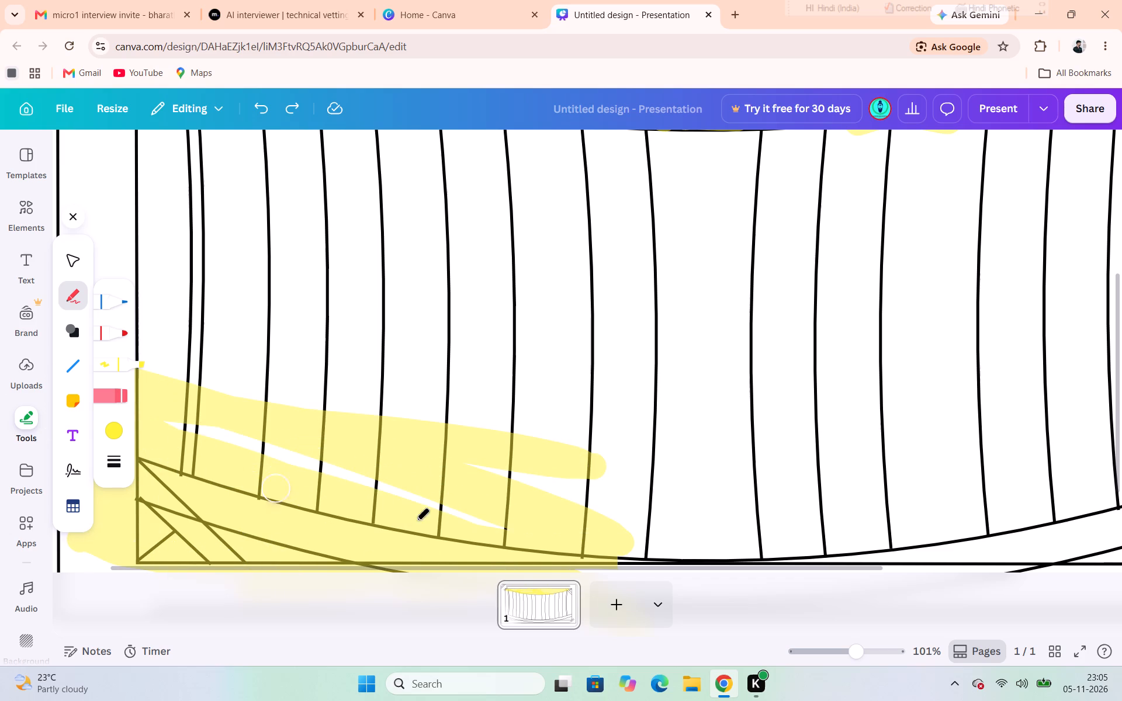
drag(416, 520, 53, 235)
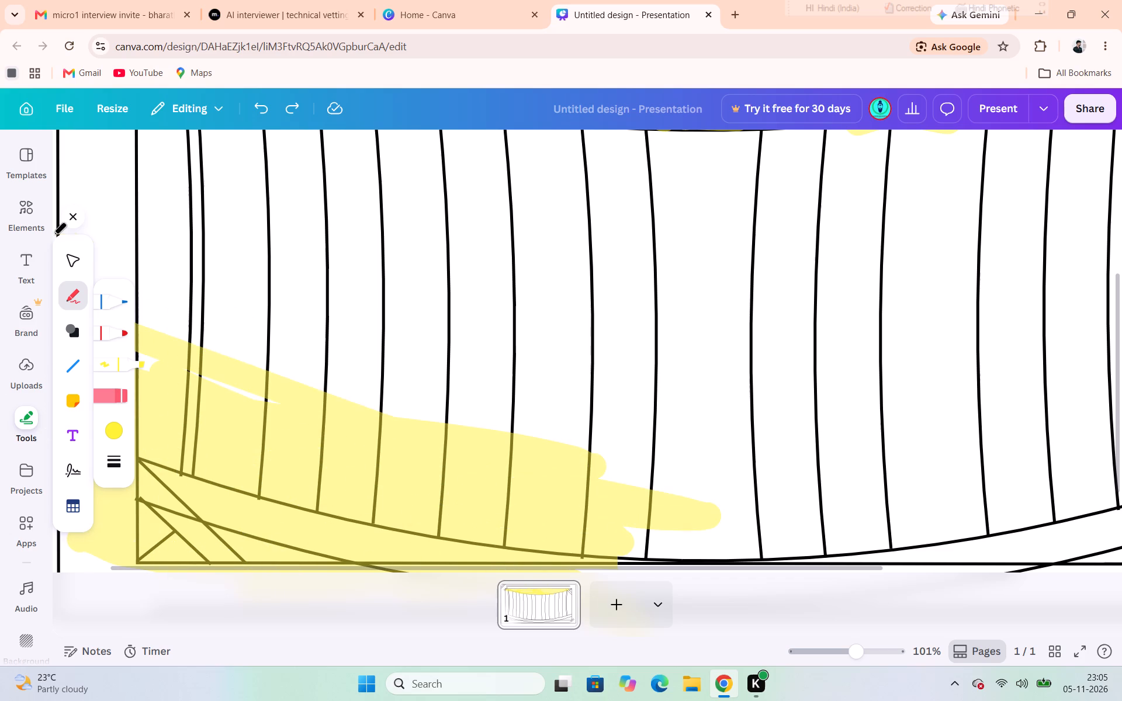
drag(53, 235, 98, 183)
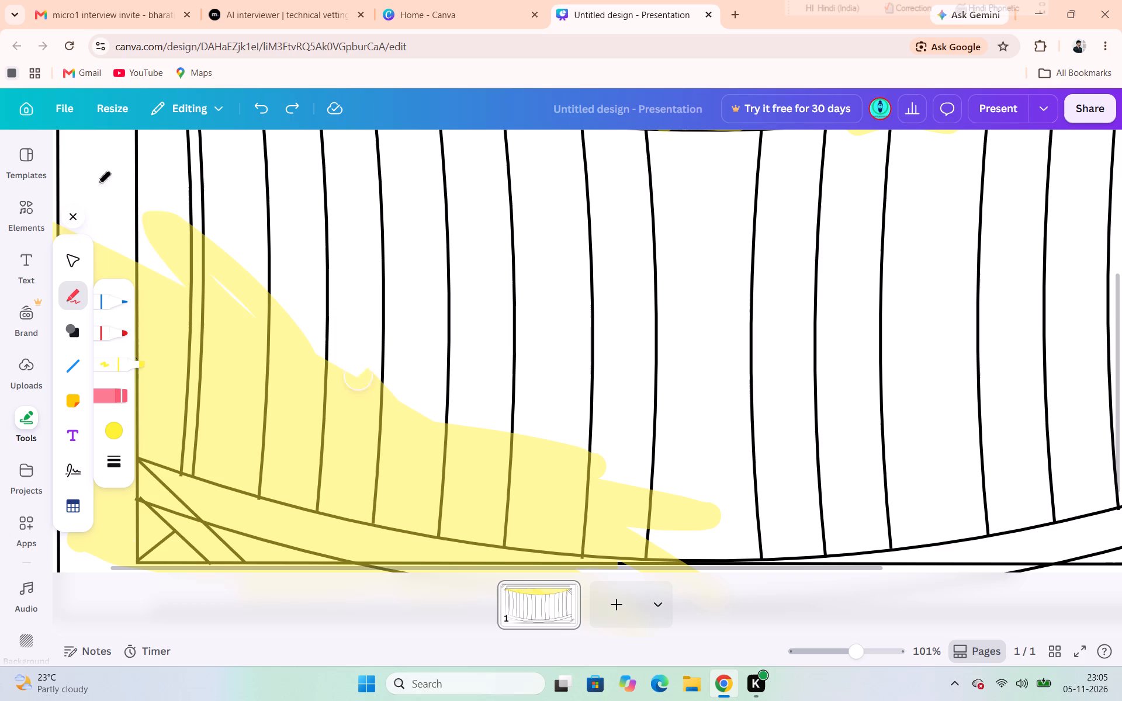
drag(98, 183, 47, 172)
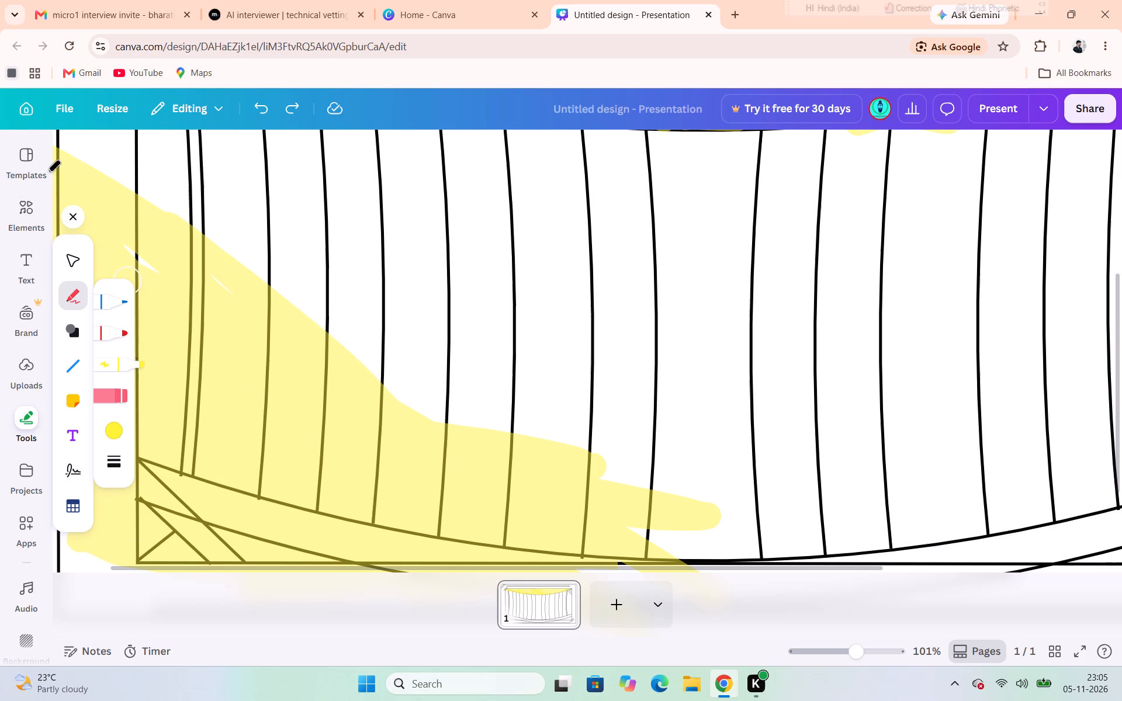
drag(47, 172, 66, 139)
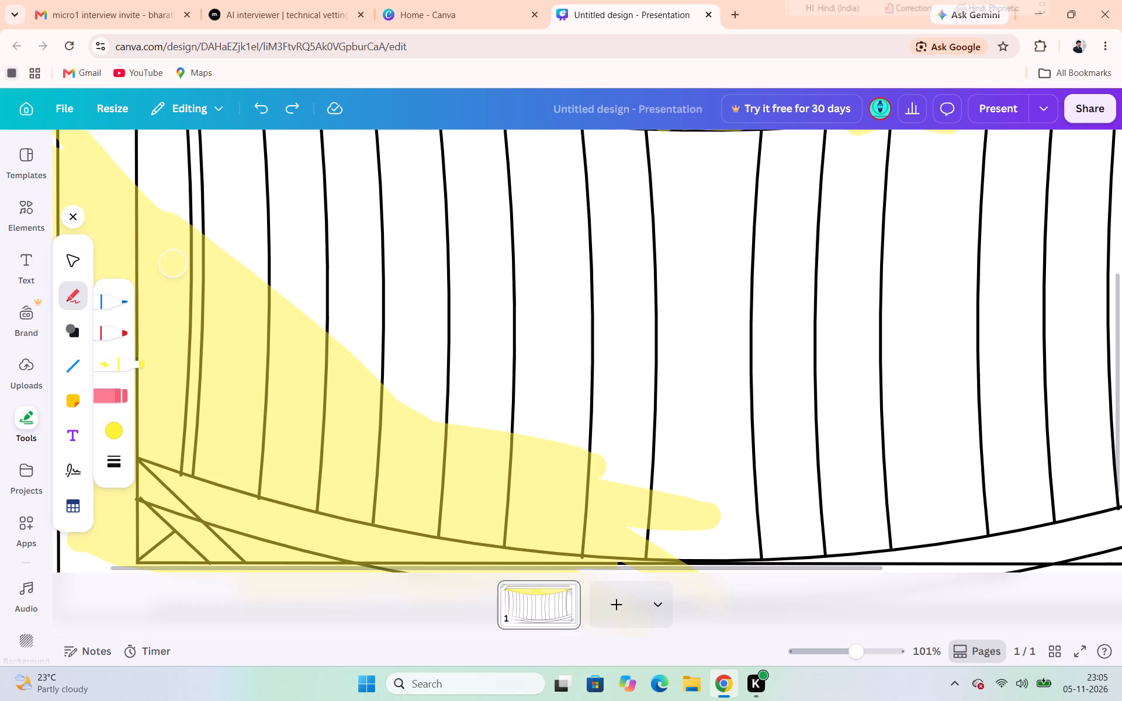
drag(66, 139, 93, 218)
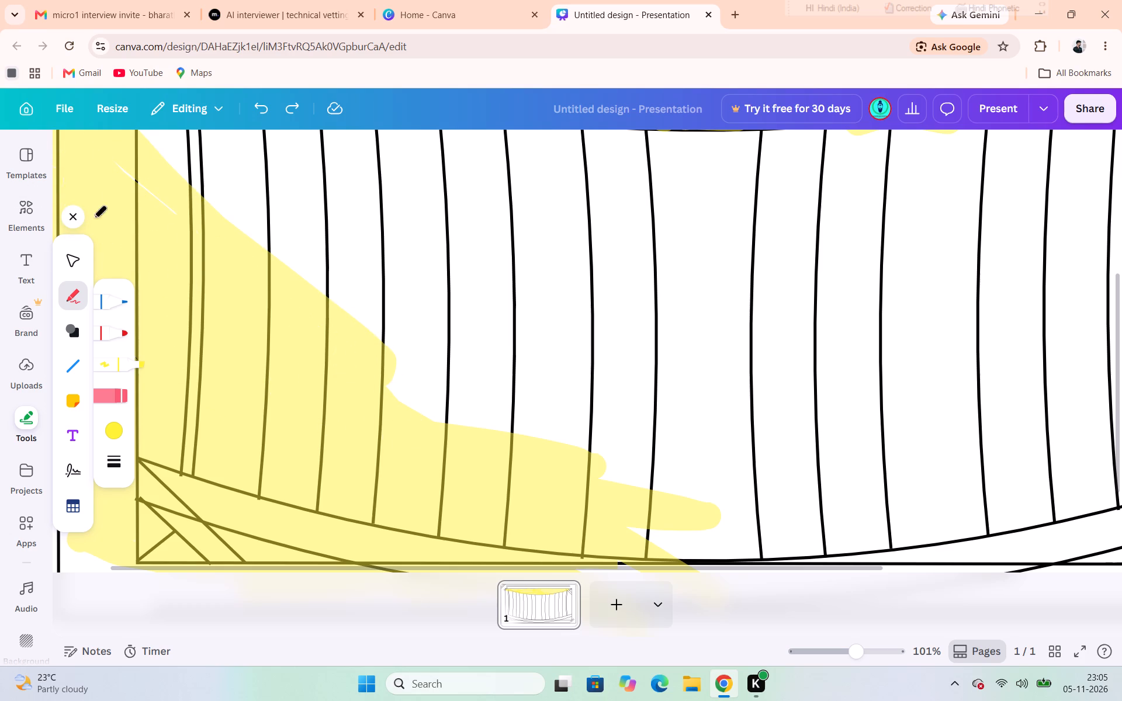
drag(93, 218, 88, 121)
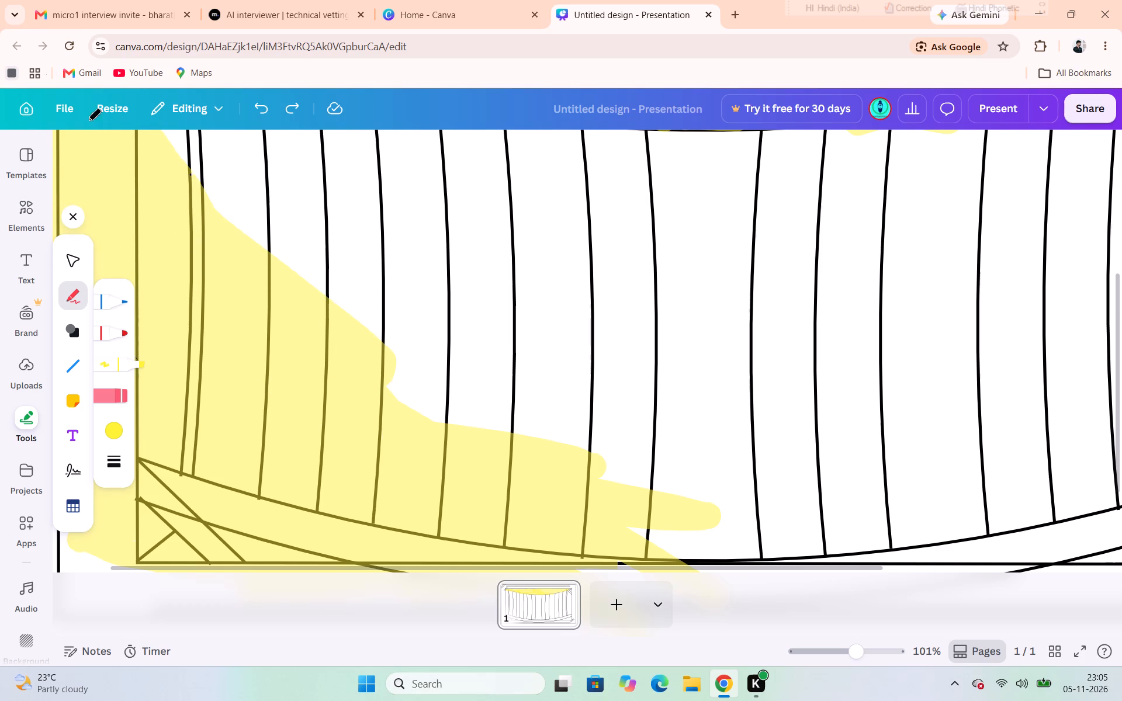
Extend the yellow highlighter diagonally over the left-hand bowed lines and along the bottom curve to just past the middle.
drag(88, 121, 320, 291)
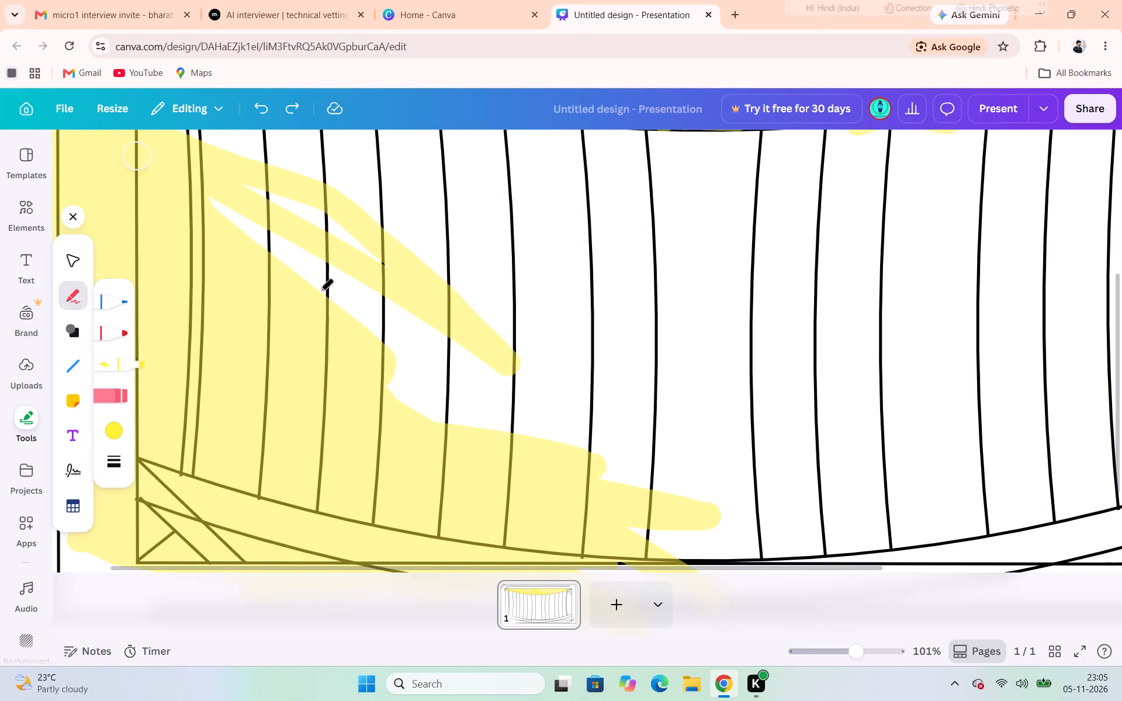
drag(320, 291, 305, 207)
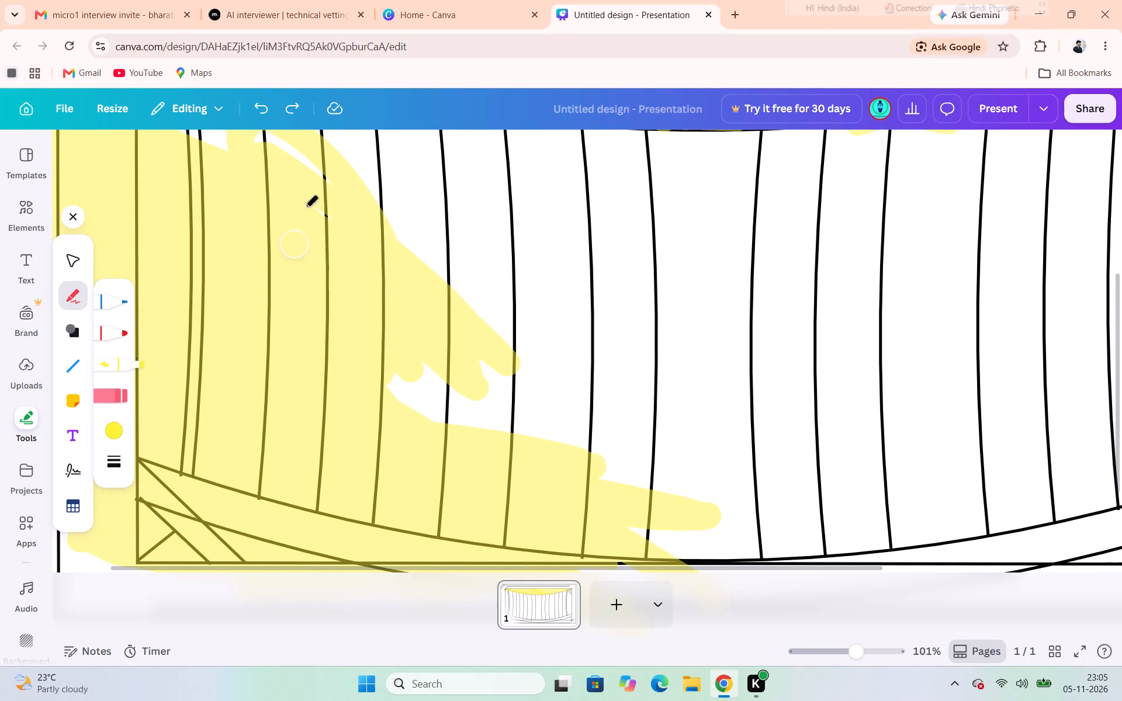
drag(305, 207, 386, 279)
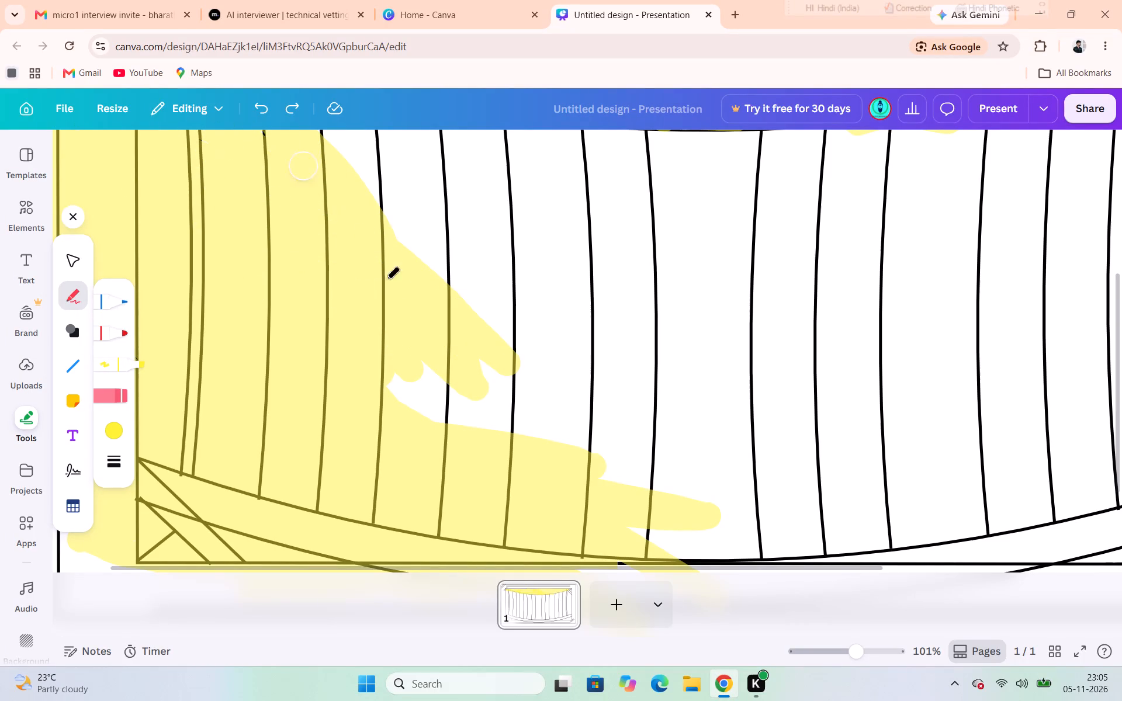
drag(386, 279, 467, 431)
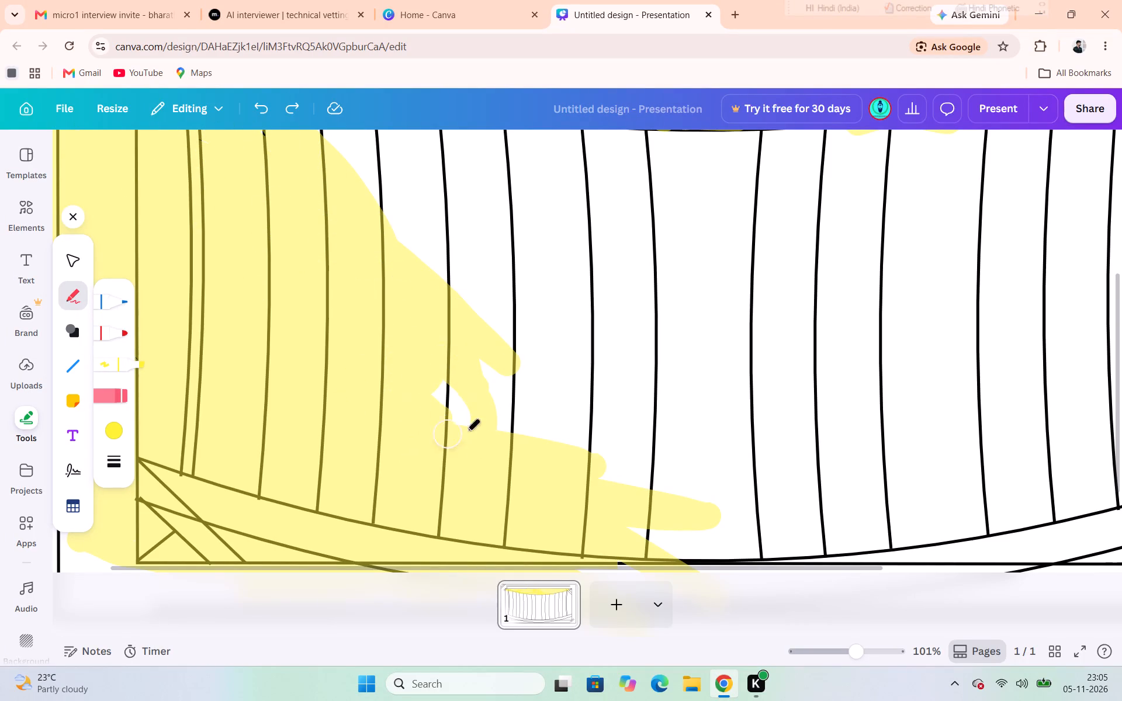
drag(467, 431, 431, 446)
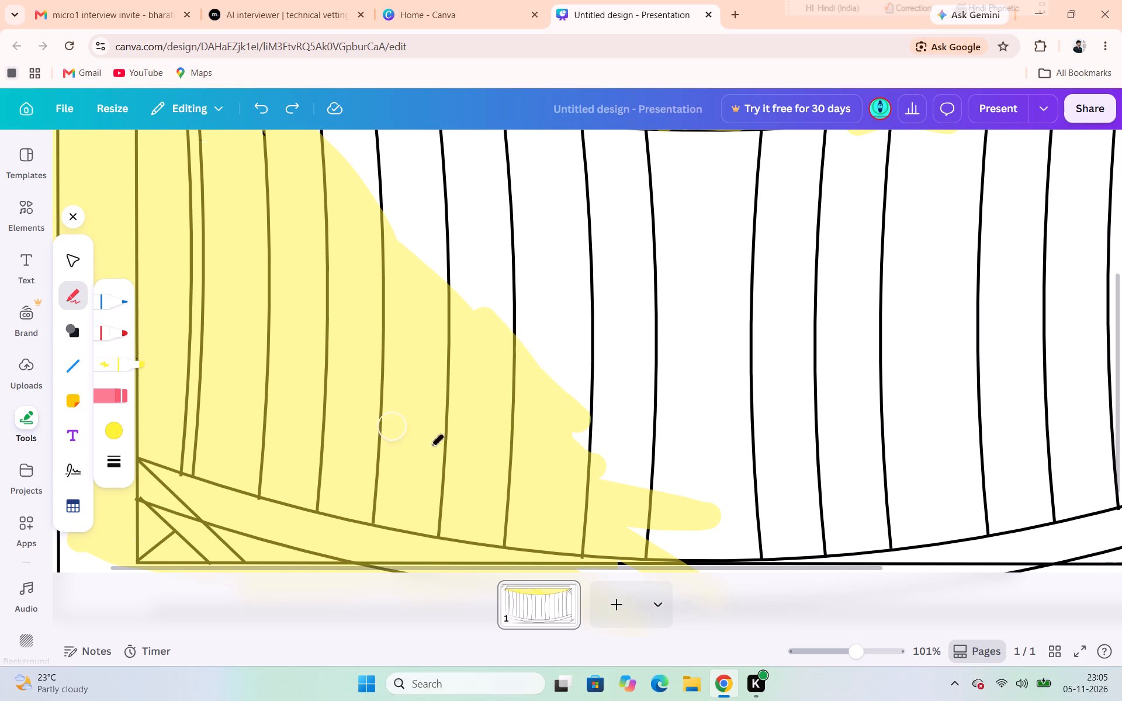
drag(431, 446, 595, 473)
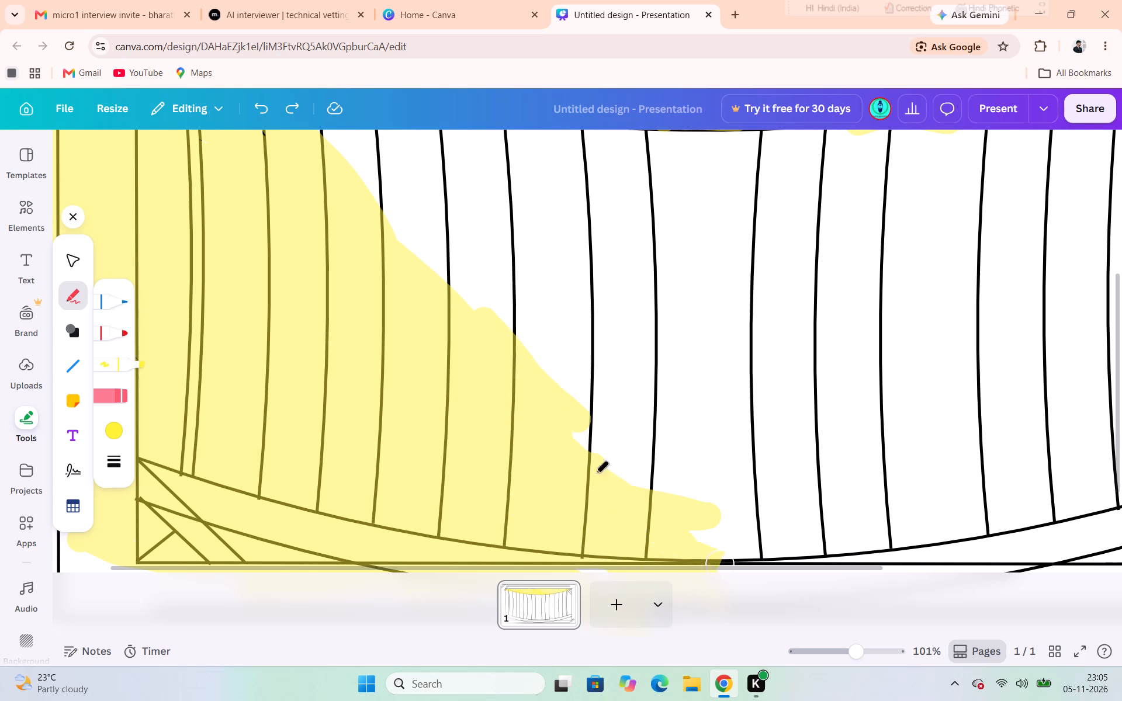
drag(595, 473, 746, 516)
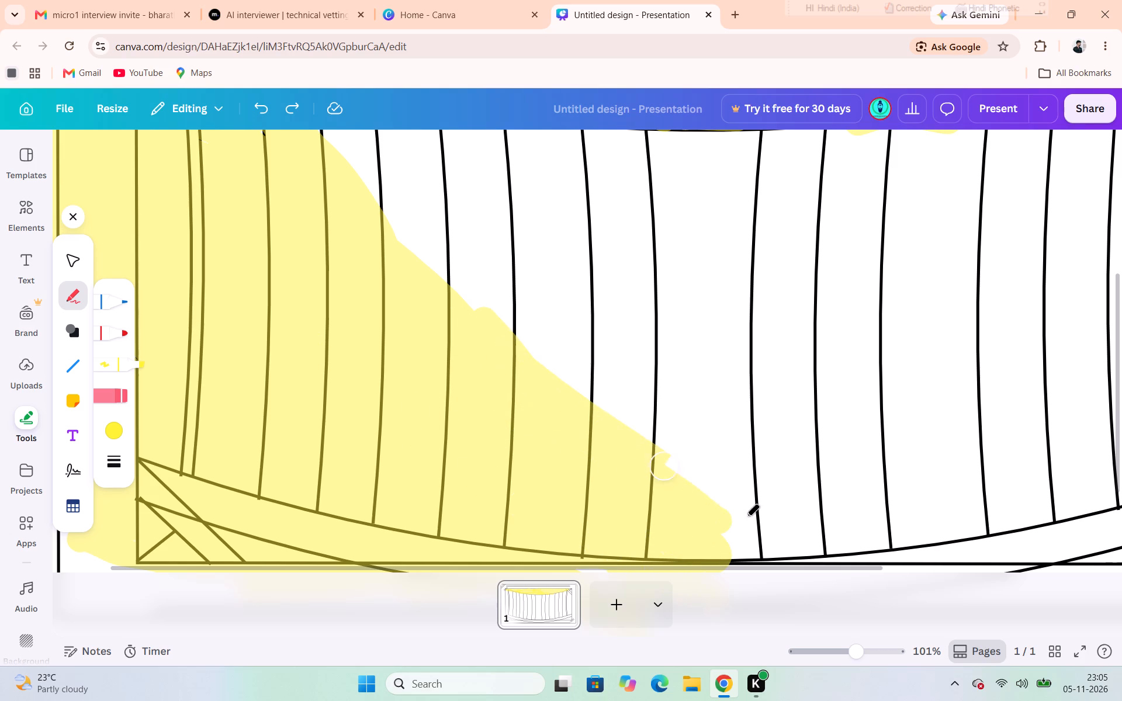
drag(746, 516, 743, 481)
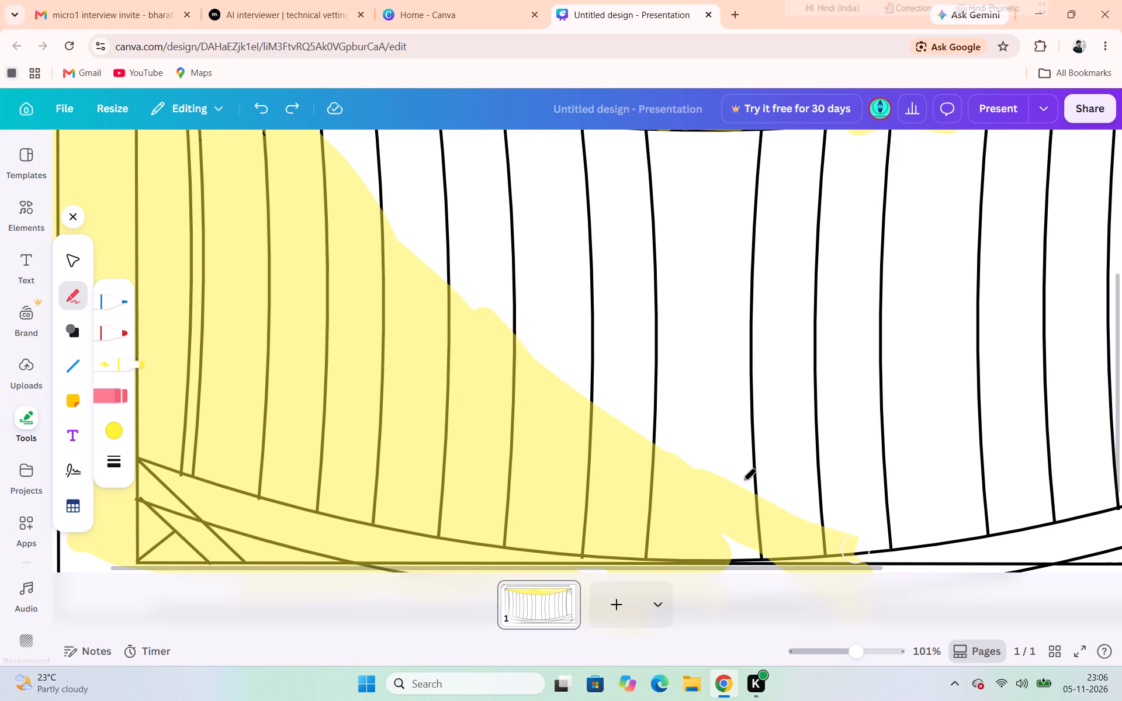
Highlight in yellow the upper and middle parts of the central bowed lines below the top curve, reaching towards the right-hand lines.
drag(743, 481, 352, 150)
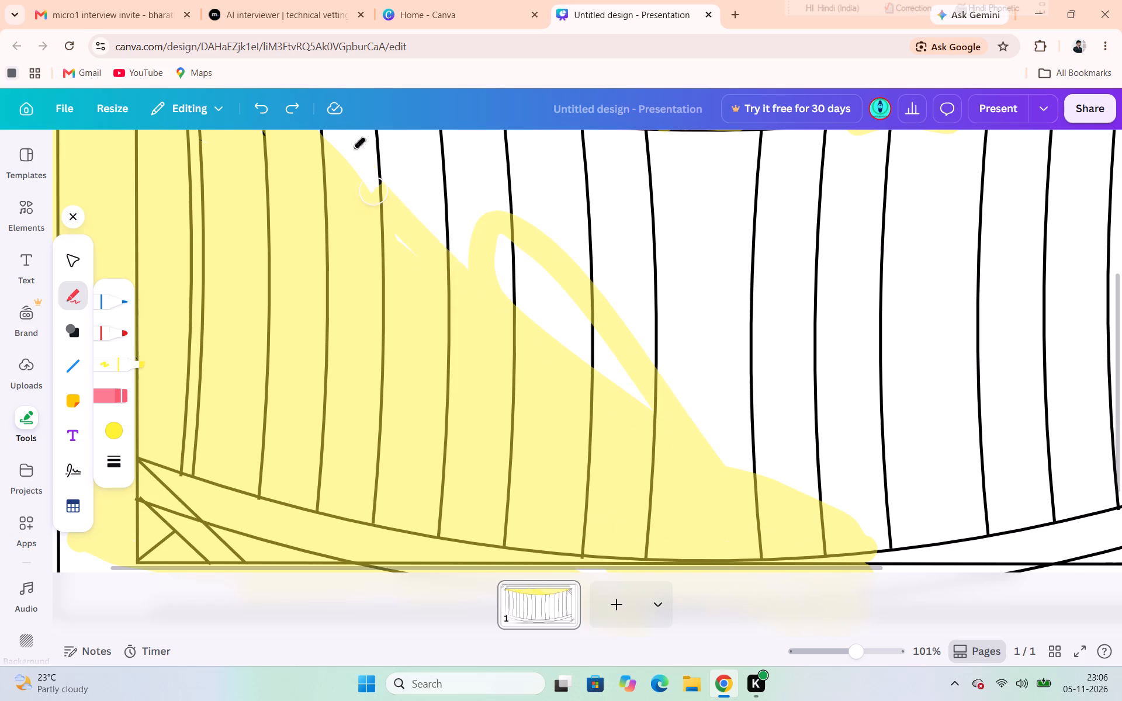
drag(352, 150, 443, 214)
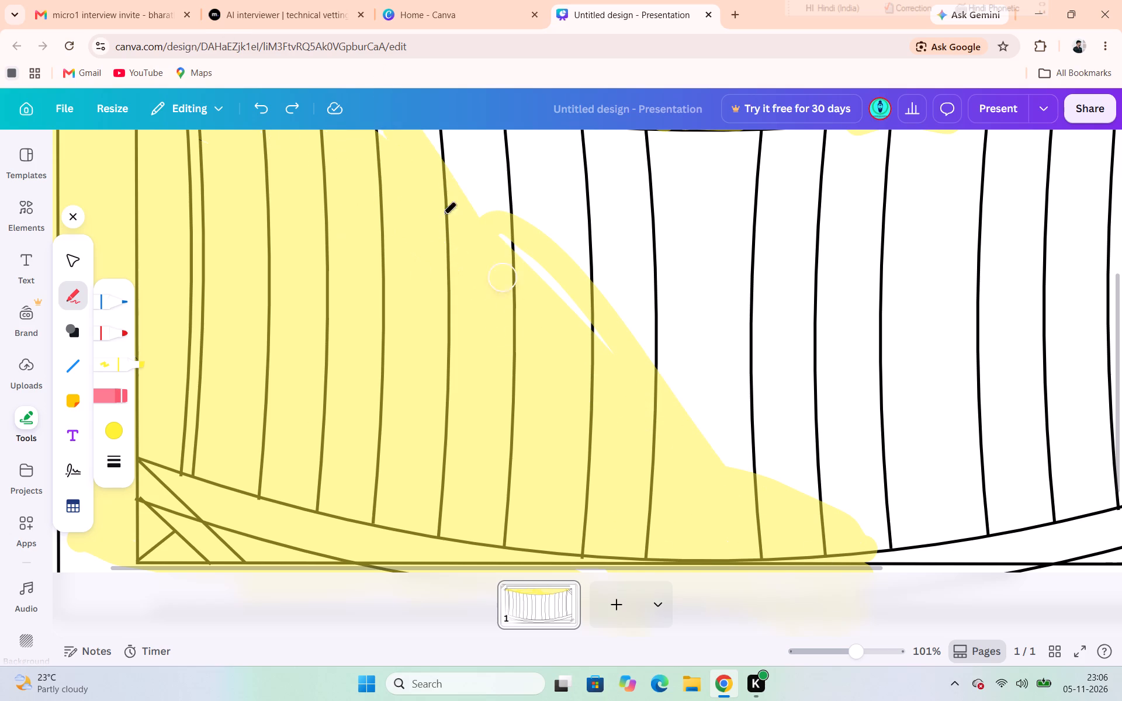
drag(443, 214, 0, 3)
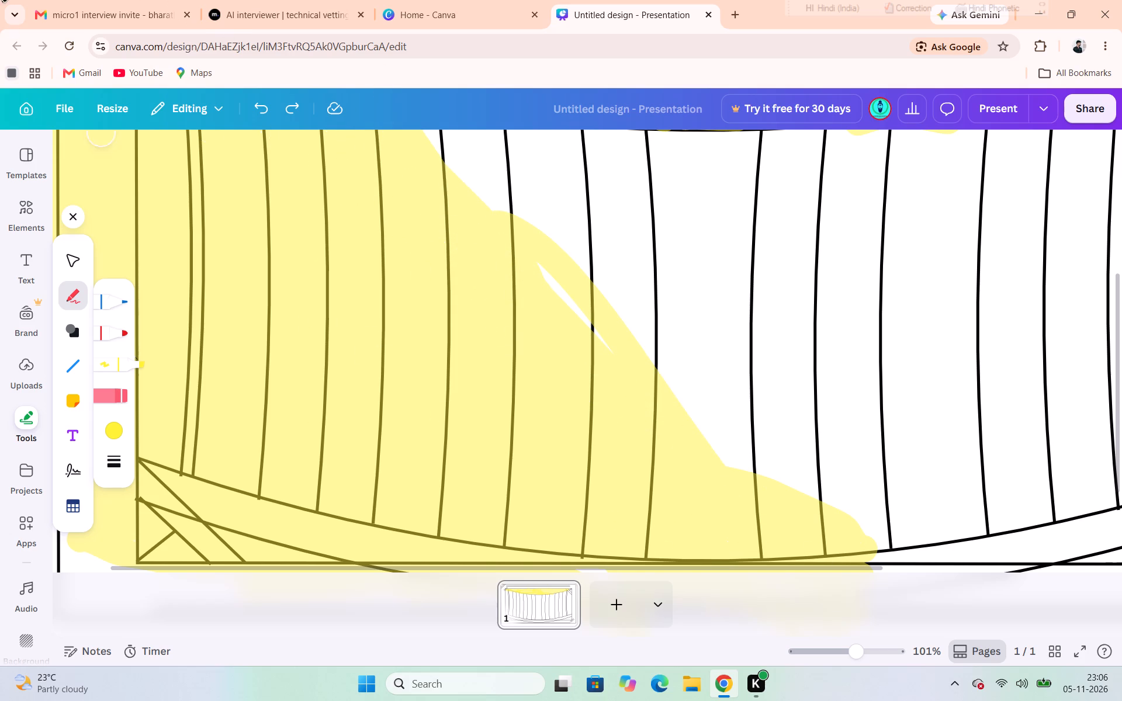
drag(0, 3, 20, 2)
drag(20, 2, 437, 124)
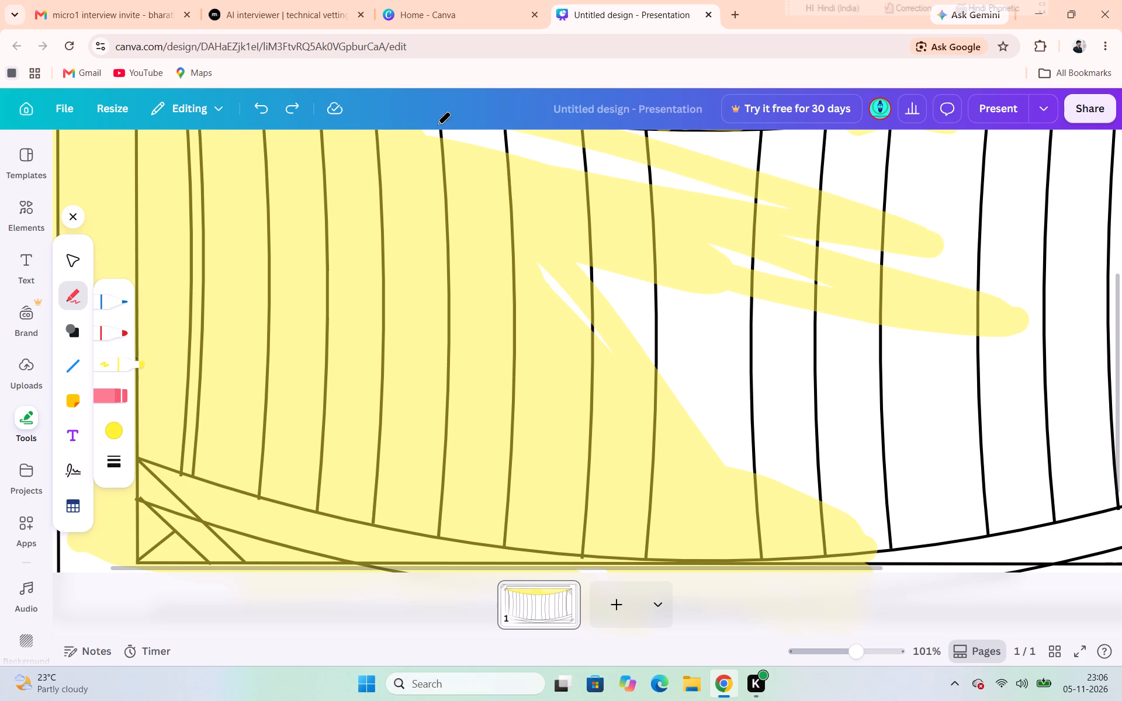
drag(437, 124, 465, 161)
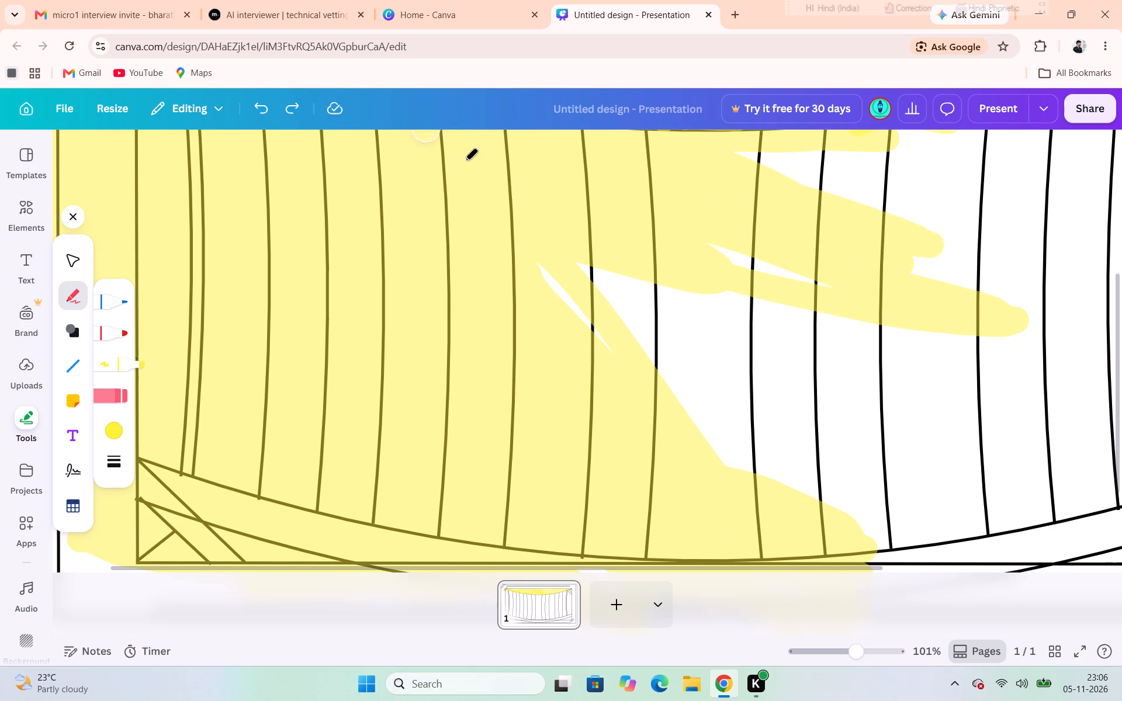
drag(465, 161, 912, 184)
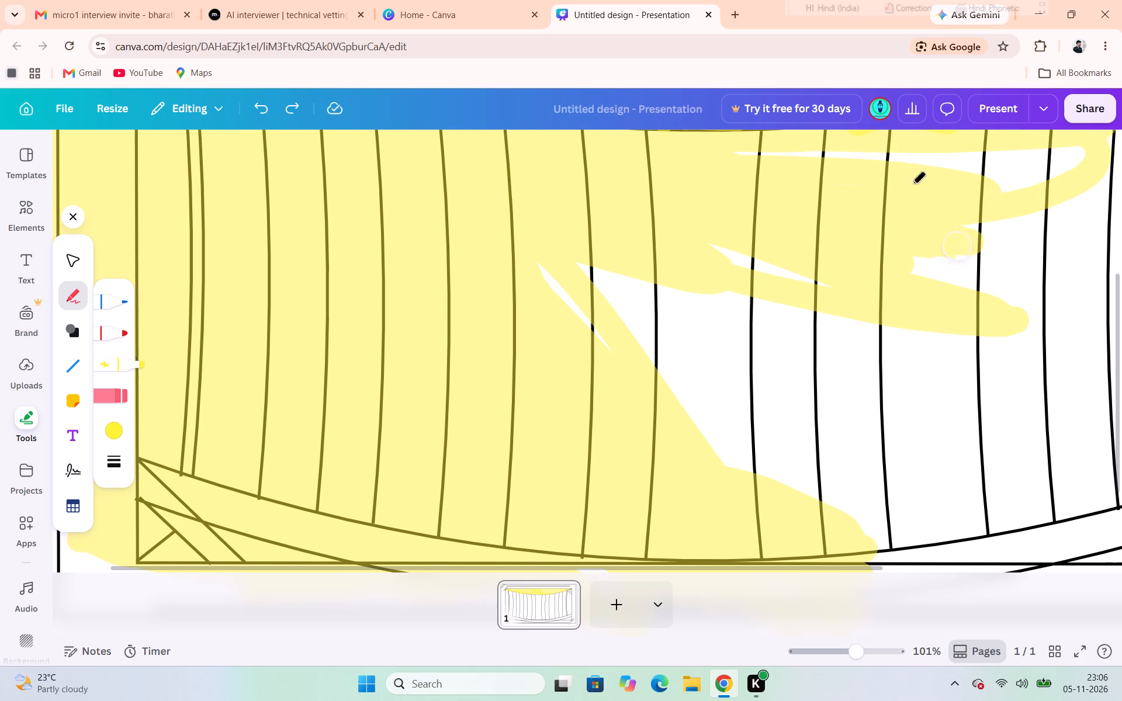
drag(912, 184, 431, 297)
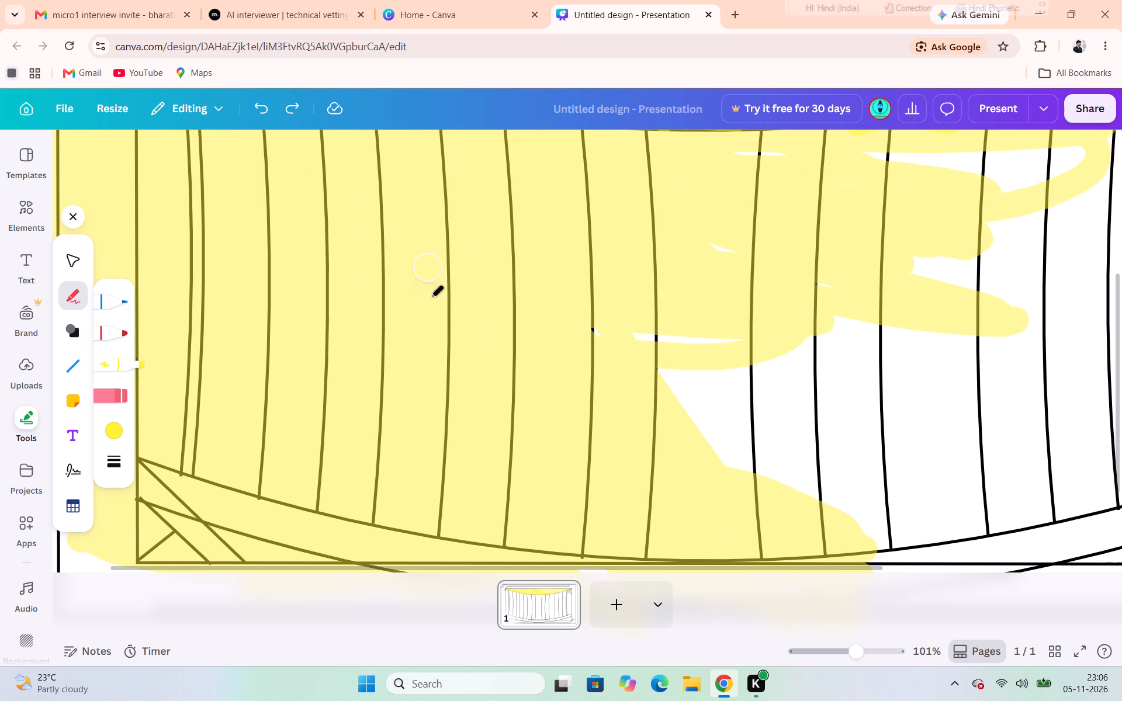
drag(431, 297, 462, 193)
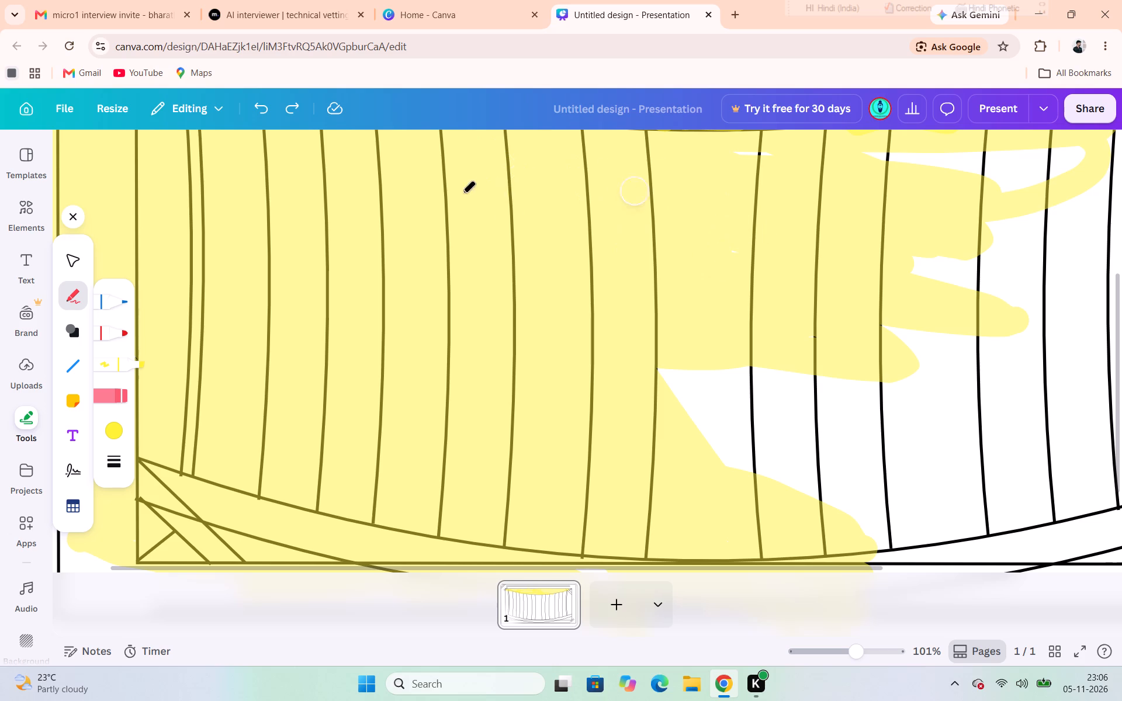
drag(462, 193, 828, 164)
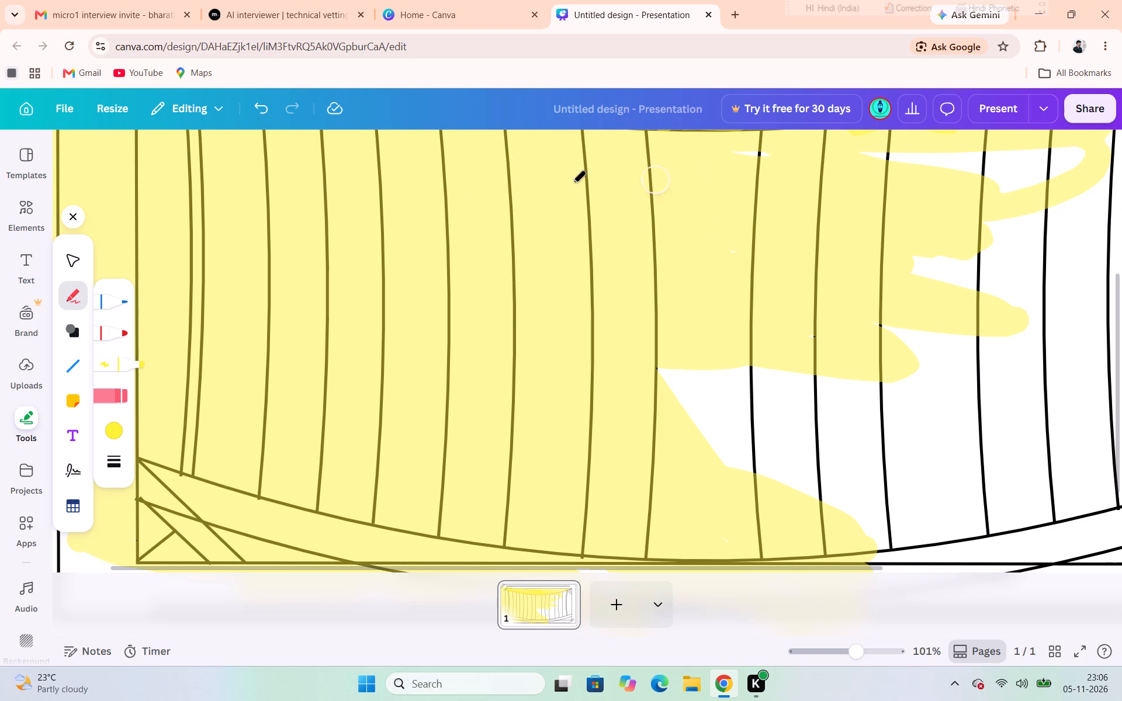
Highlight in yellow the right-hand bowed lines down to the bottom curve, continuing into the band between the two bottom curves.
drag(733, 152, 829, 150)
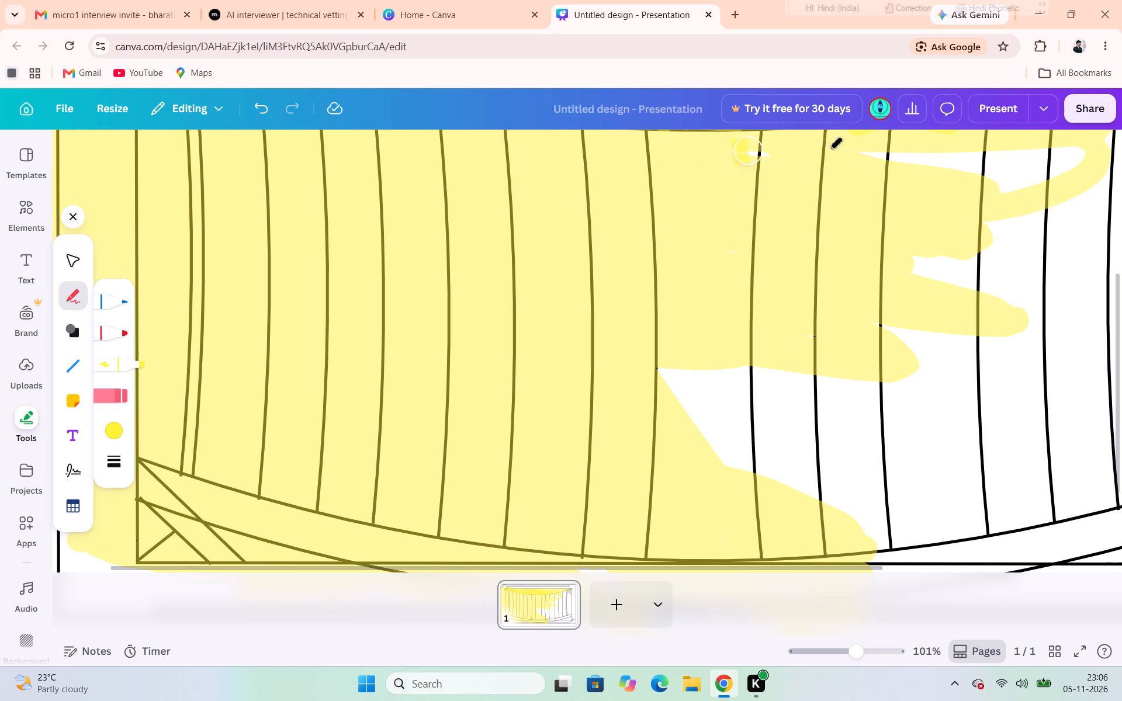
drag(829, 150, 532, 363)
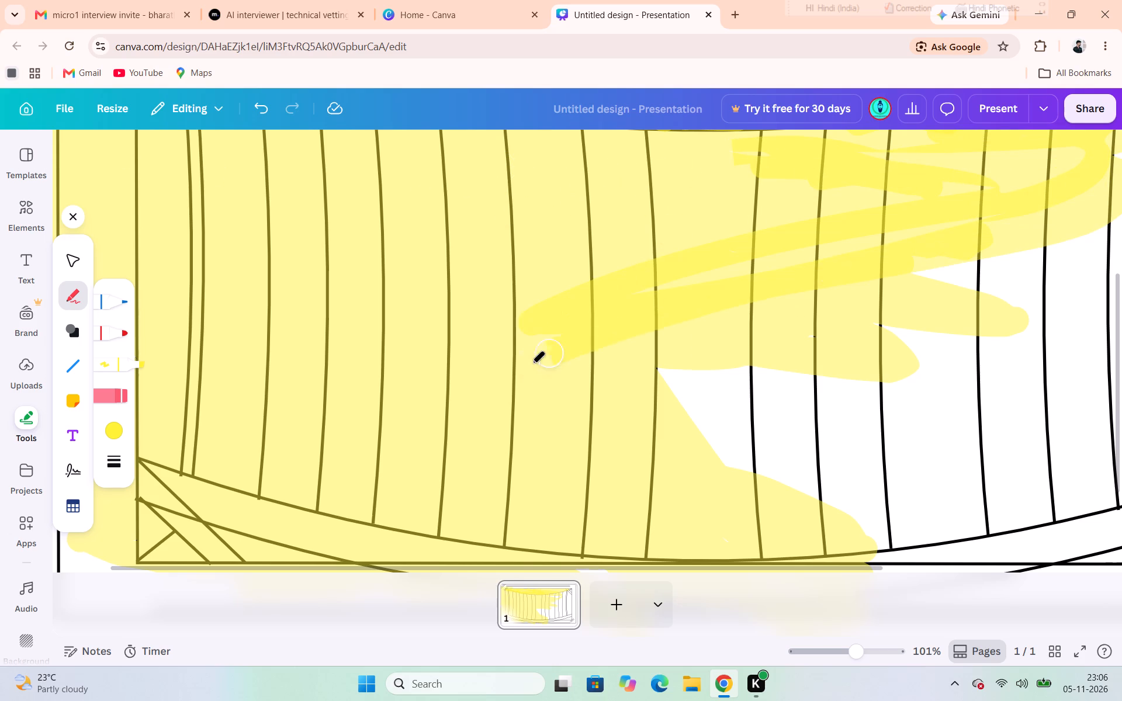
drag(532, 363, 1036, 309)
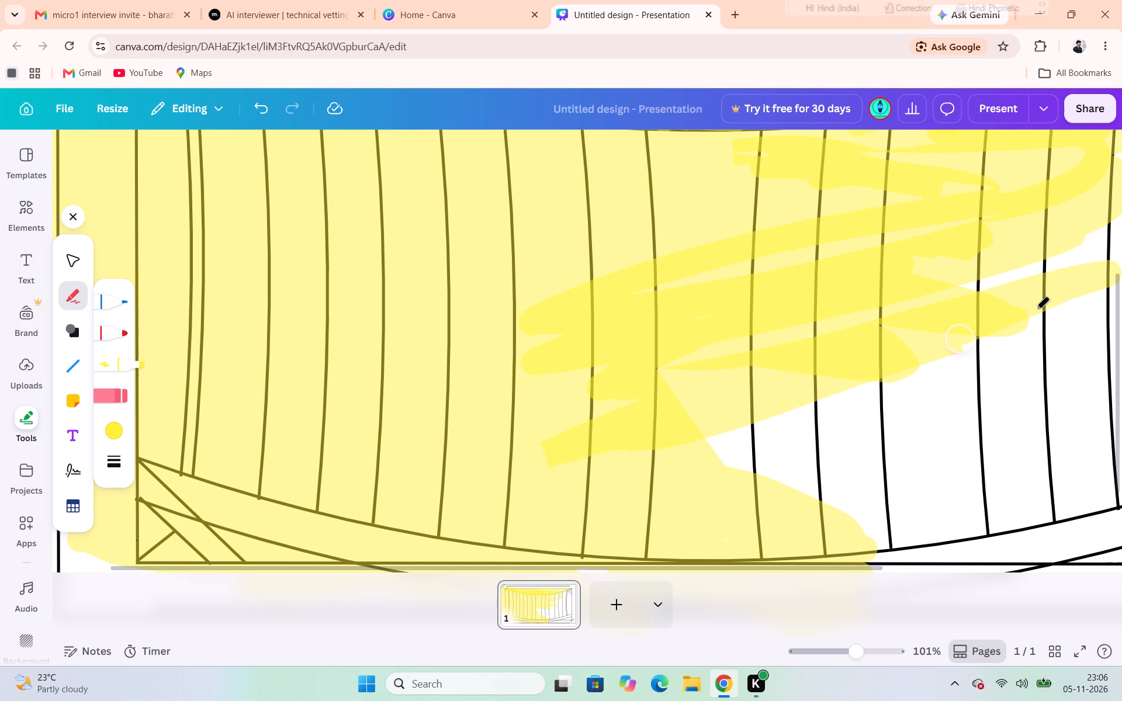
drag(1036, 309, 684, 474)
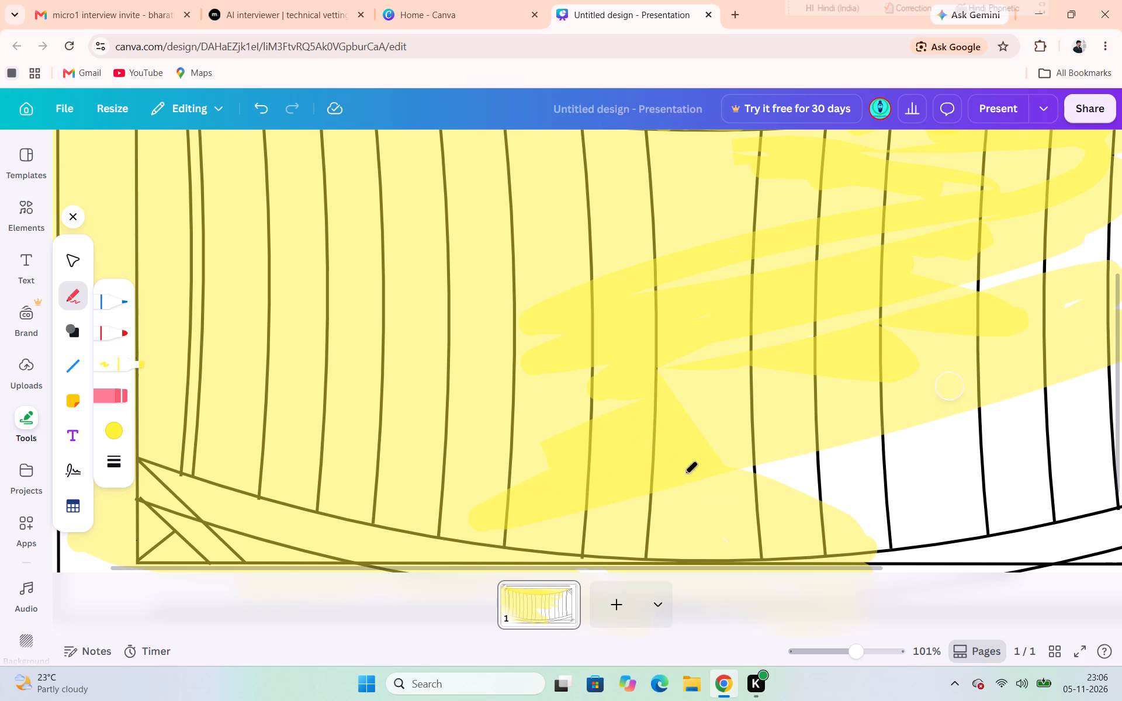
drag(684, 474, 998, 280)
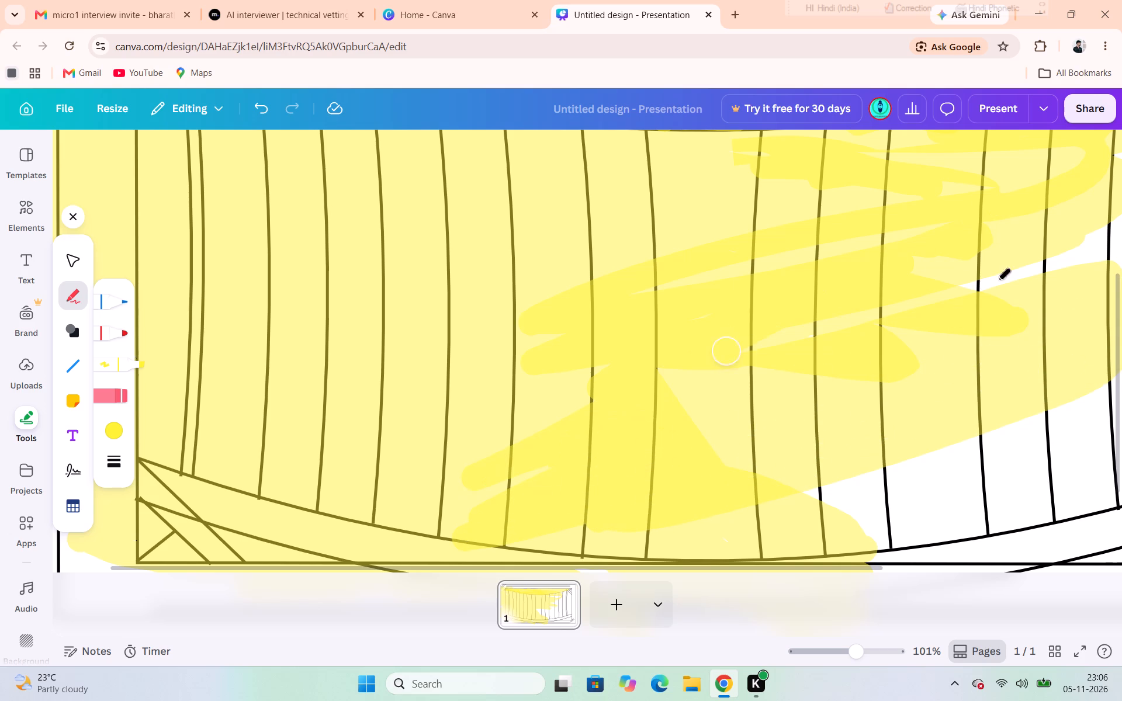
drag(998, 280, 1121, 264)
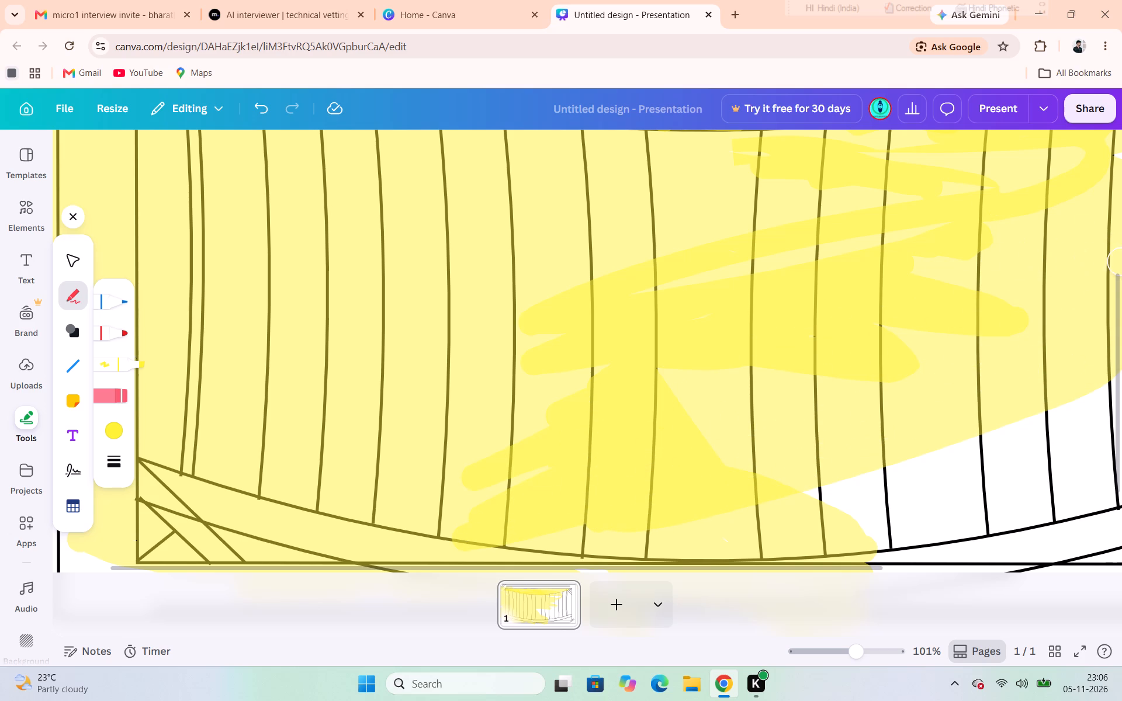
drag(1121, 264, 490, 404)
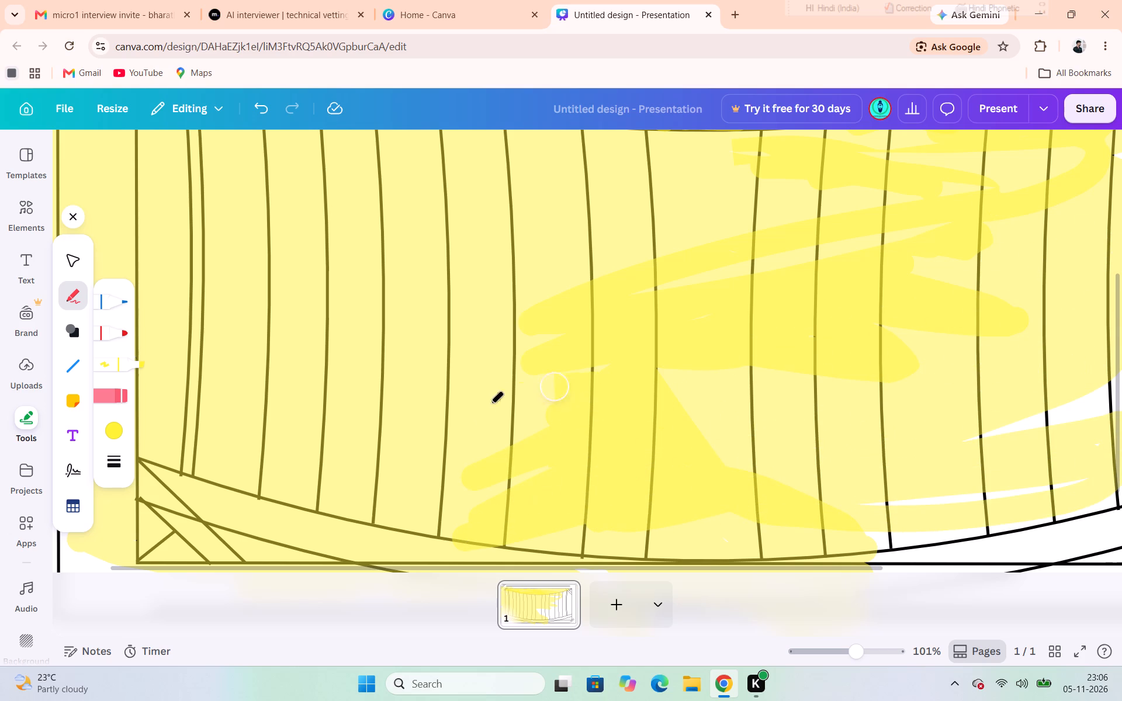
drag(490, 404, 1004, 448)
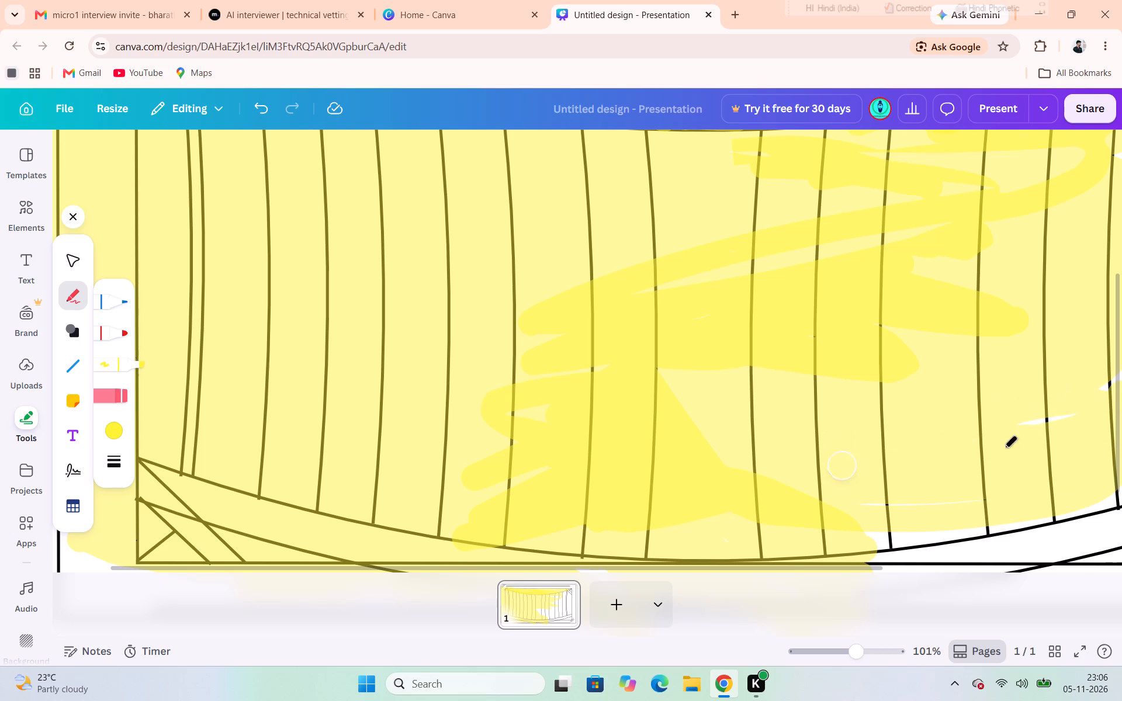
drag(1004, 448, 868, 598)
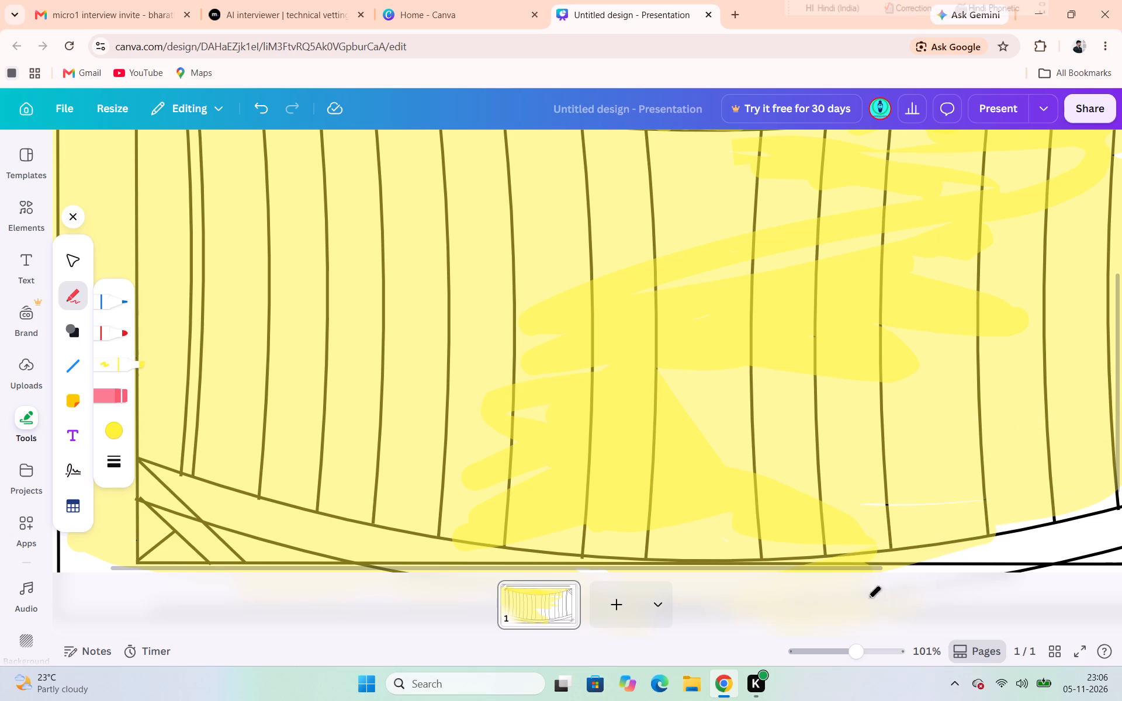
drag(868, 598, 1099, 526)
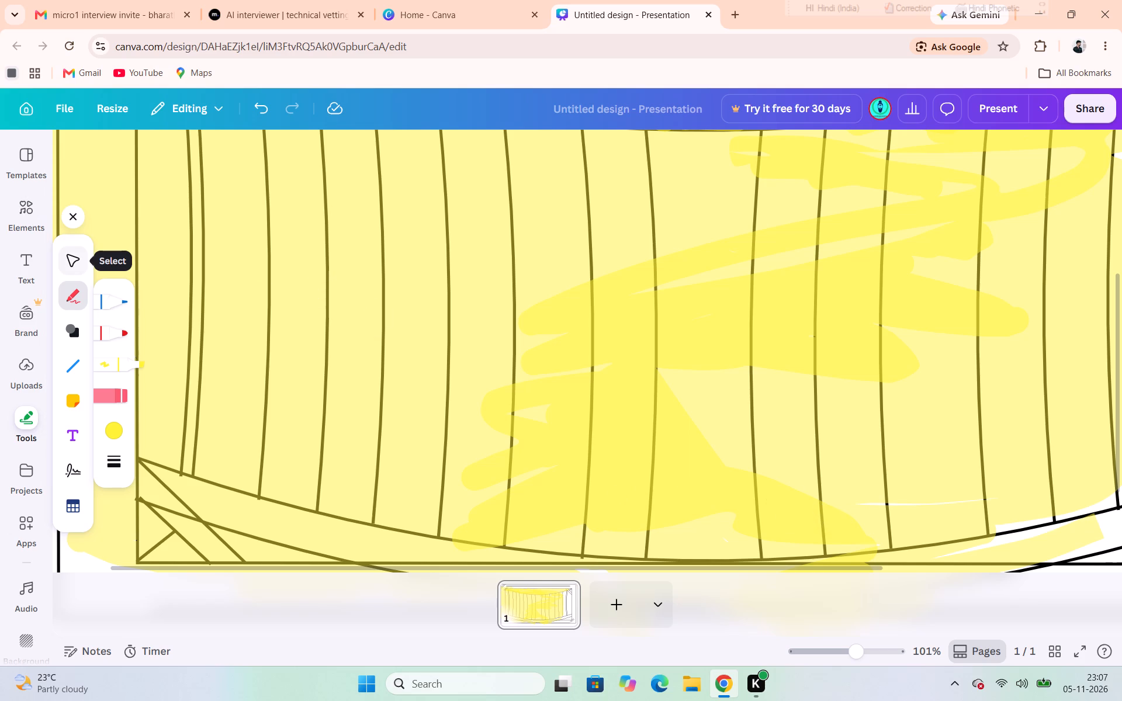
Undo all the yellow highlighter strokes, leaving only the black line drawing on the page.
click(70, 253)
click(328, 287)
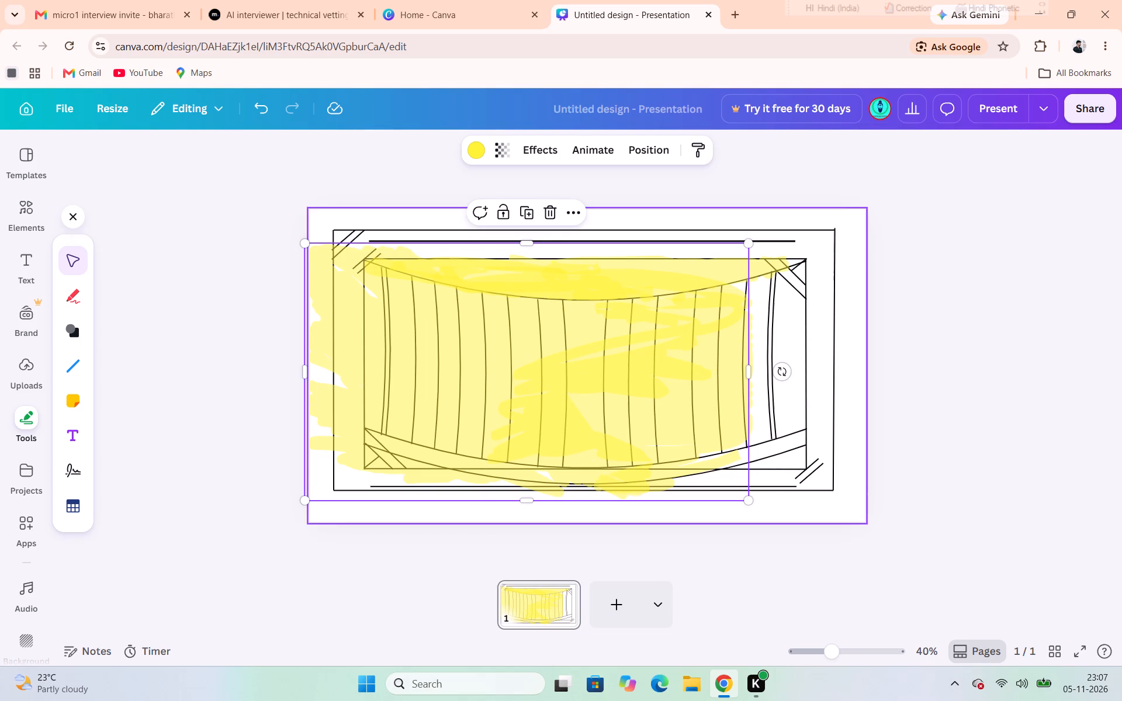
triple_click(261, 99)
click(261, 99)
click(261, 99)
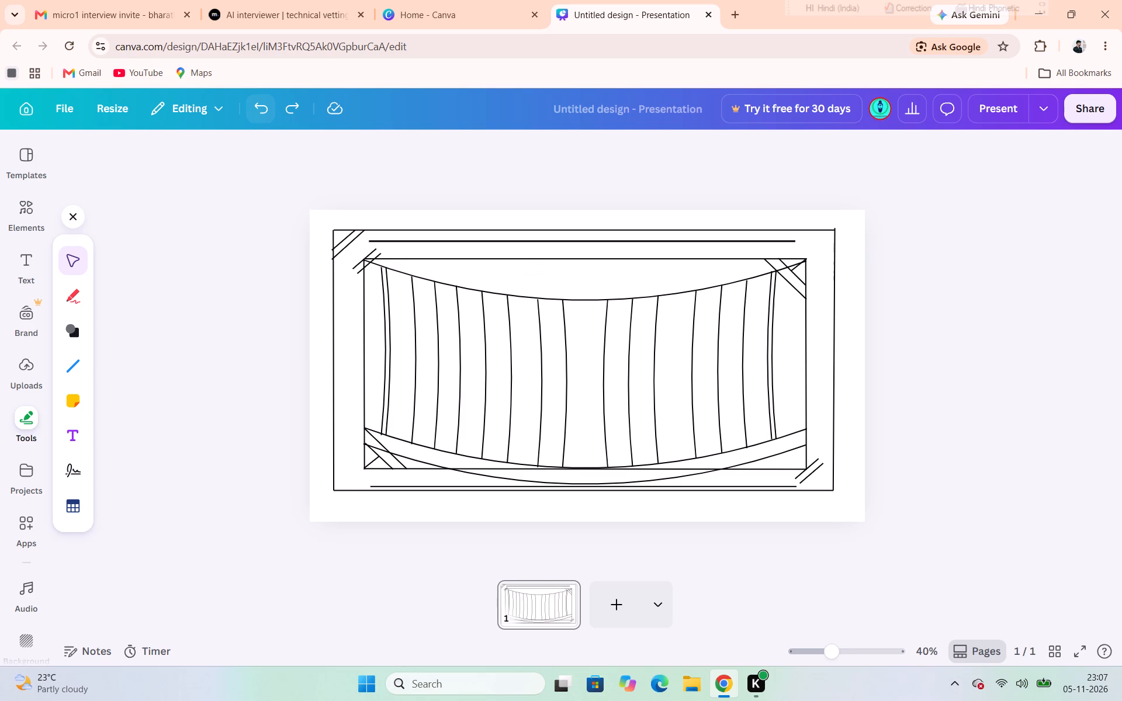
Place an upright triangle shape at the middle of the top curve, with its apex just above the inner frame's top line.
click(72, 336)
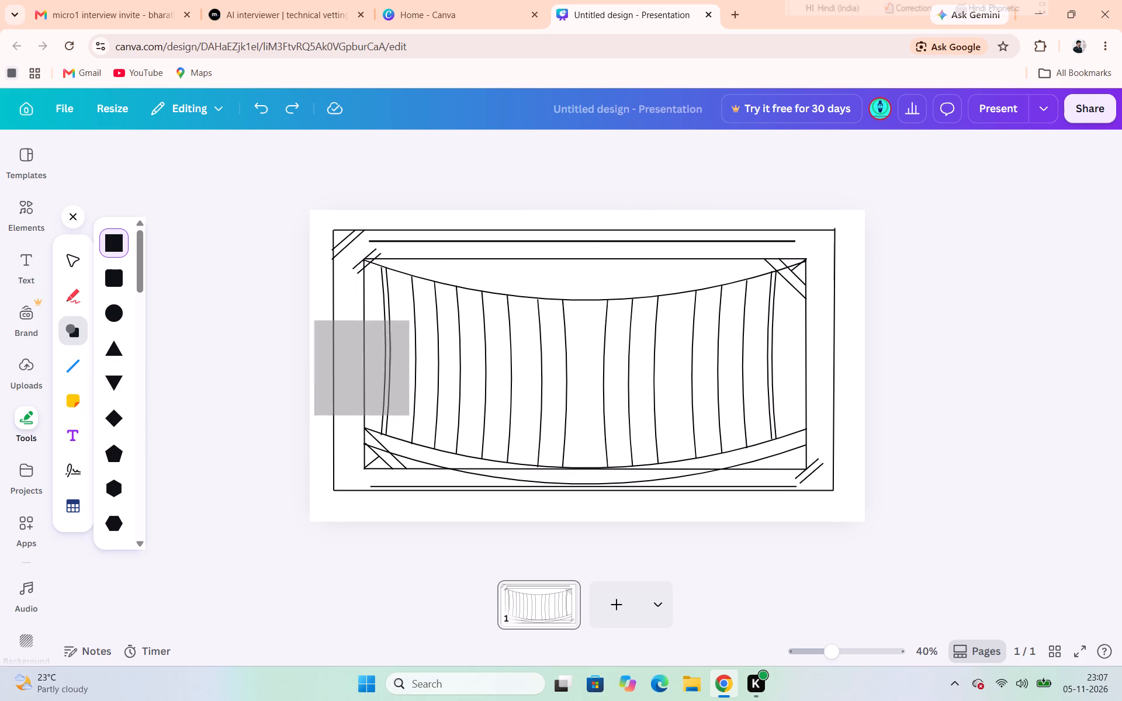
click(111, 356)
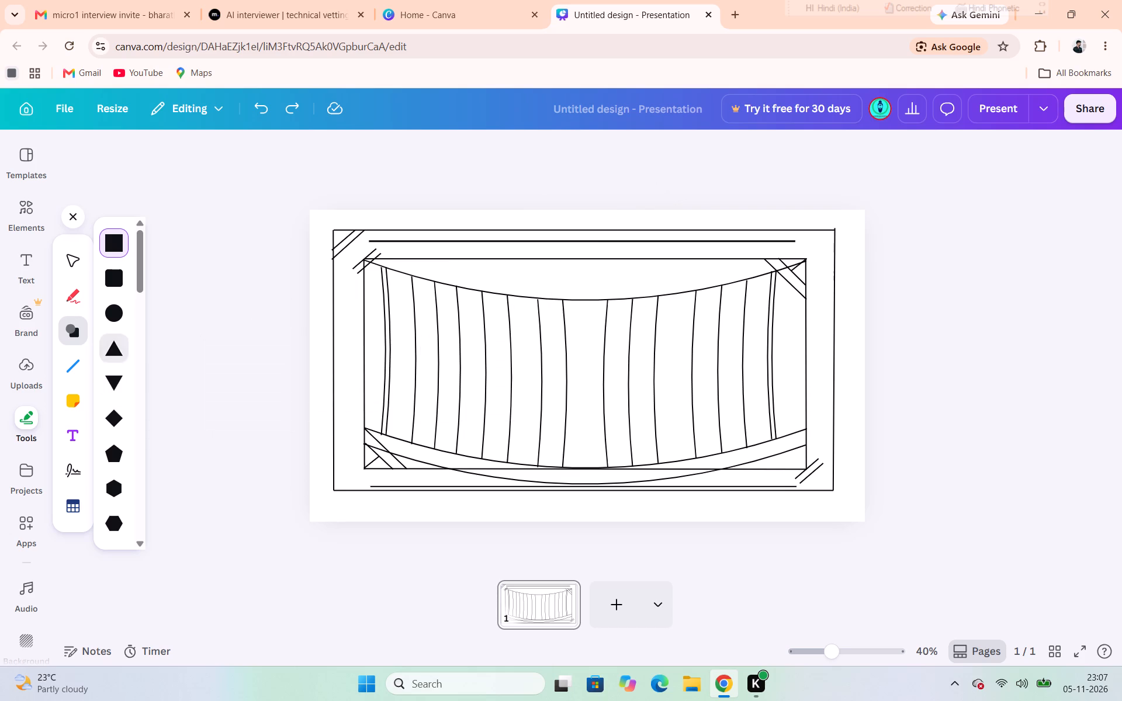
click(533, 251)
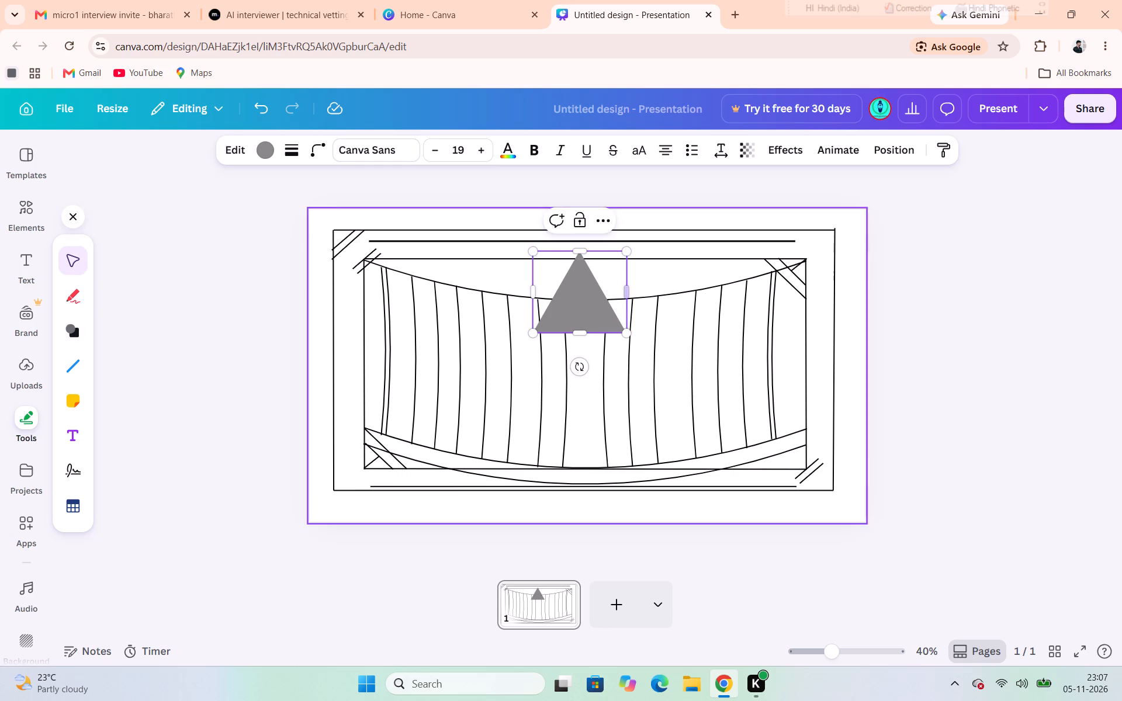
click(910, 196)
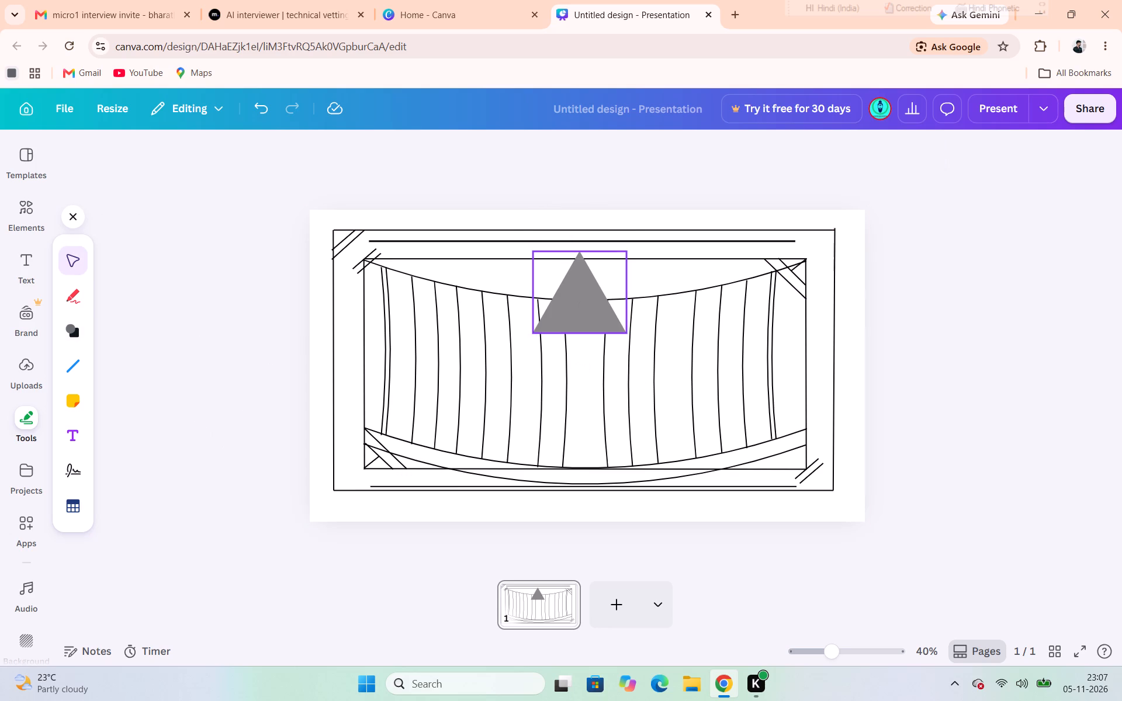
Reduce the triangle's height to about 167, keeping its width of 324, so its base meets the lowest point of the top curve.
click(586, 315)
drag(583, 334, 597, 301)
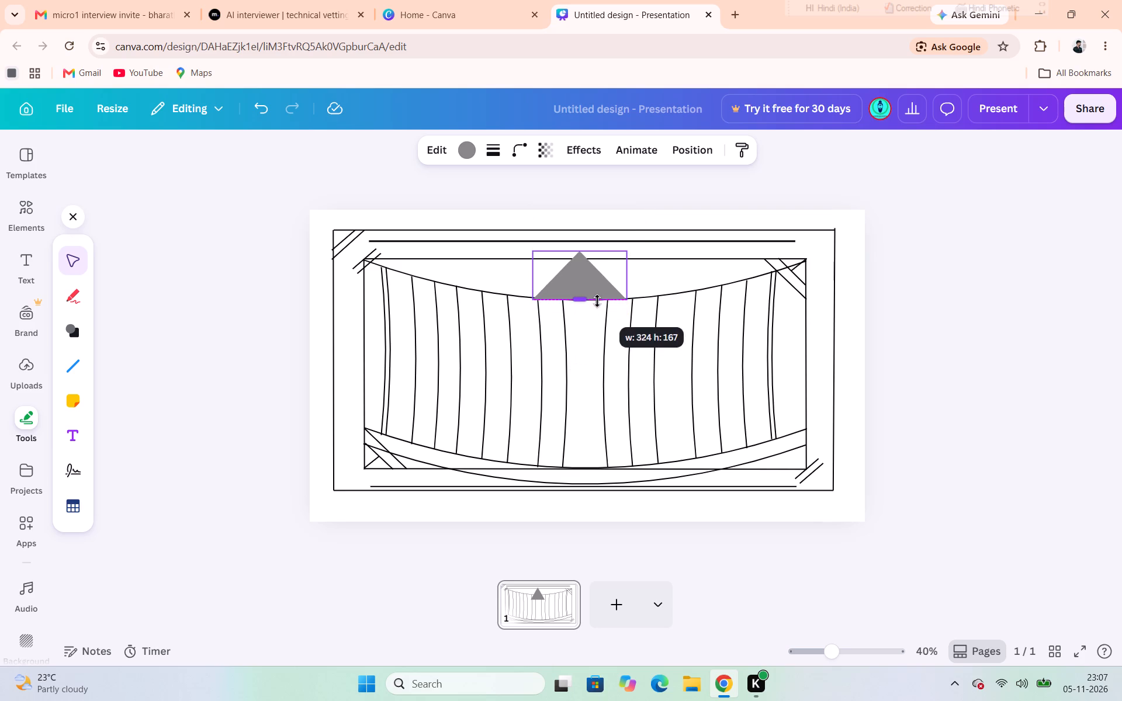
Reduce the triangle's height to about 142 and narrow it from both sides, fitting it between the inner frame's top line and the top curve.
drag(597, 301, 597, 300)
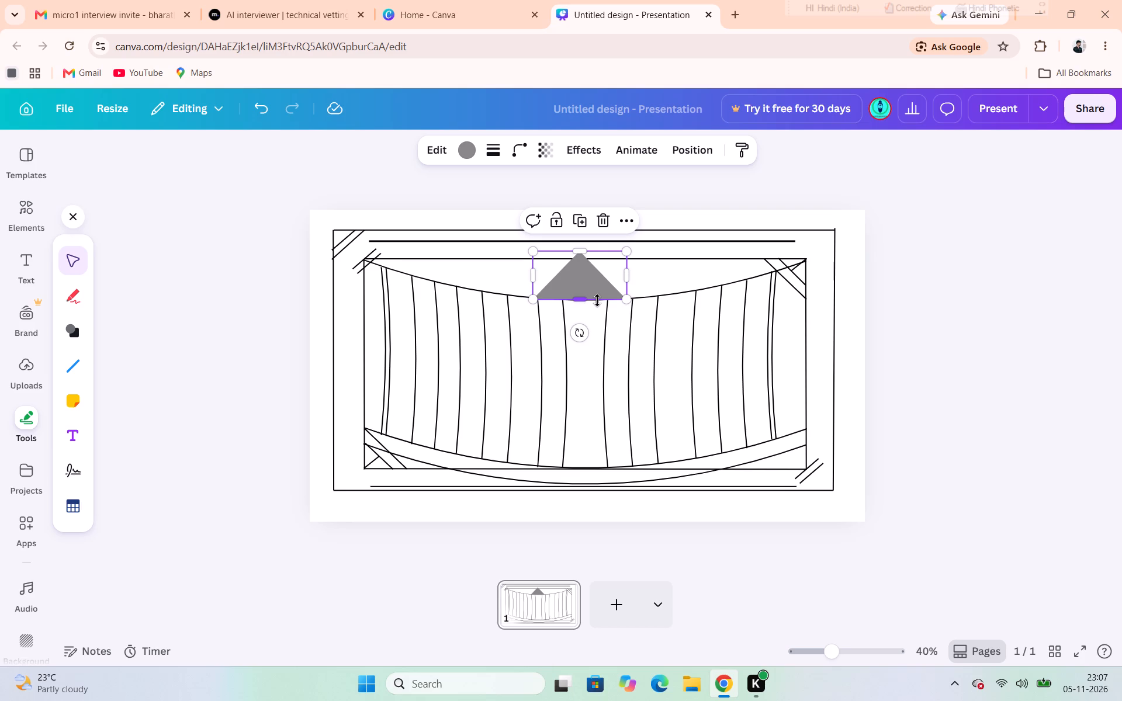
drag(580, 254, 591, 260)
drag(533, 279, 555, 277)
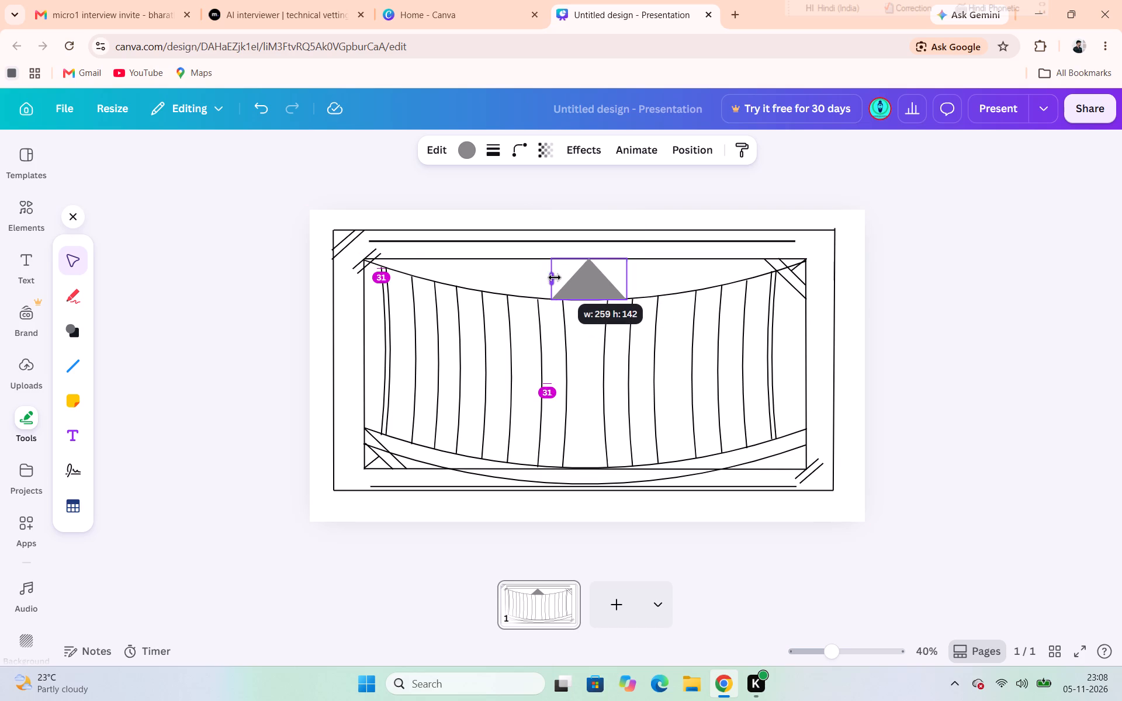
drag(555, 277, 554, 277)
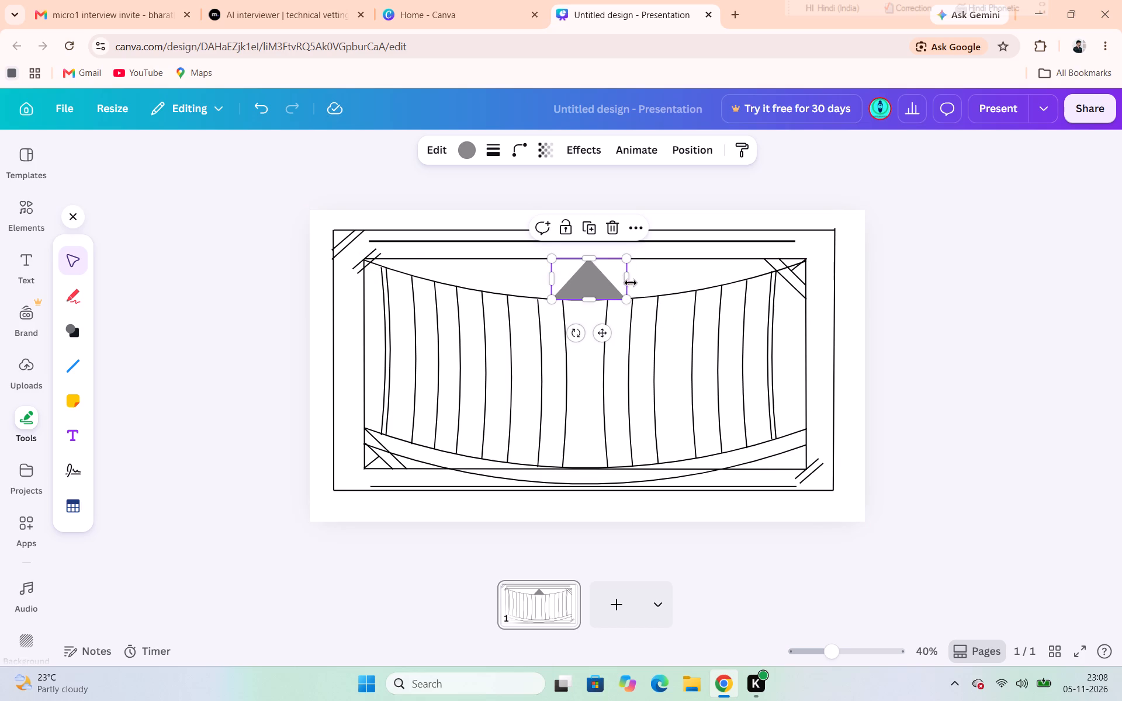
drag(628, 282, 622, 282)
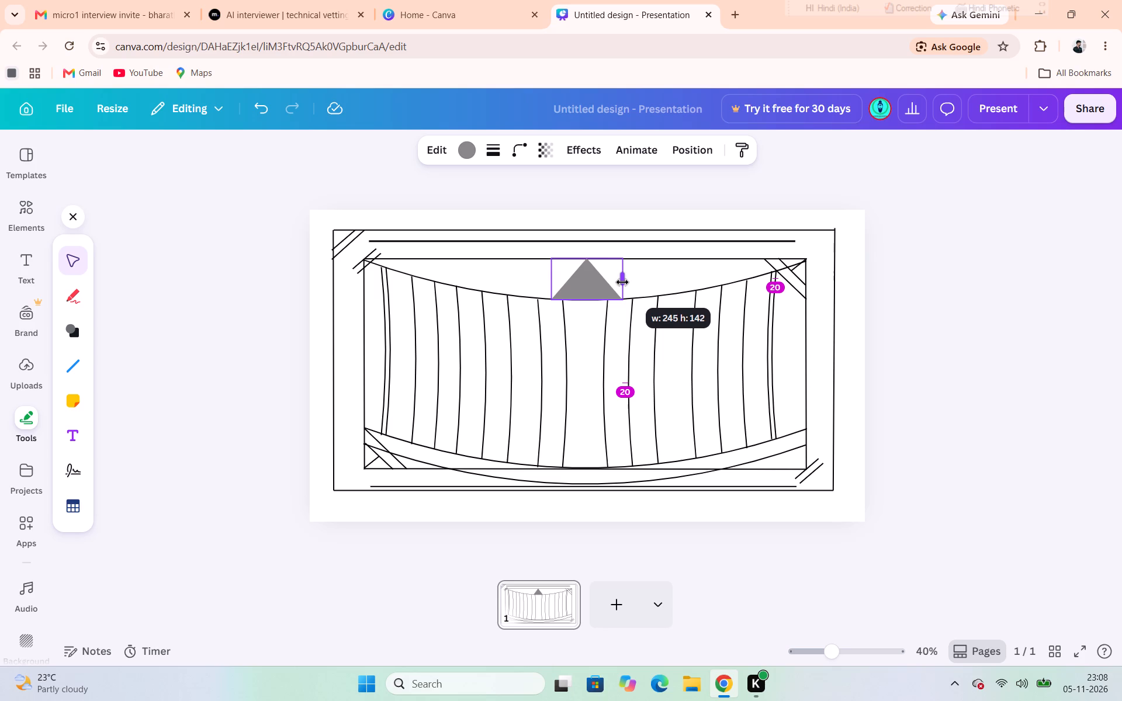
drag(622, 282, 620, 282)
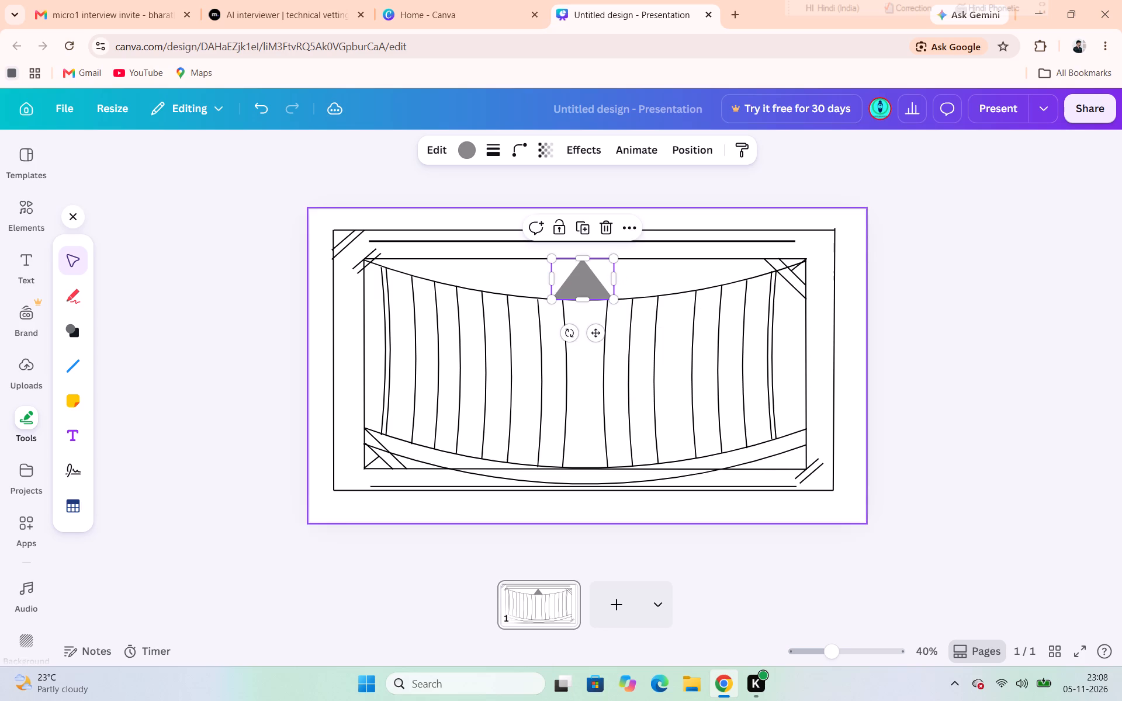
click(953, 404)
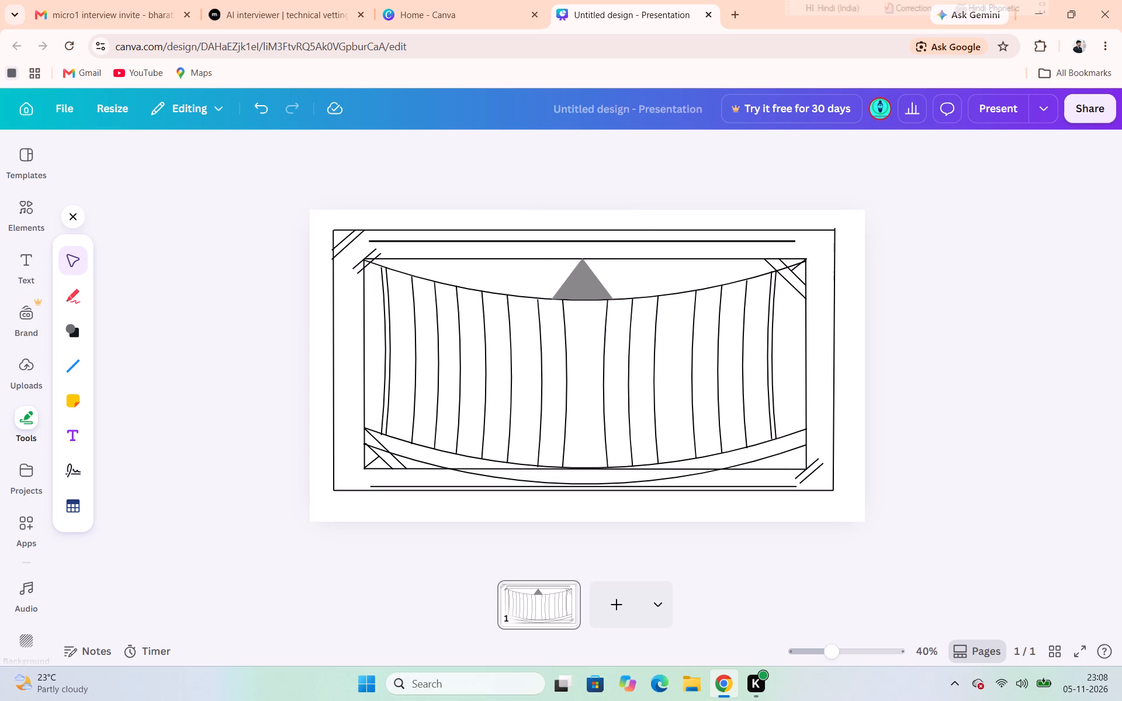
Reposition the triangle centrally above the two middle bowed lines, with its apex on the inner frame's top line.
click(586, 289)
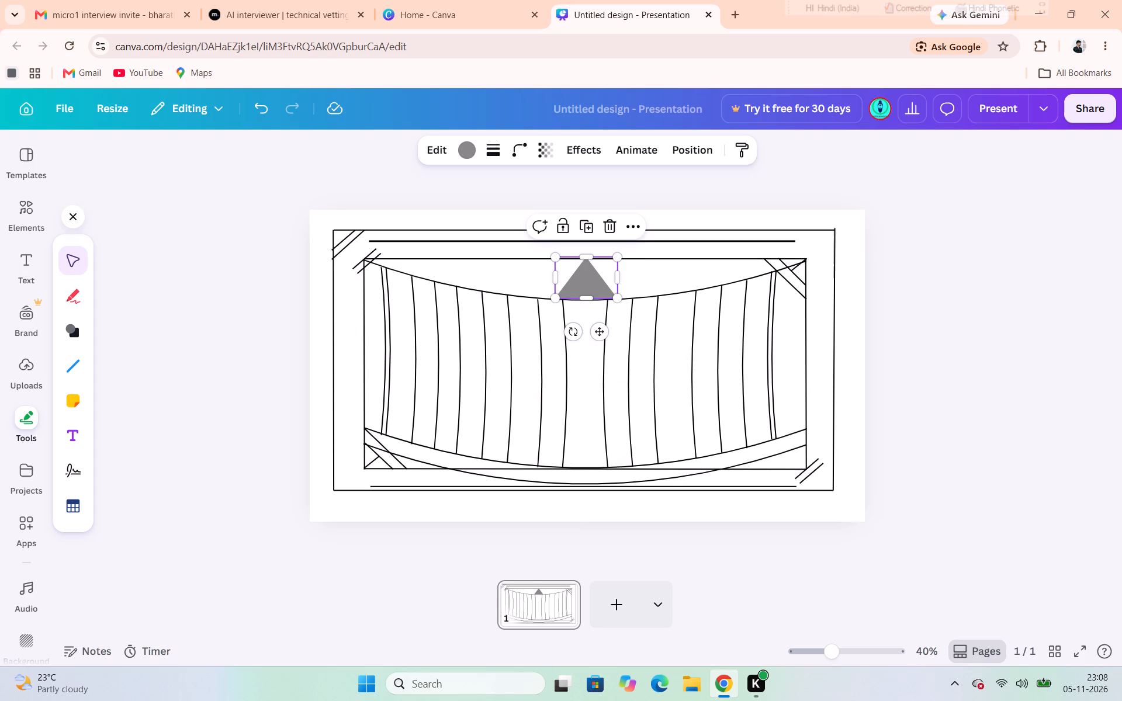
scroll(654, 293, left, 1)
click(586, 278)
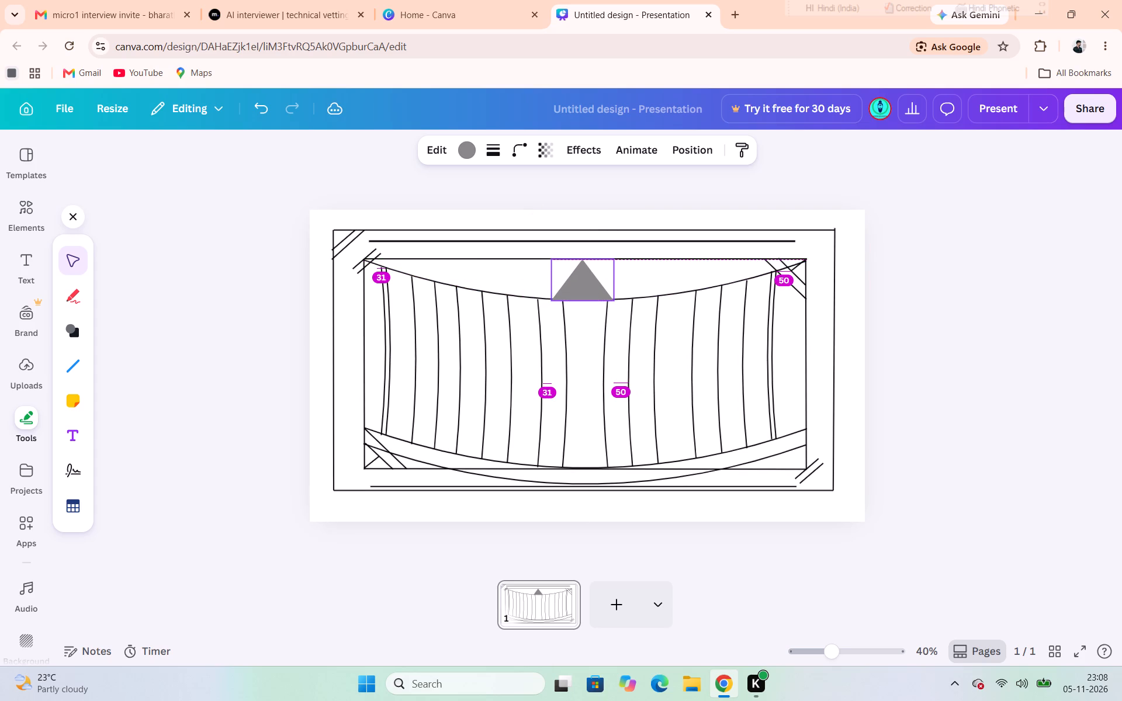
click(886, 288)
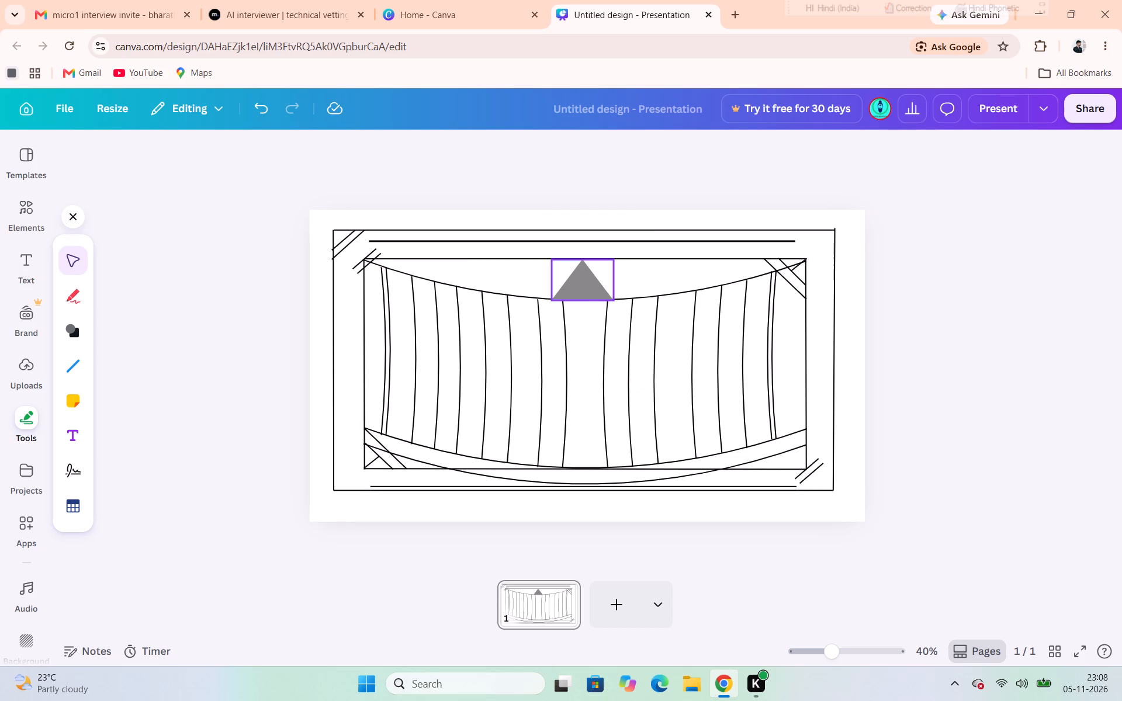
click(580, 277)
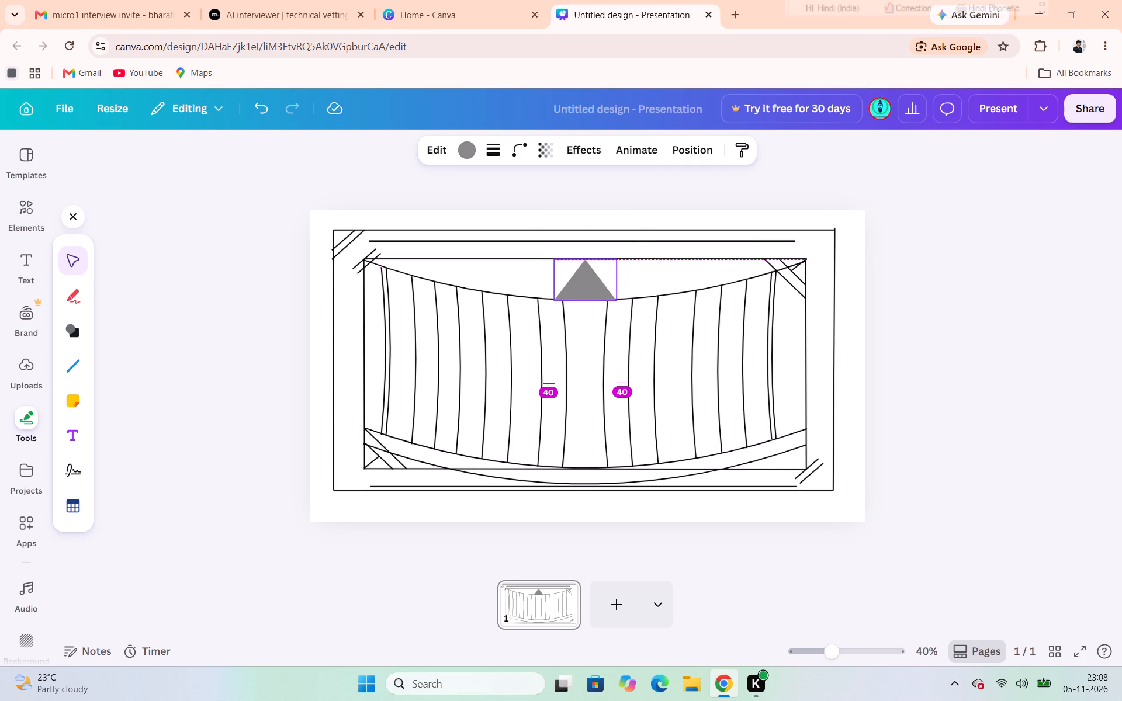
click(901, 367)
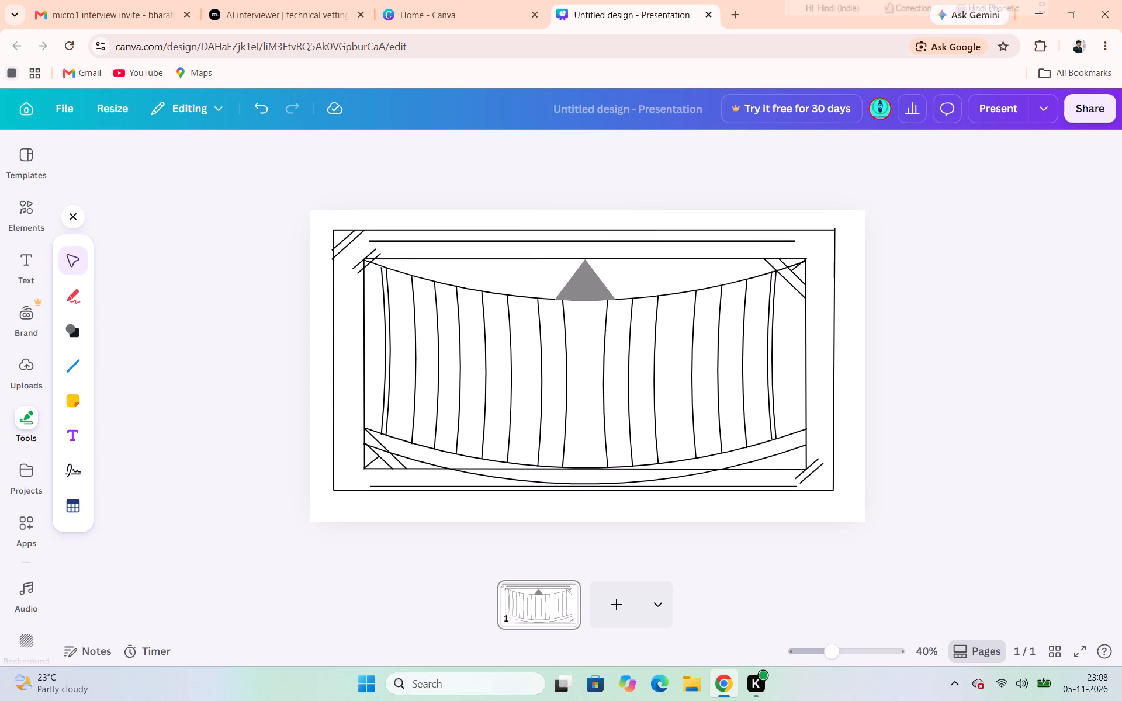
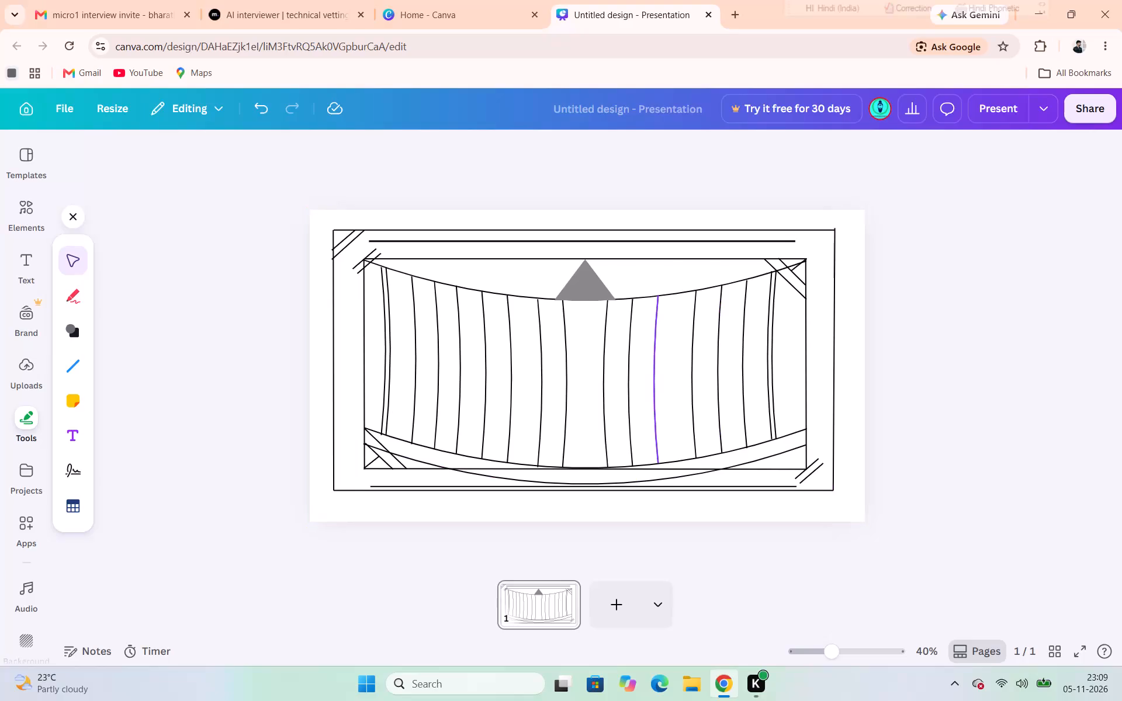
Duplicate the central triangle and place the copy immediately to its right, between the inner frame's top line and the top curve.
click(654, 363)
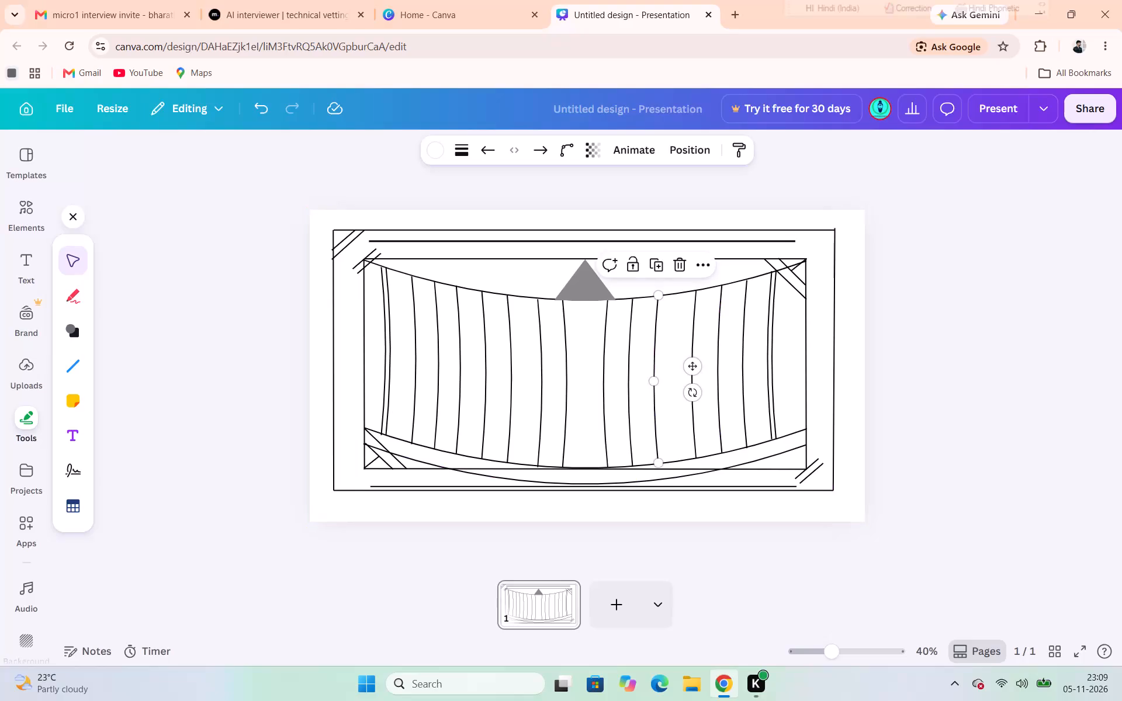
click(587, 291)
click(729, 195)
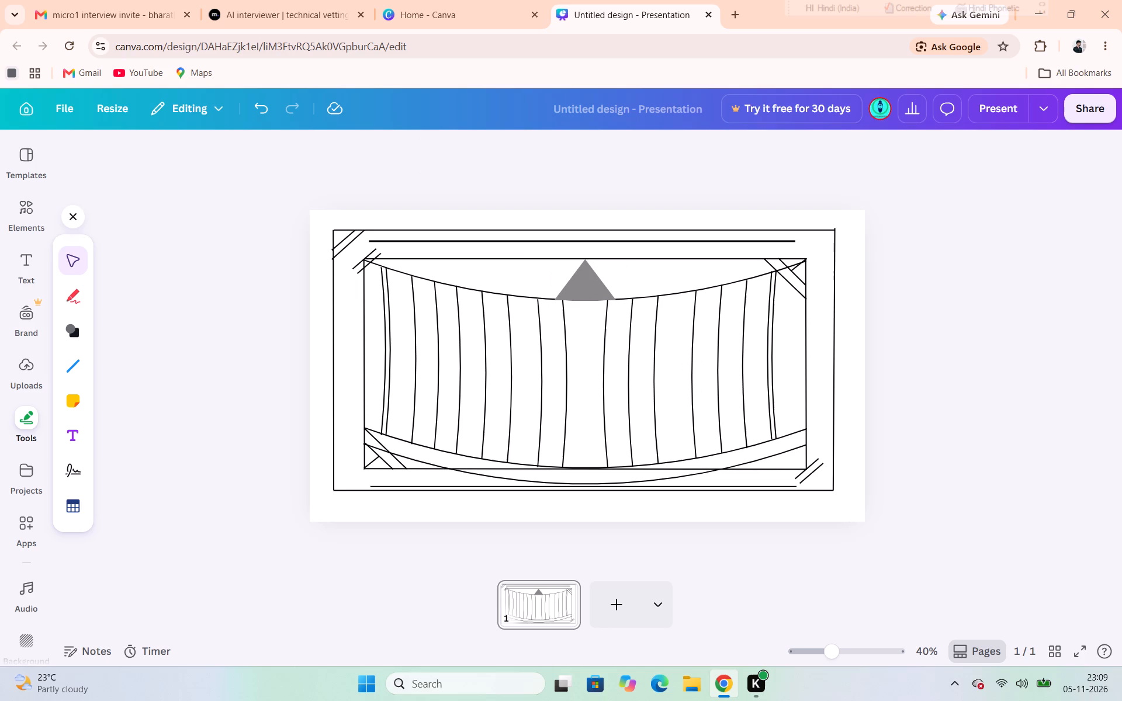
click(591, 278)
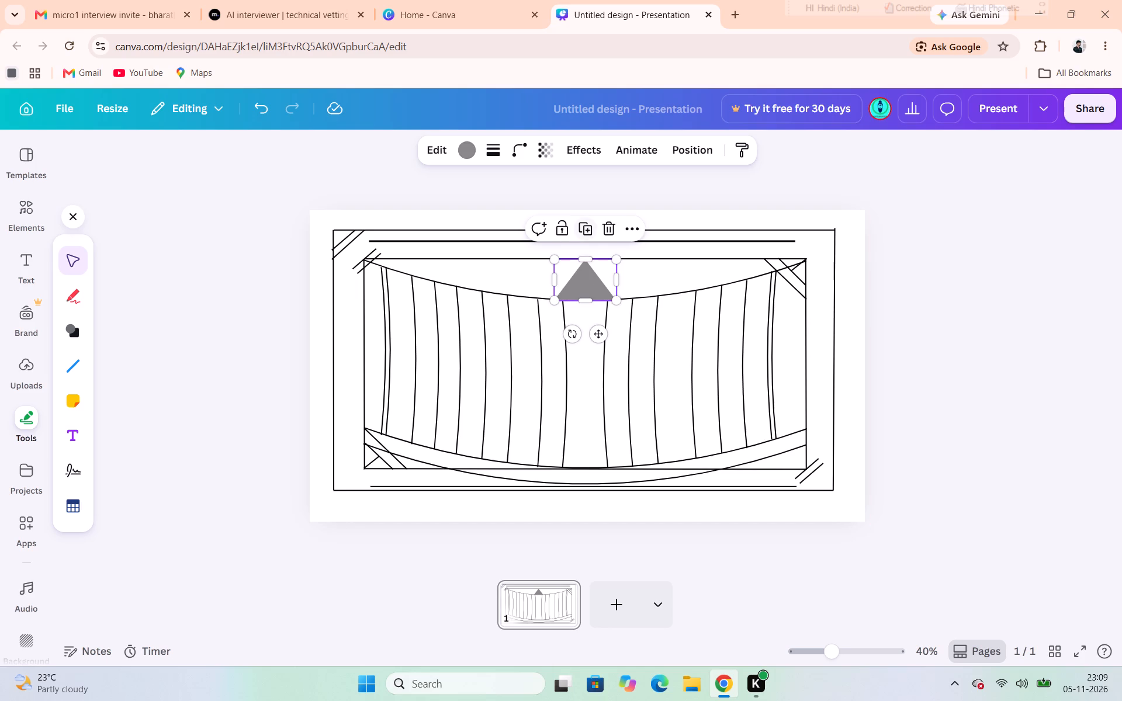
click(586, 228)
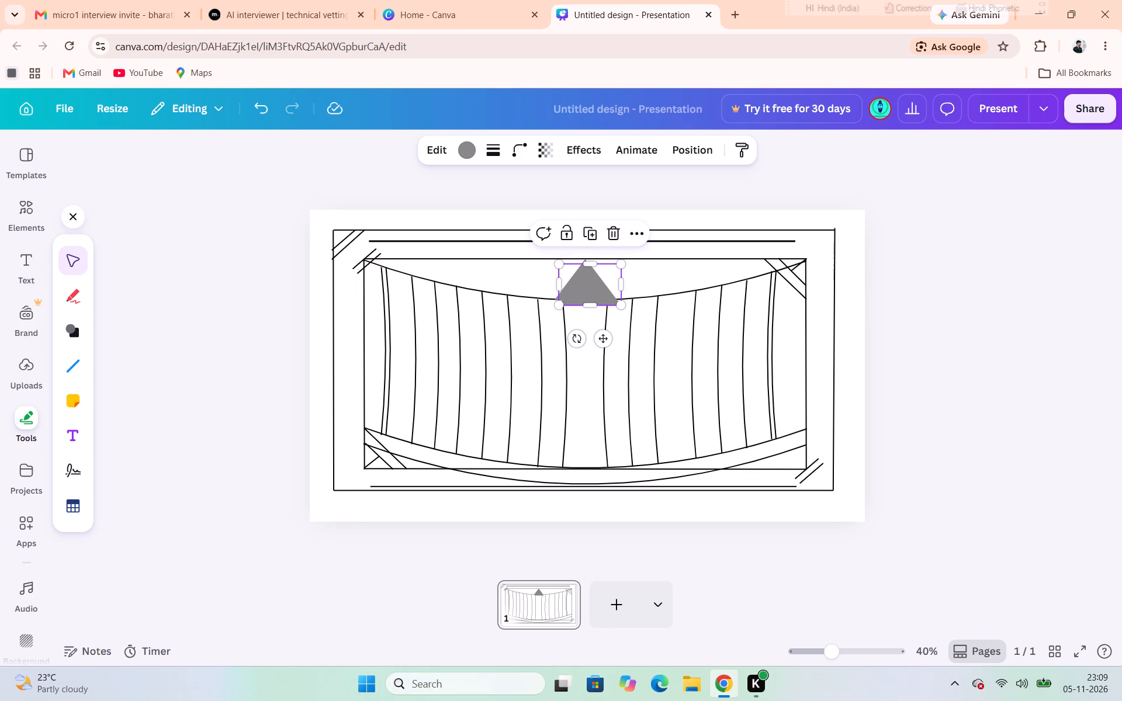
drag(594, 282, 631, 281)
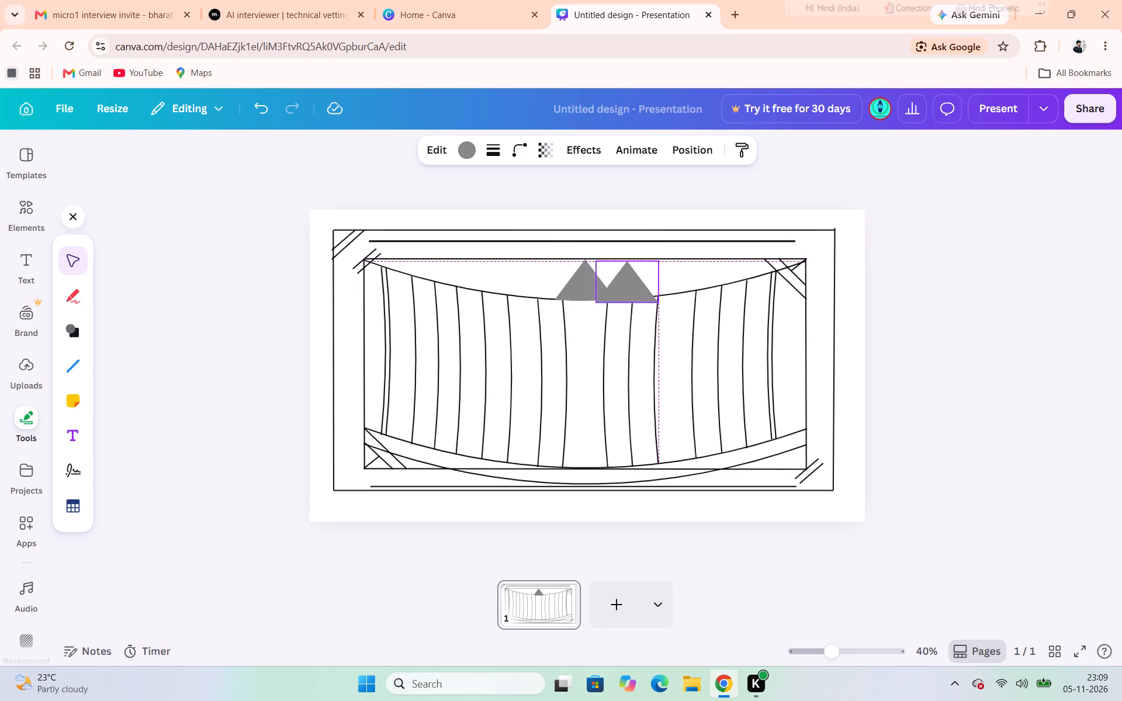
drag(631, 281, 643, 275)
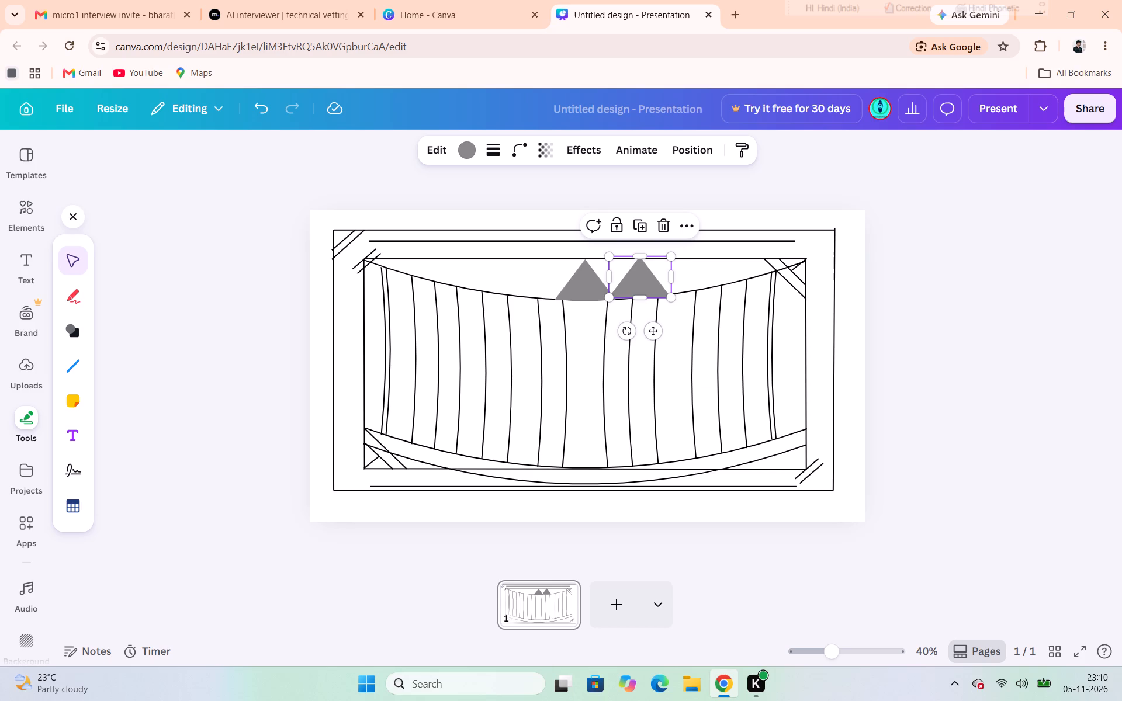
Duplicate the right-hand triangle and place the copy on the left side of the central triangle, with the bases meeting.
click(642, 234)
drag(694, 286, 549, 266)
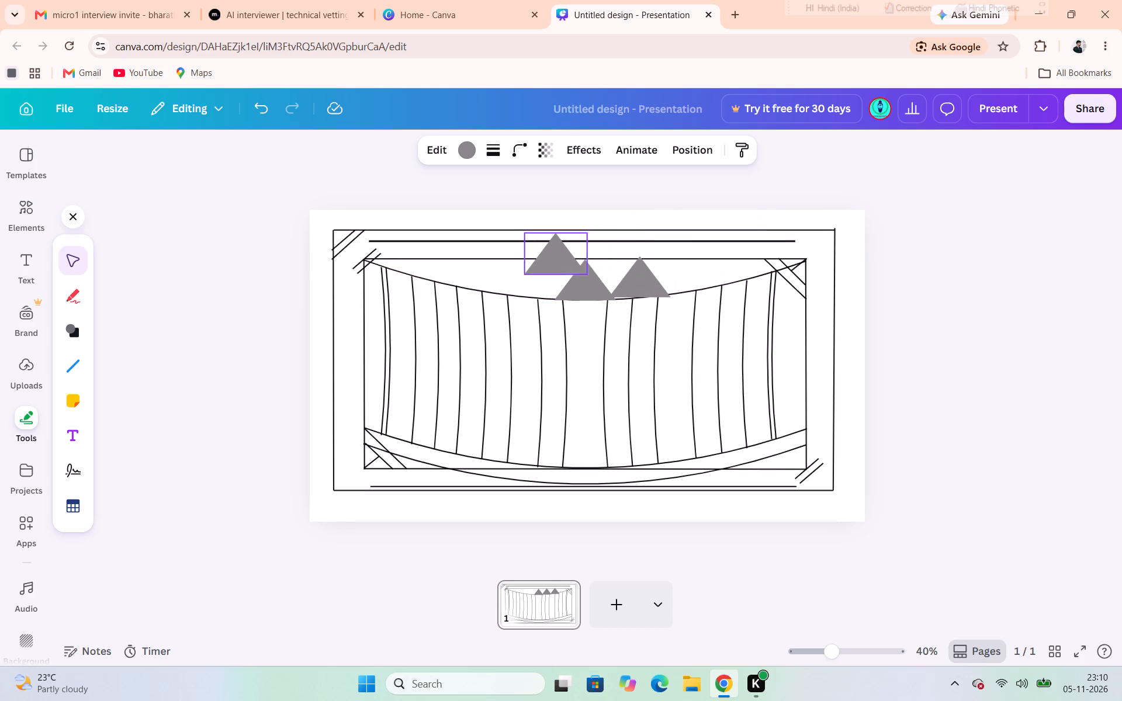
drag(549, 266, 532, 290)
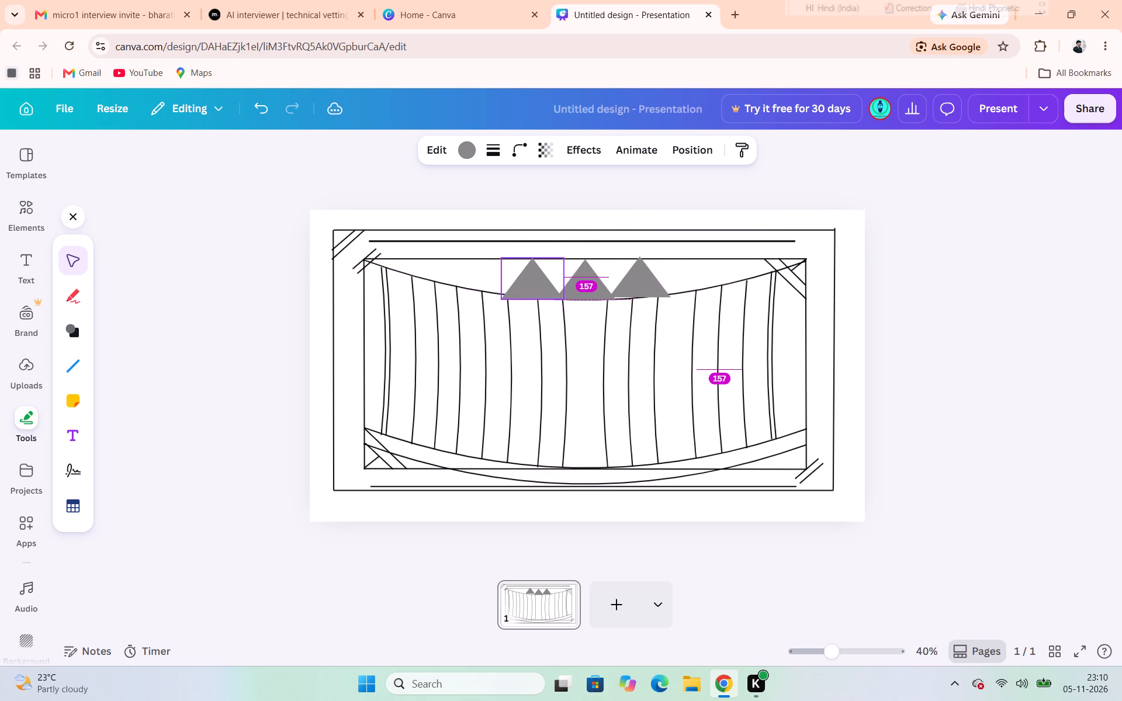
drag(532, 290, 532, 289)
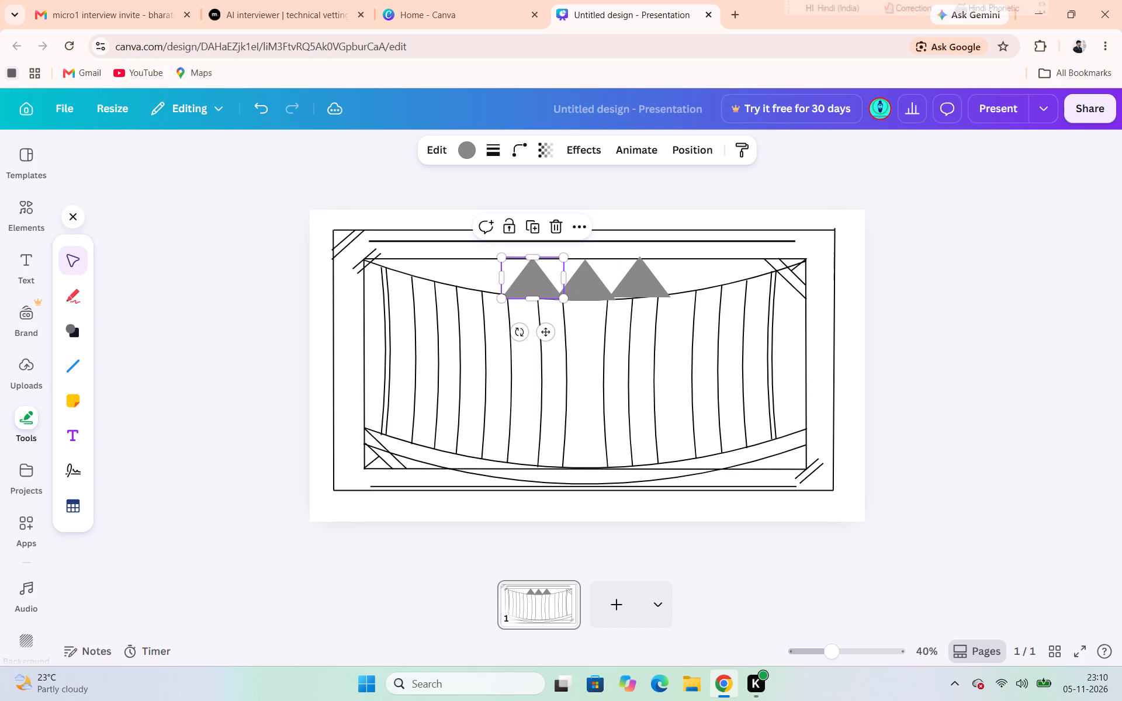
click(524, 288)
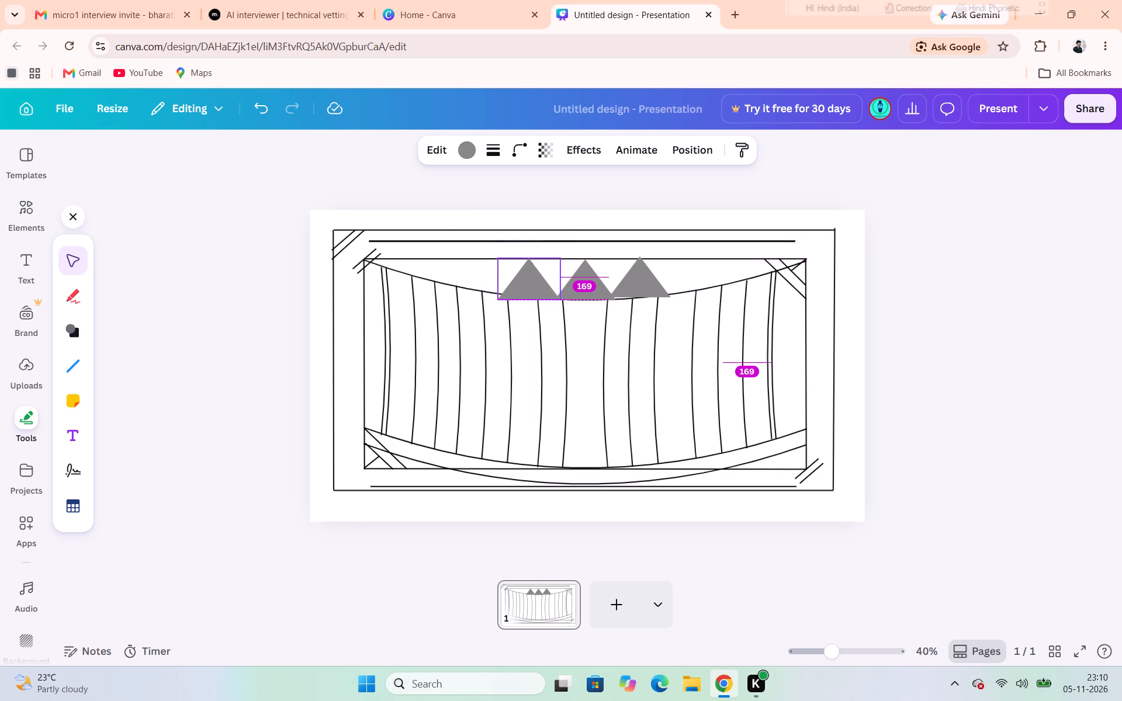
Shift the right-hand triangle slightly outward so its base corner meets the central triangle's base corner.
click(625, 293)
click(640, 288)
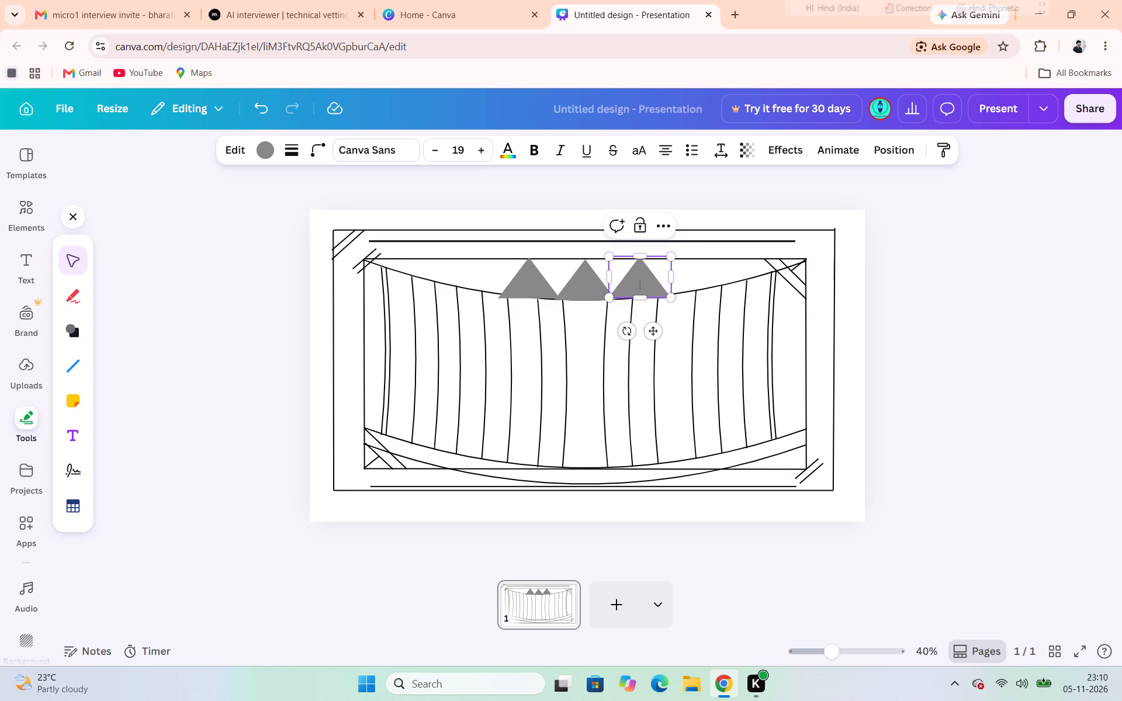
click(956, 245)
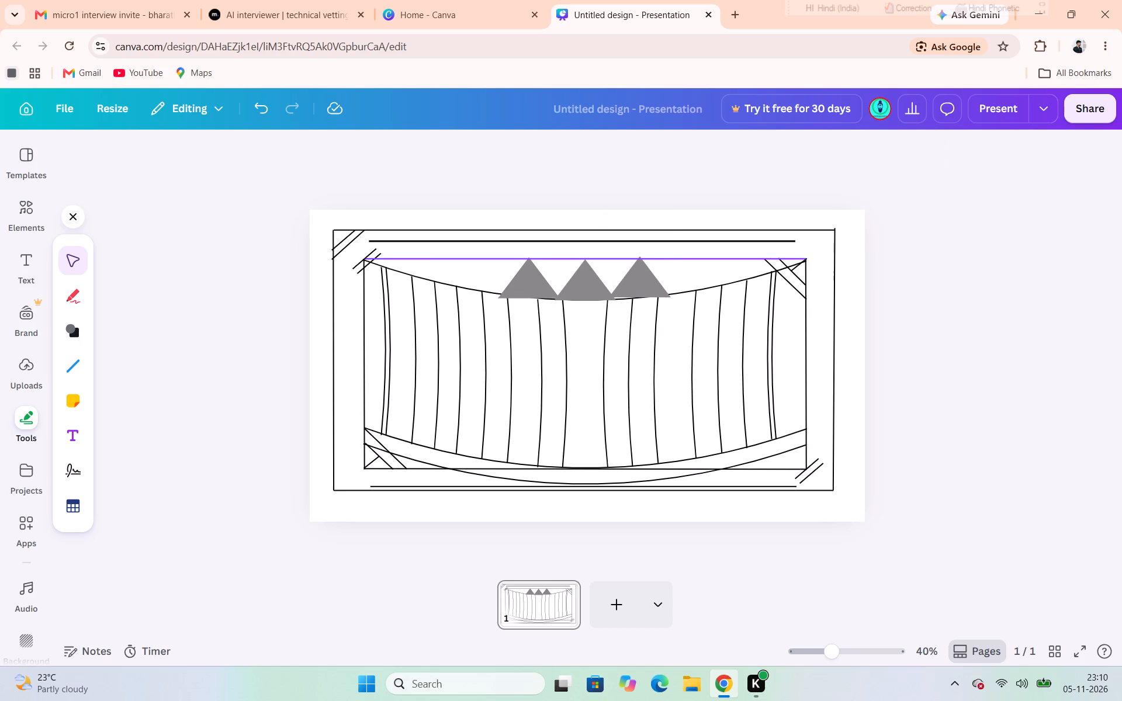
drag(638, 269, 644, 270)
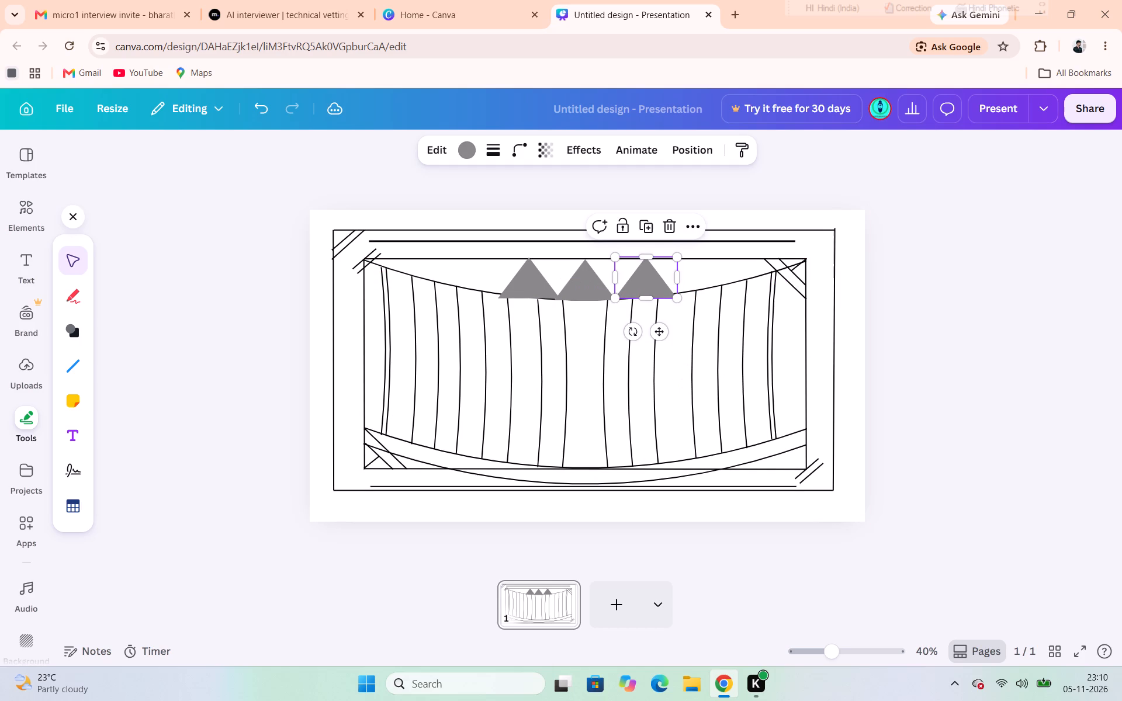
click(918, 271)
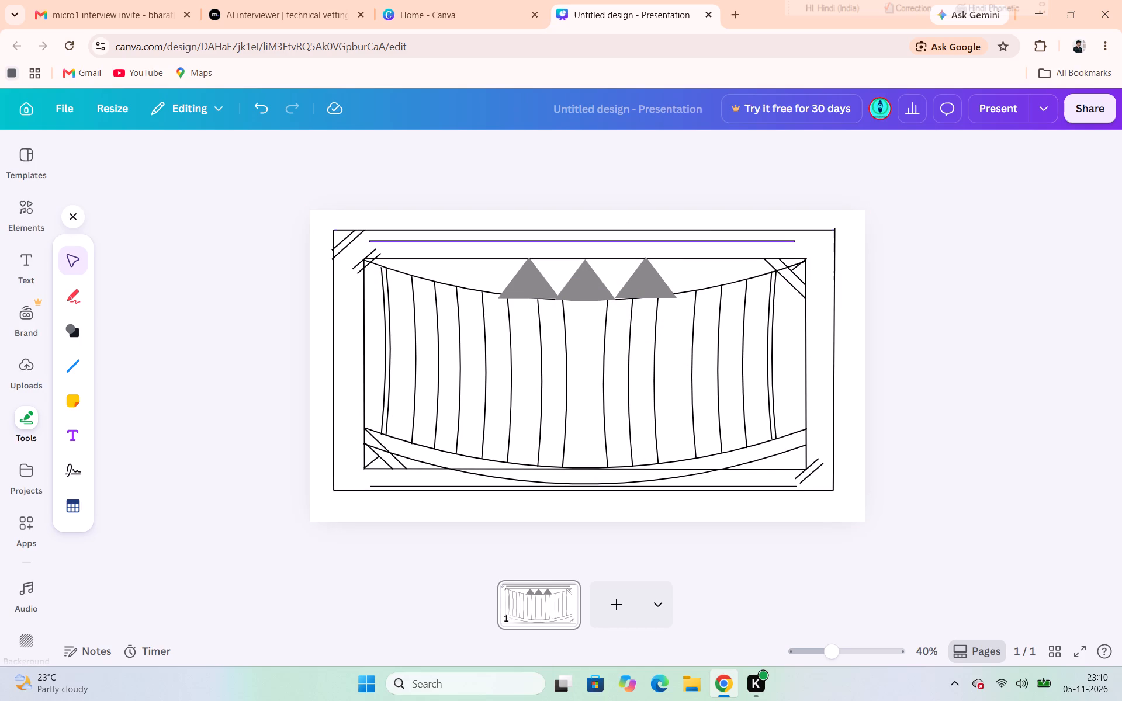
Shorten the left-hand triangle to a height of about 129, tilt it slightly clockwise and seat its base along the top curve.
click(521, 276)
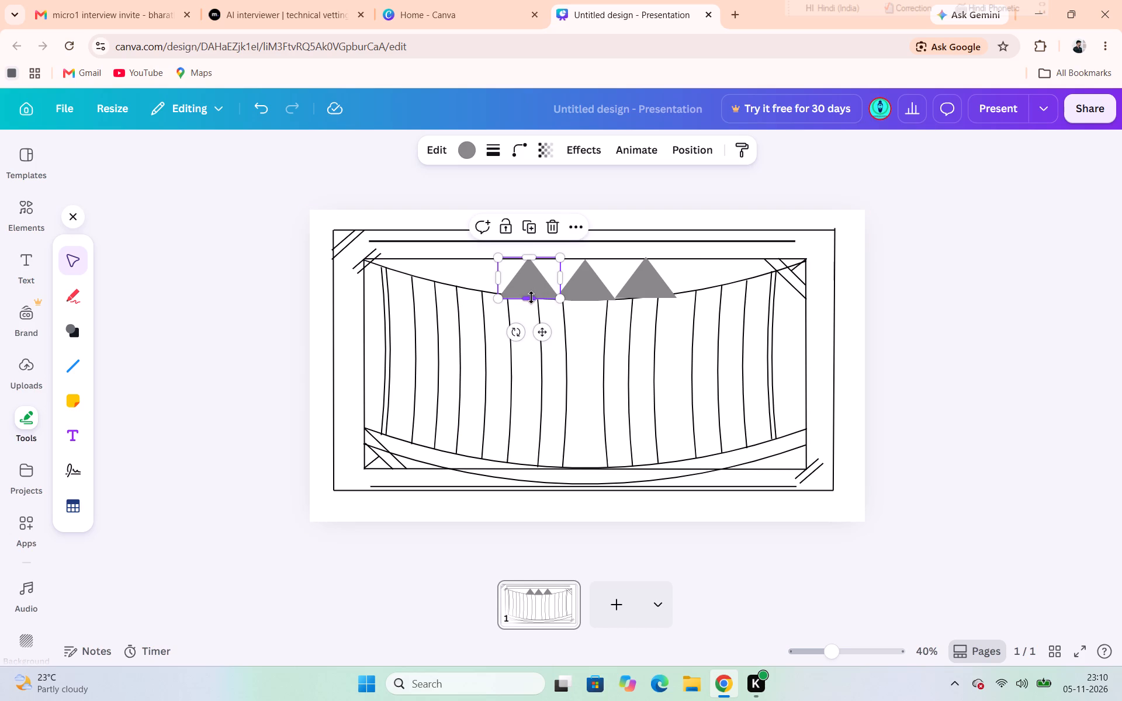
click(531, 297)
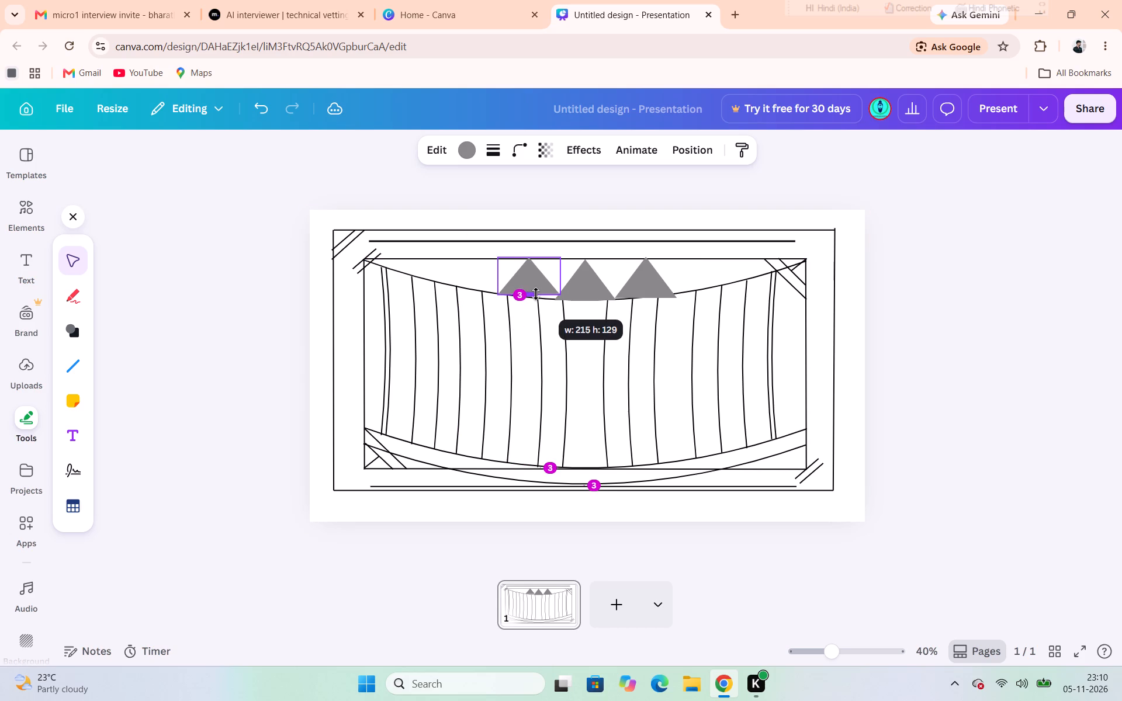
click(517, 325)
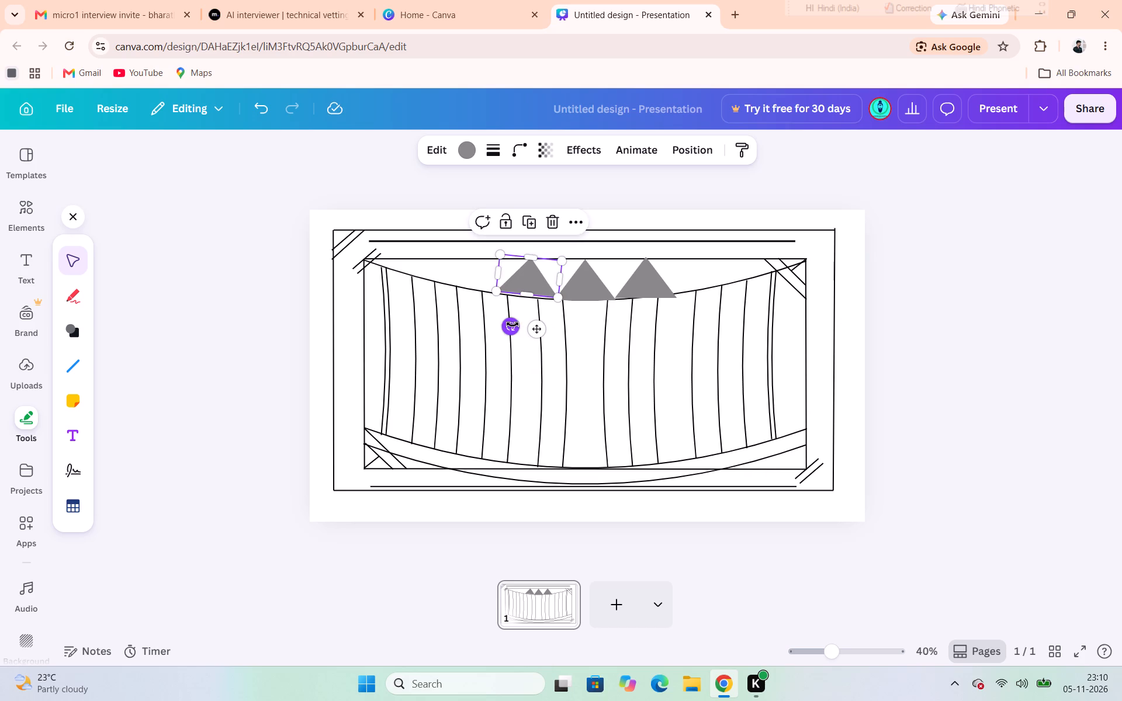
click(530, 270)
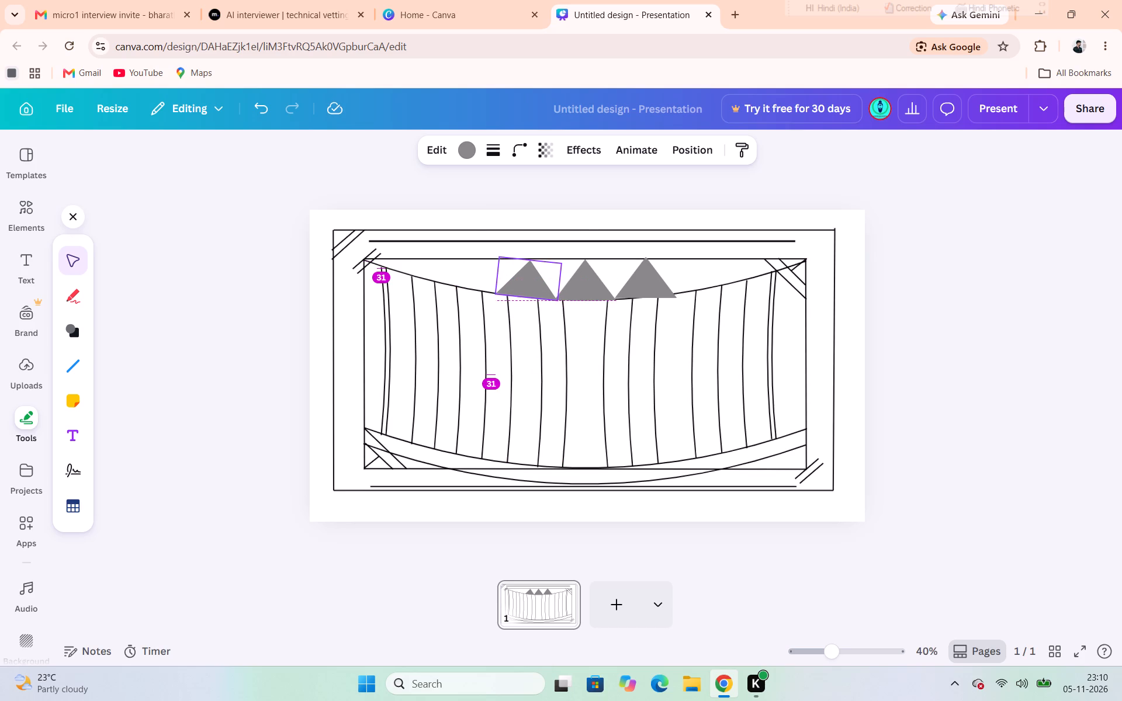
click(856, 290)
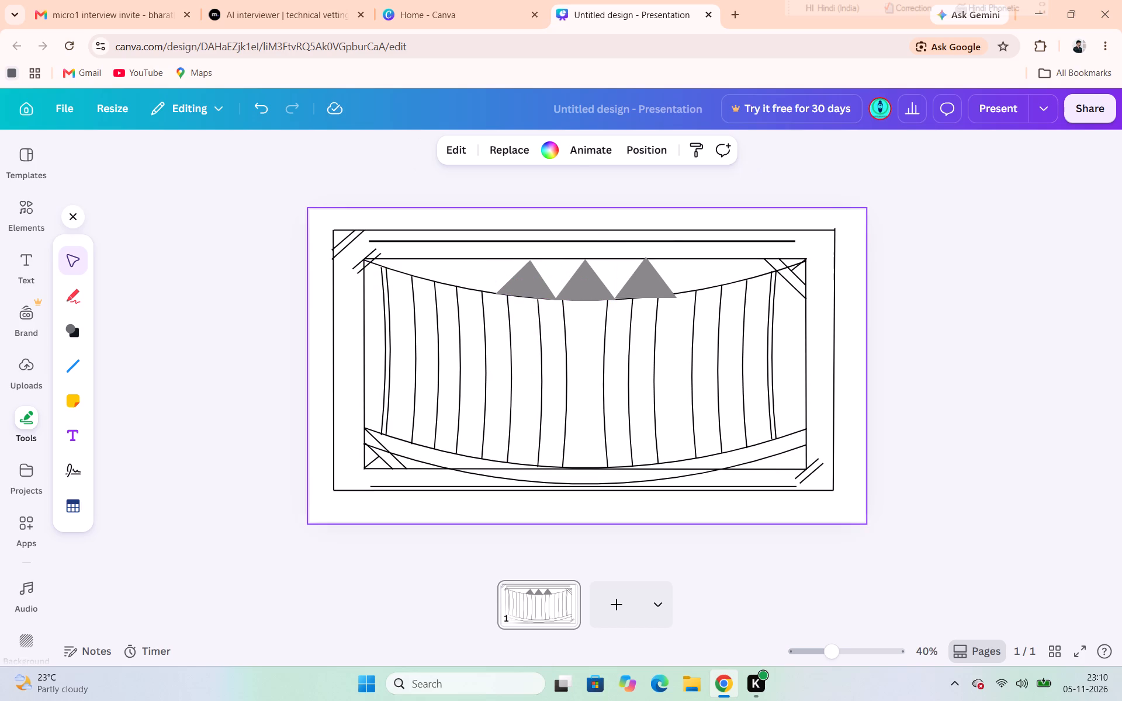
click(524, 292)
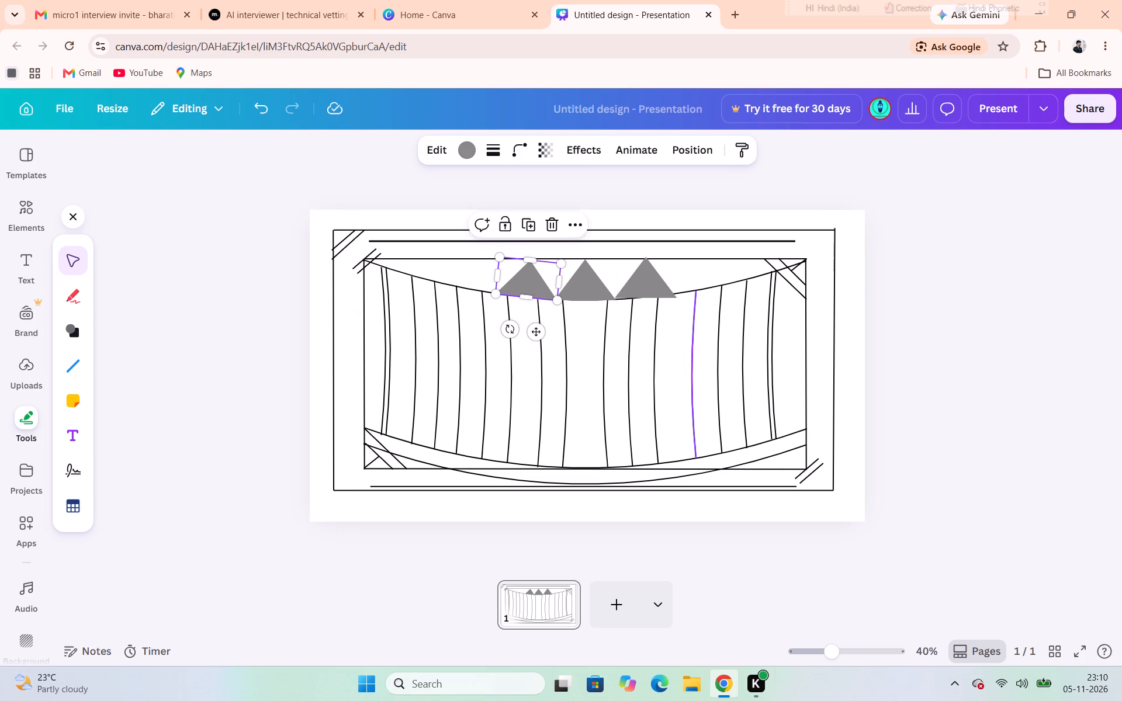
Tilt the right-hand triangle slightly counterclockwise, reduce its height, and seat its base along the top curve beside the central triangle.
click(635, 287)
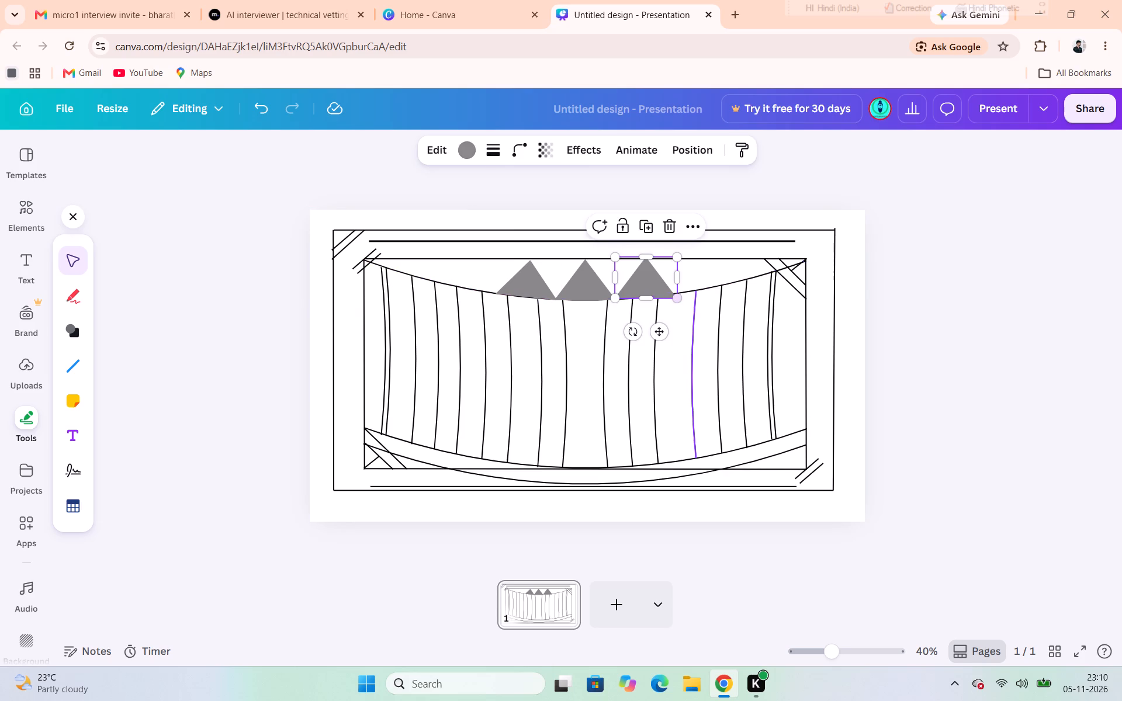
click(631, 332)
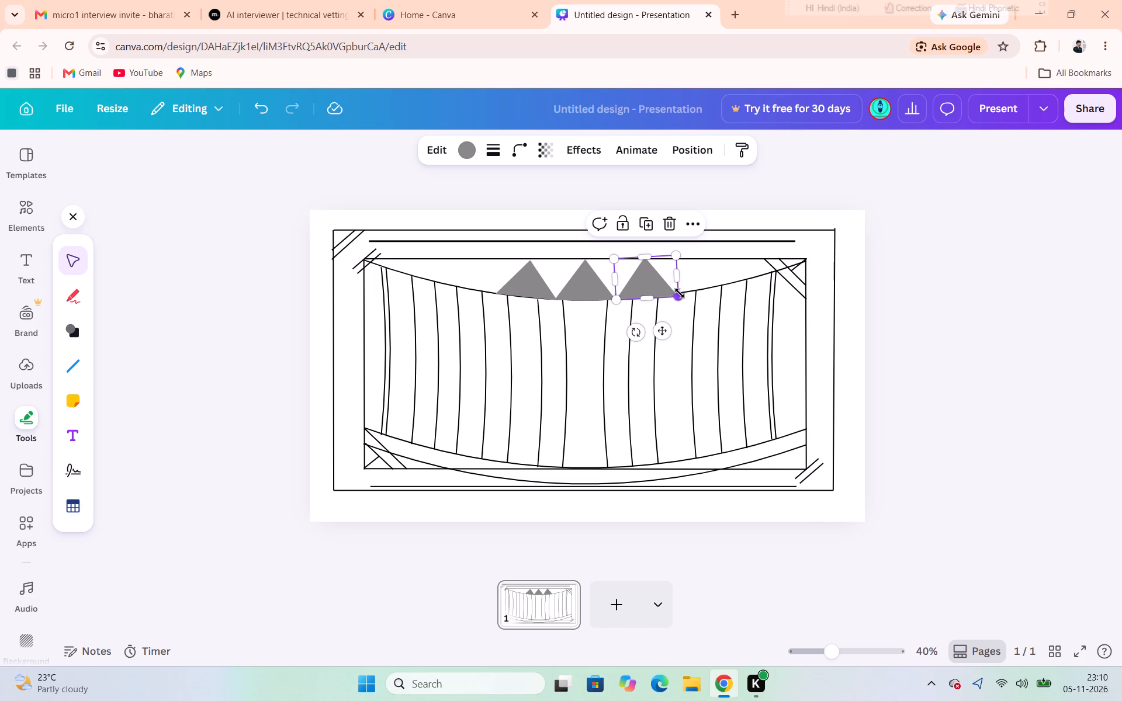
drag(654, 297, 660, 291)
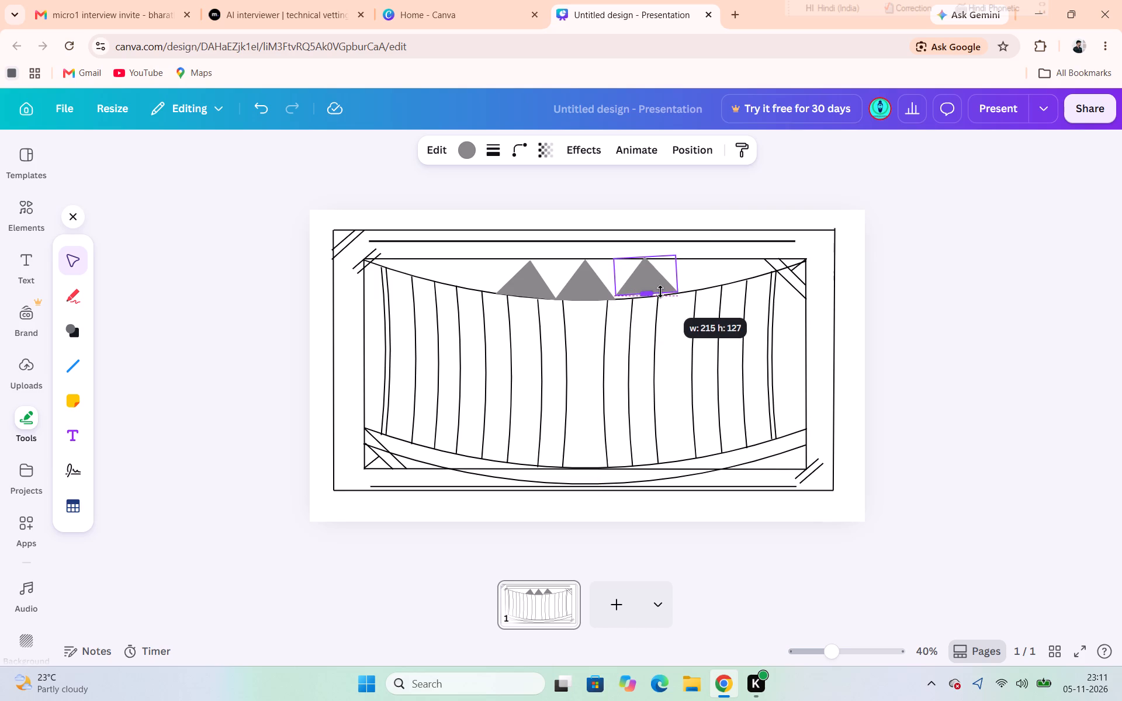
drag(660, 291, 661, 295)
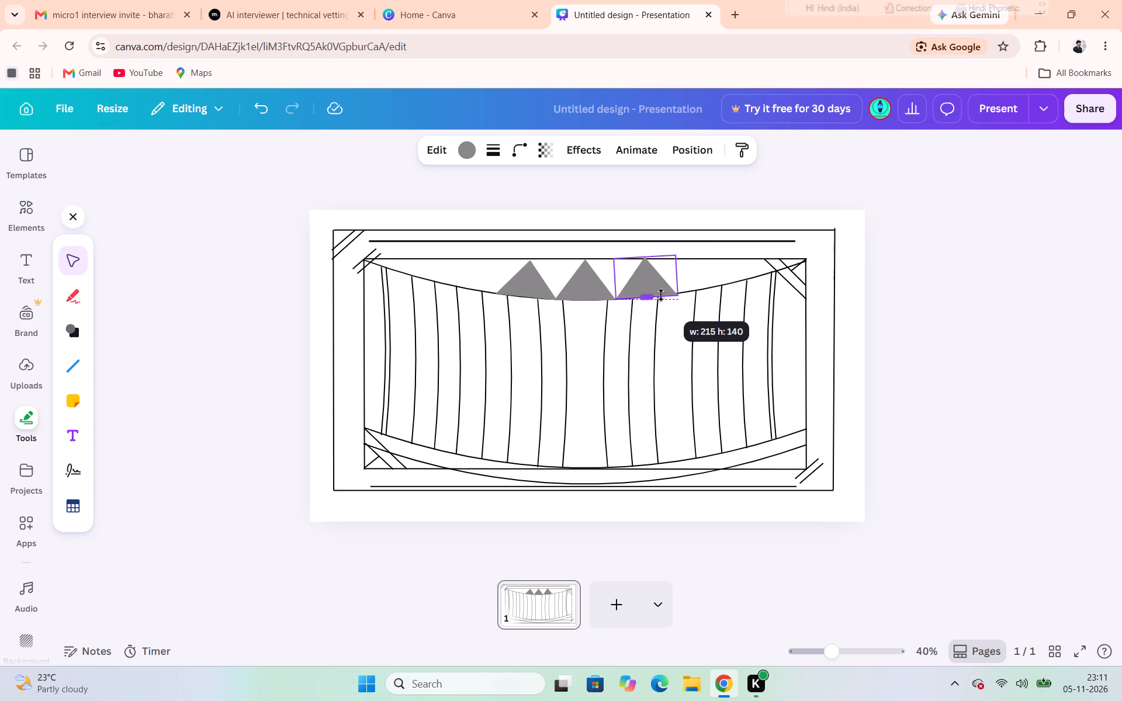
drag(661, 295, 660, 293)
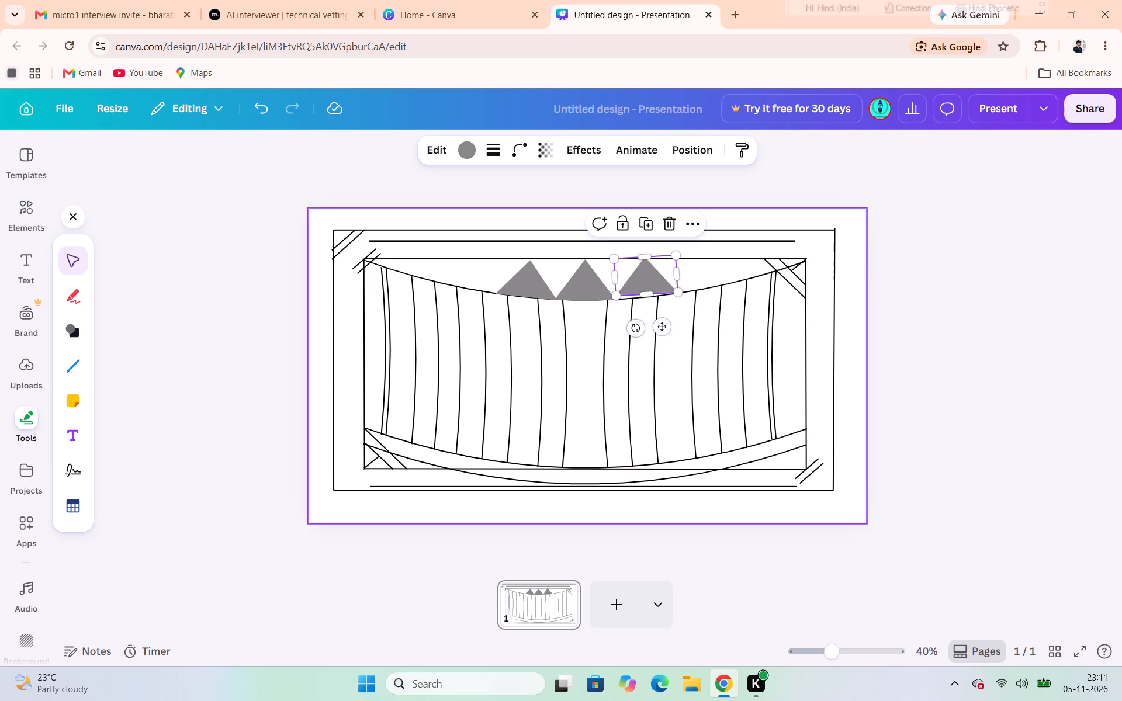
click(633, 326)
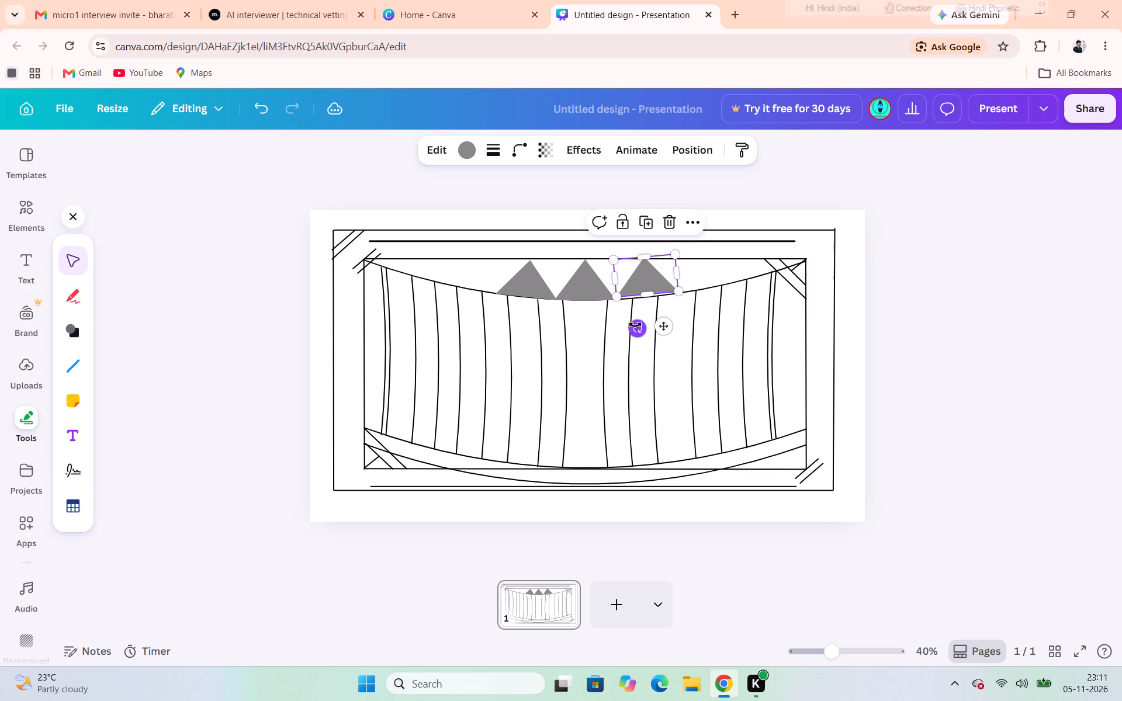
click(663, 320)
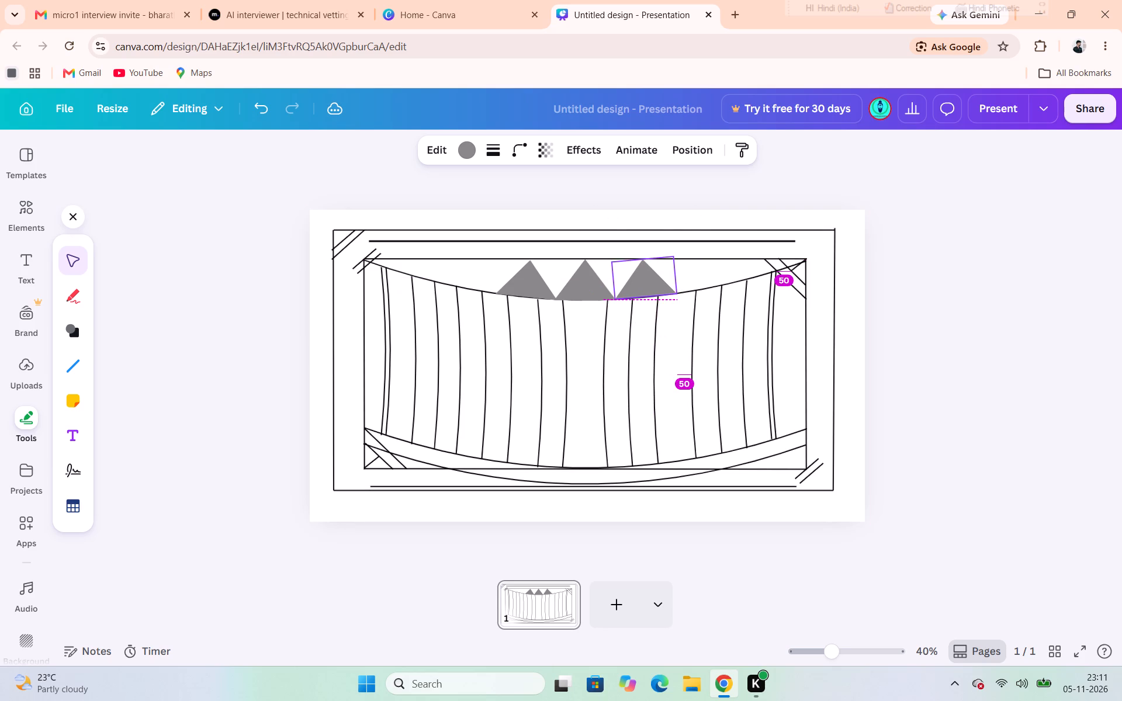
click(993, 382)
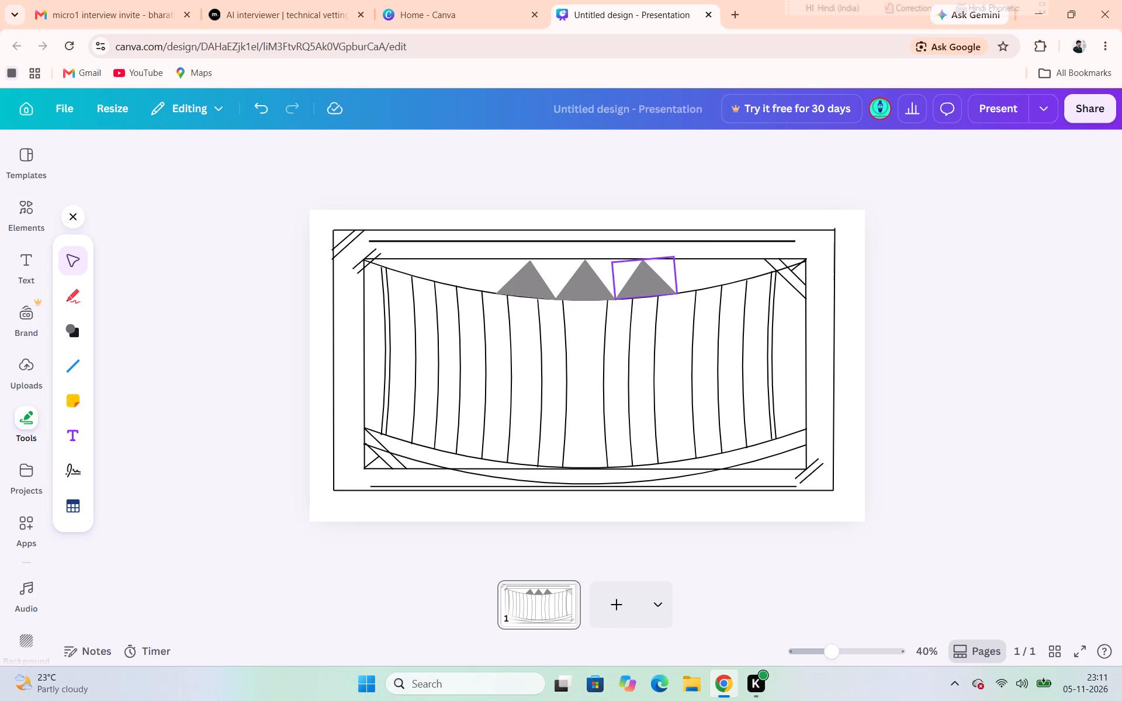
Duplicate the tilted left-hand triangle and place the copy directly to its left, with its base along the top curve.
click(525, 276)
click(528, 230)
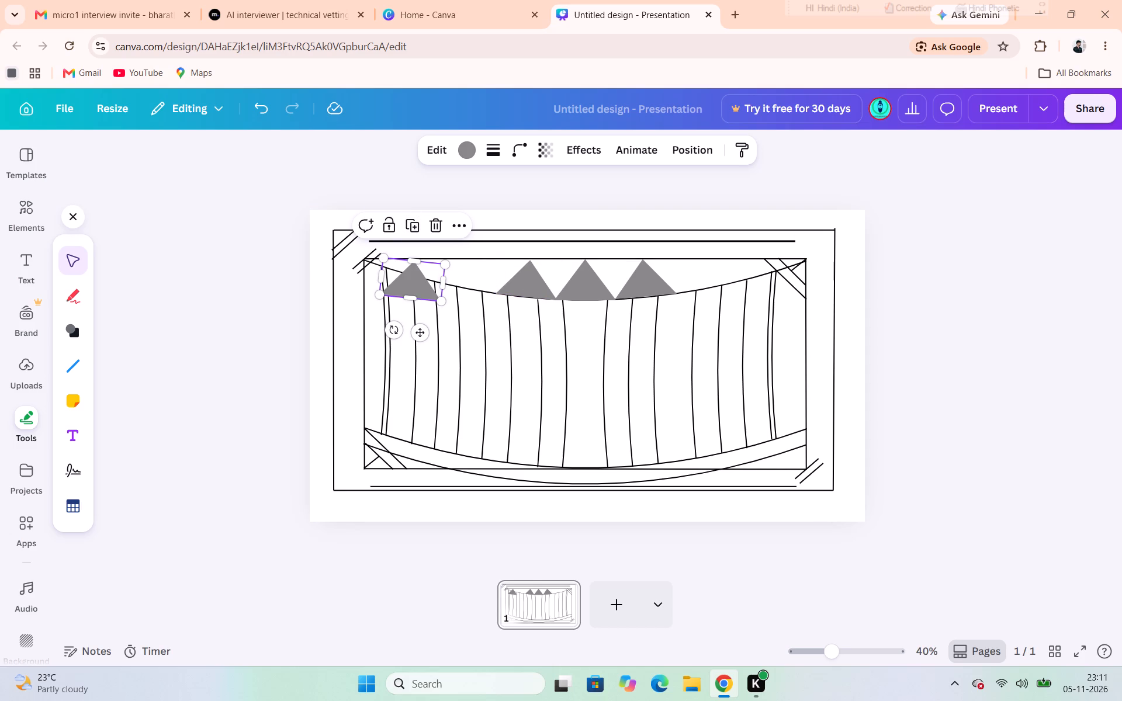
drag(410, 275, 483, 267)
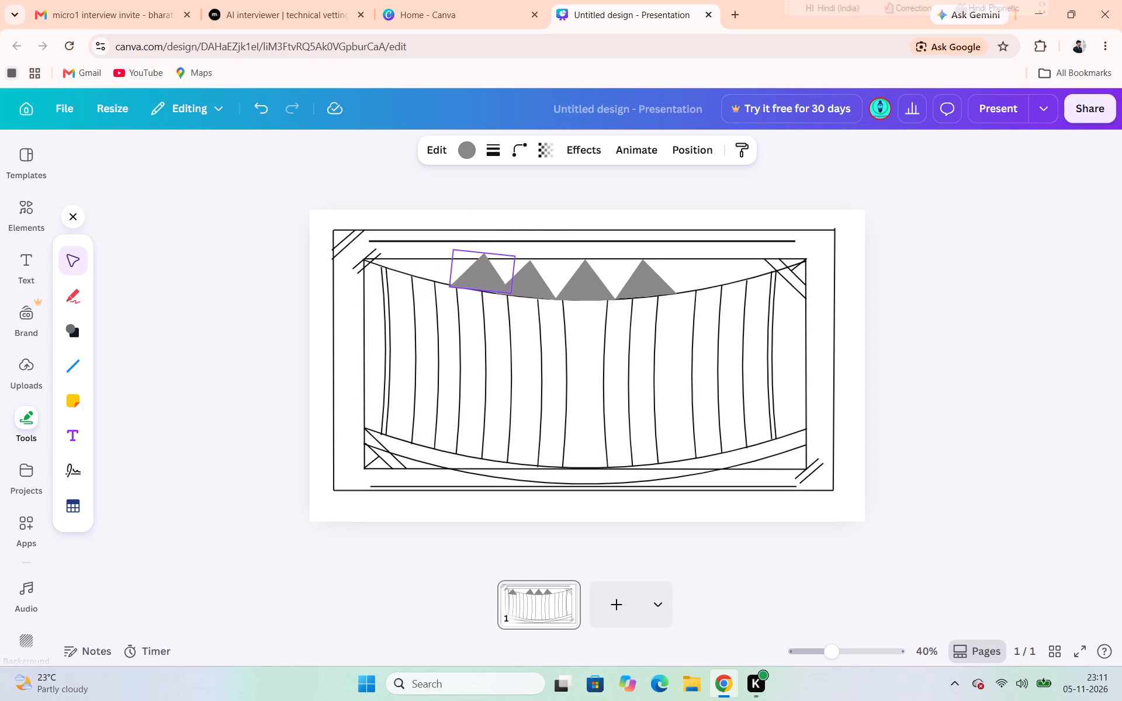
drag(483, 267, 472, 266)
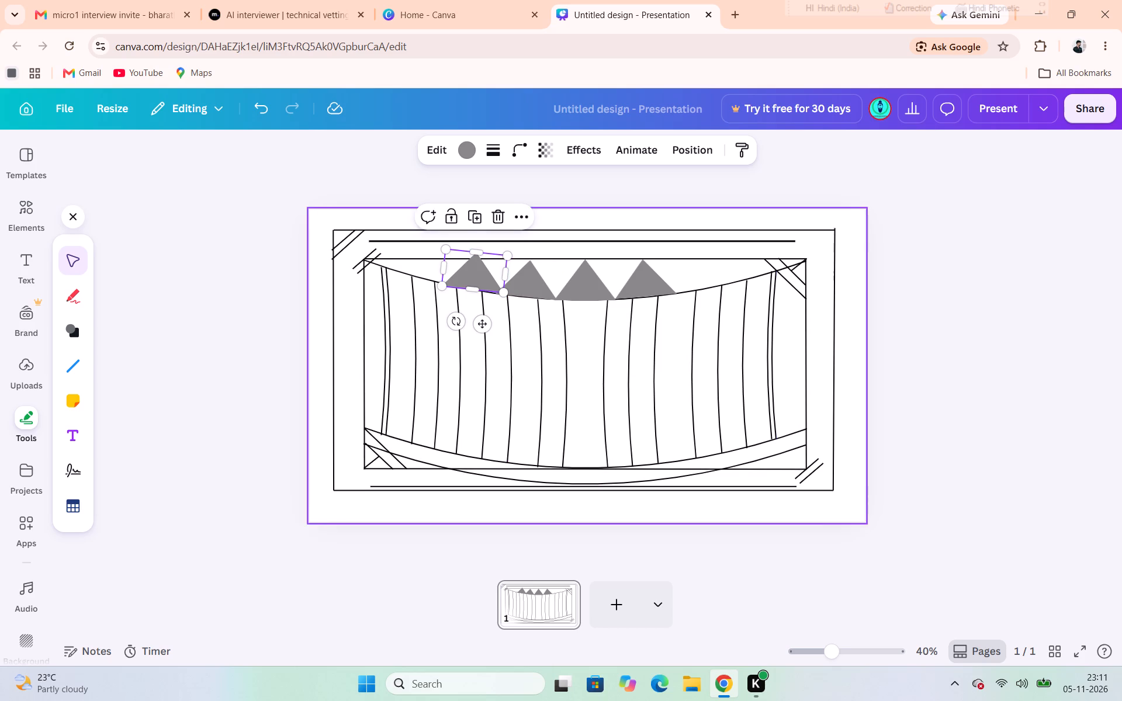
click(905, 299)
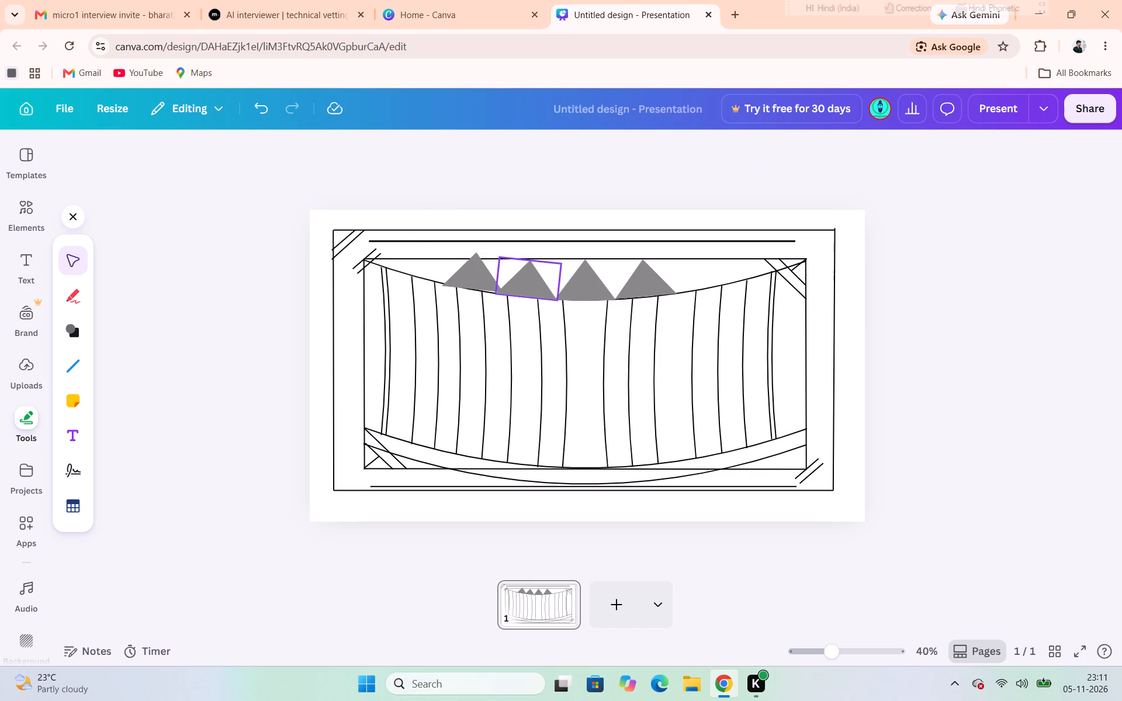
Scale the leftmost triangle down to a width of about 189, shorten it and move it back beside its neighbour.
click(490, 260)
drag(506, 297, 496, 293)
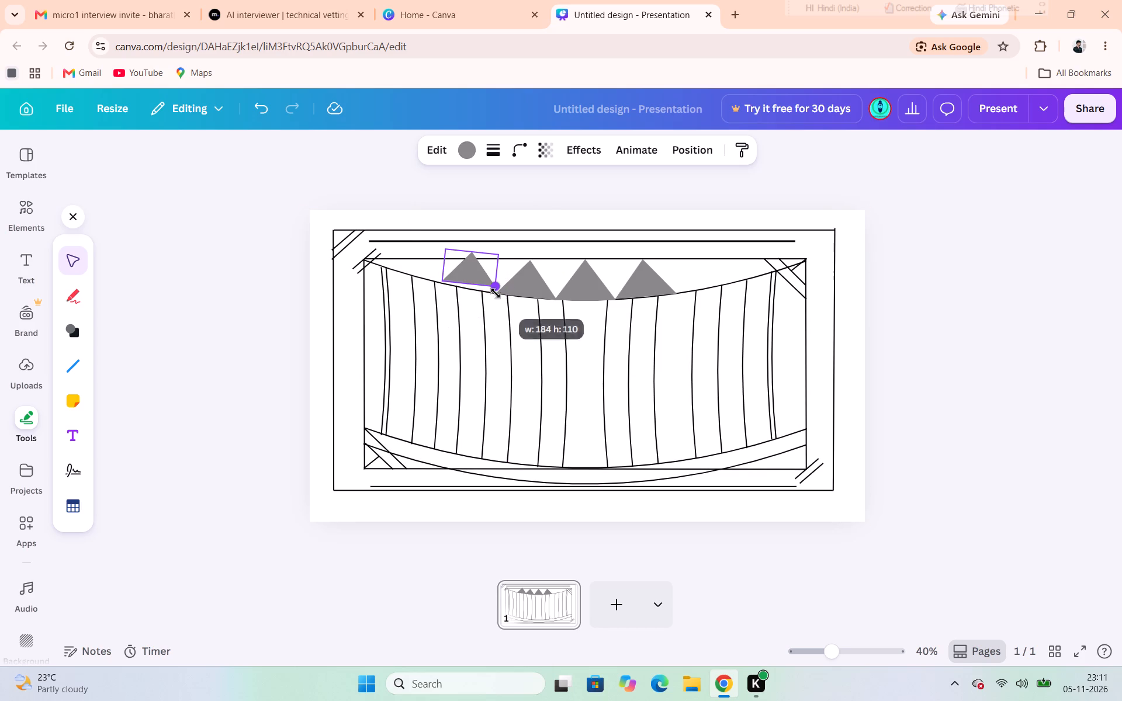
drag(496, 293, 497, 293)
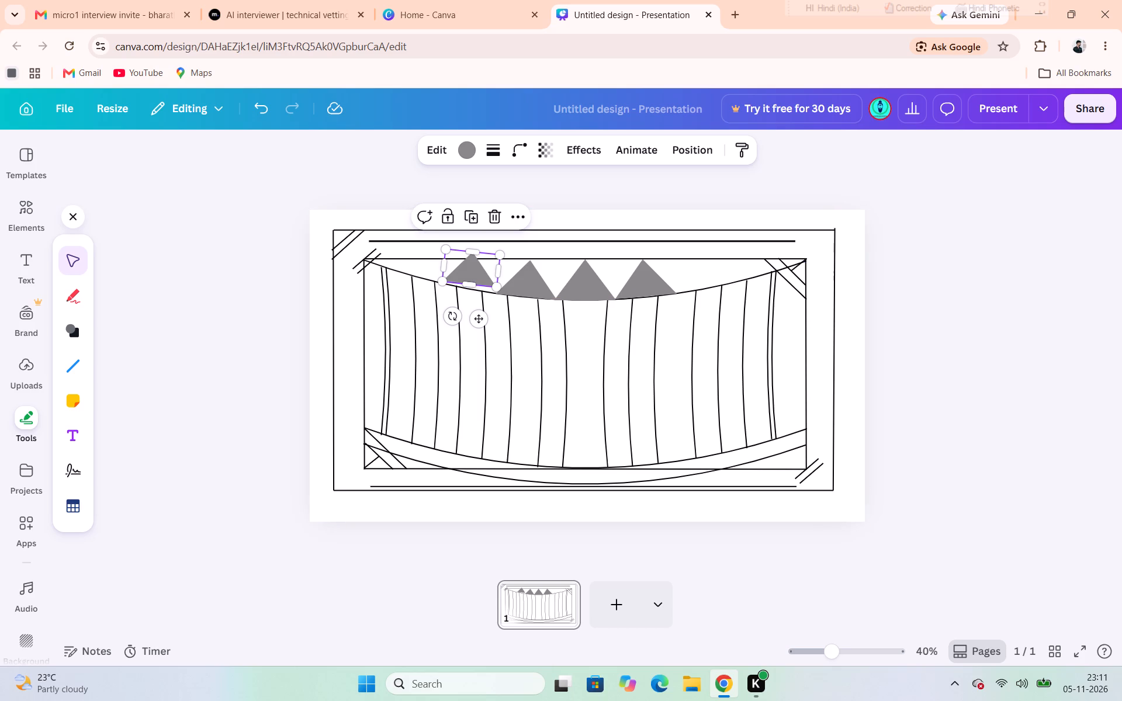
drag(472, 250, 480, 258)
drag(477, 315, 489, 325)
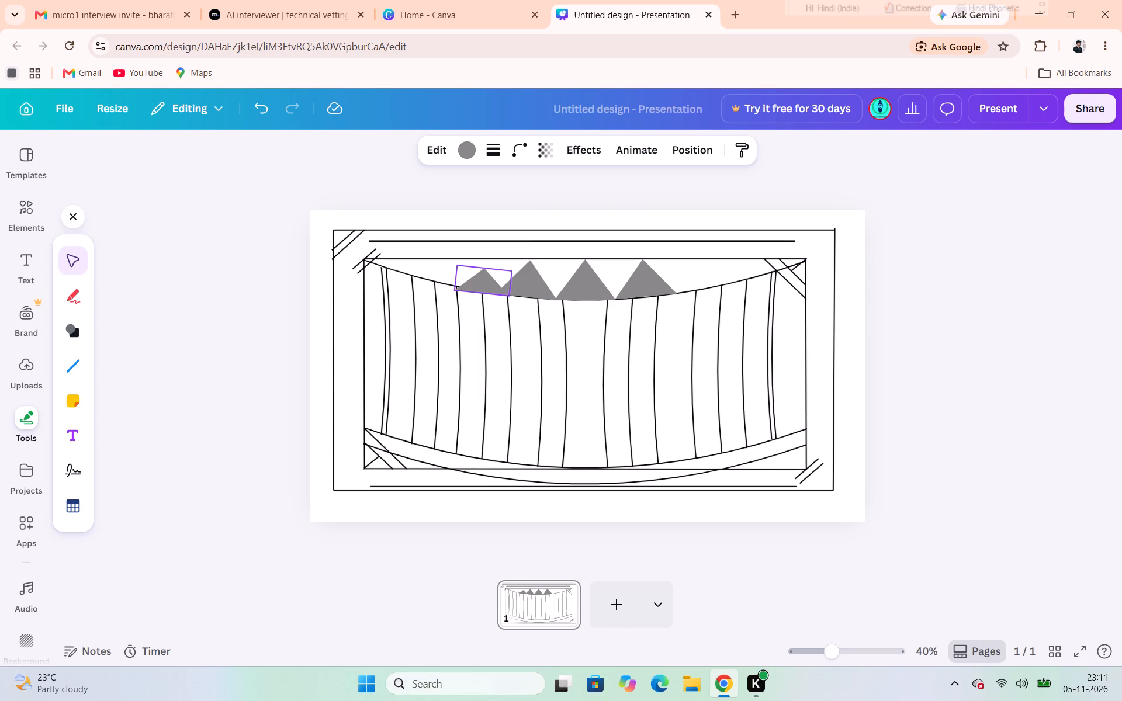
drag(489, 325, 483, 315)
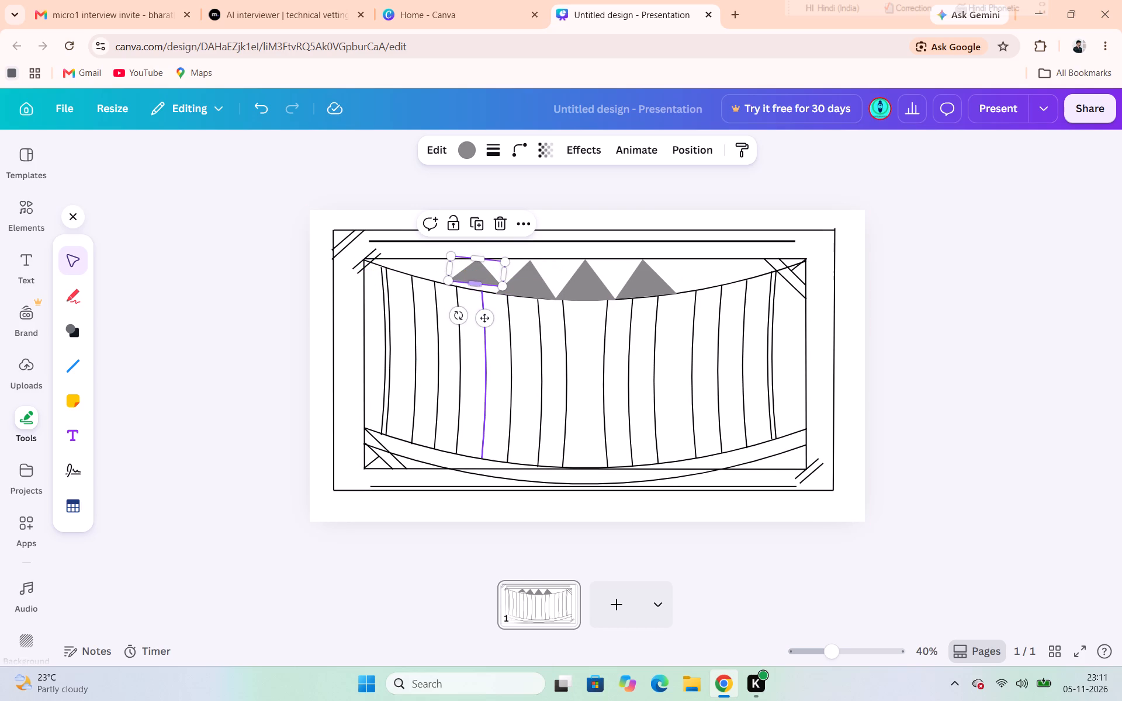
Tilt the leftmost triangle clockwise to about 10°, with a height of about 90, and seat its base along the top curve.
click(456, 314)
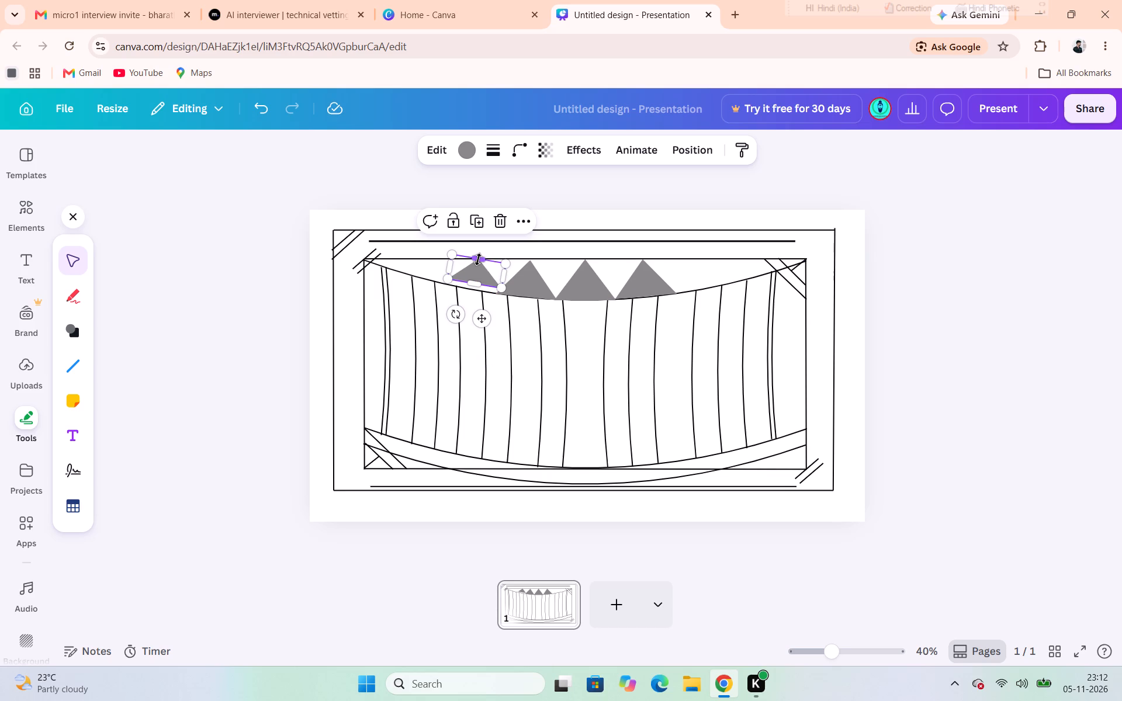
drag(476, 260, 482, 261)
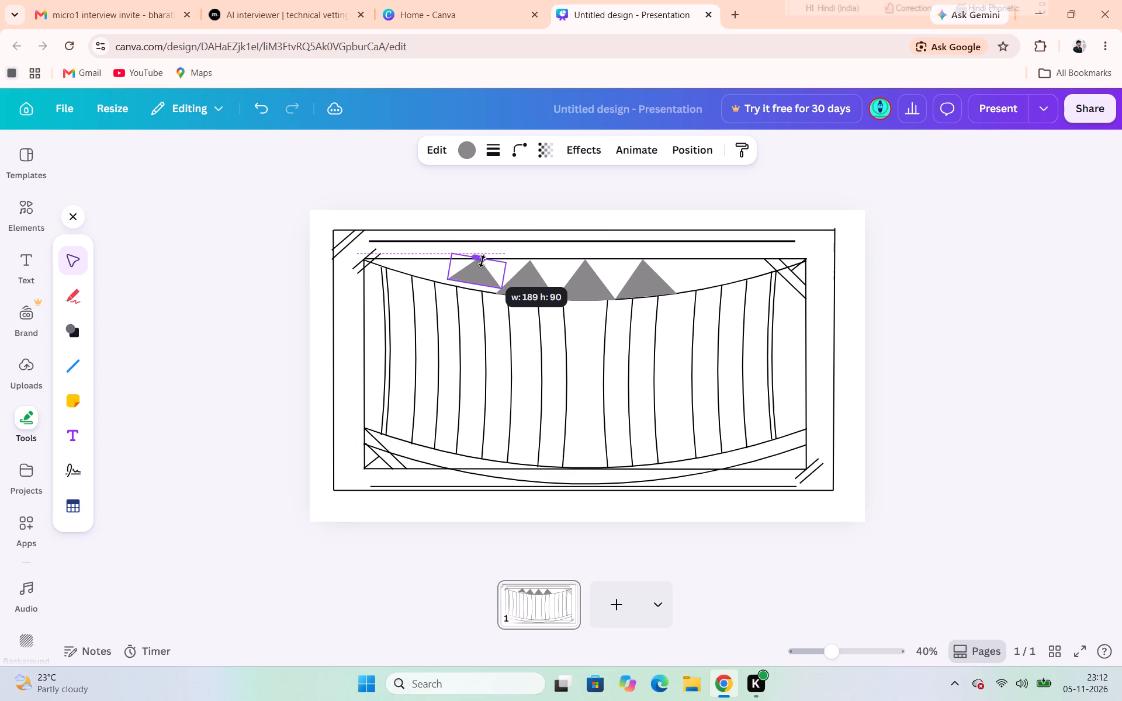
drag(482, 261, 482, 261)
click(486, 317)
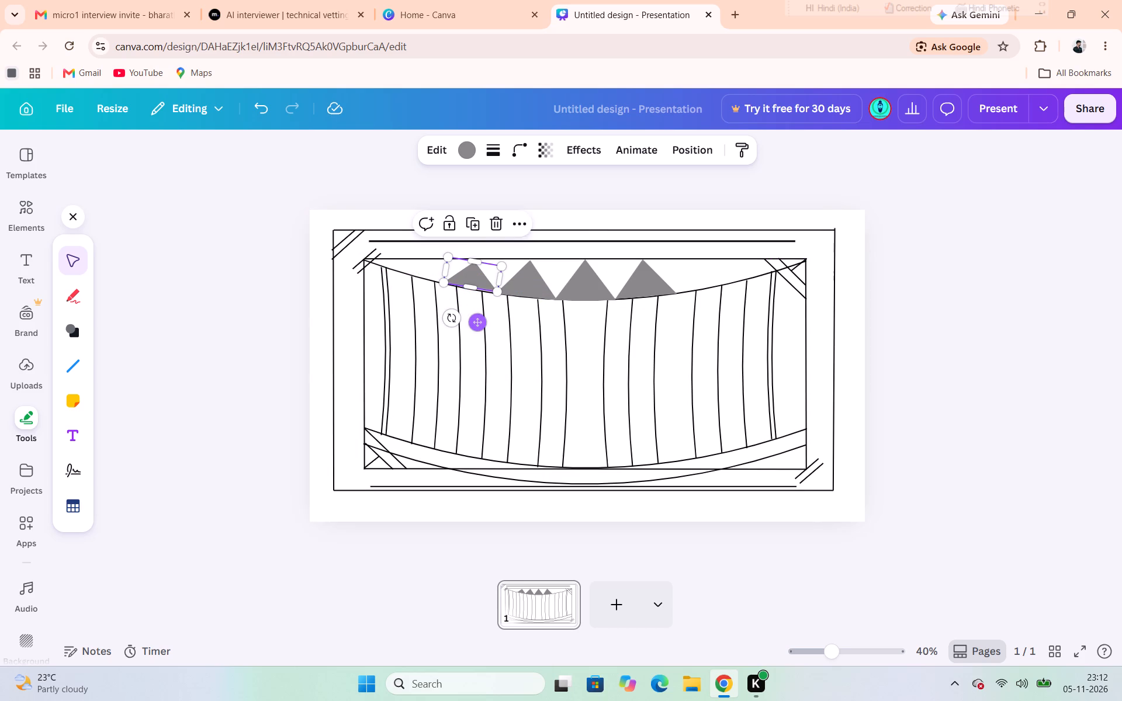
click(454, 317)
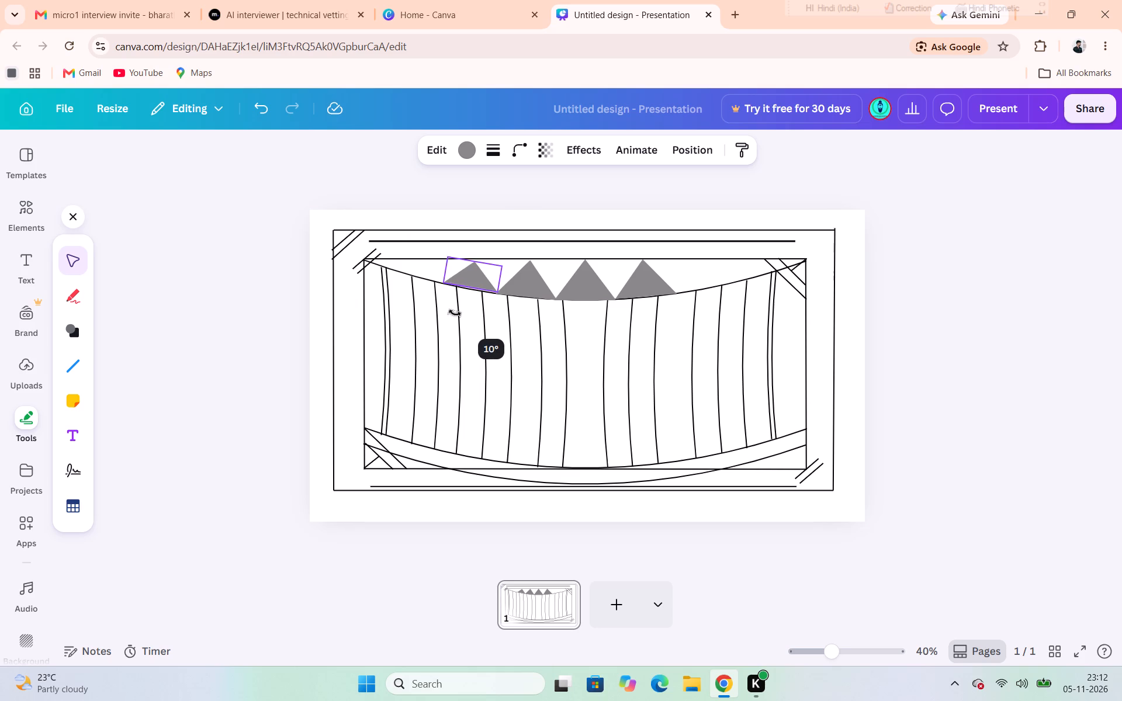
Raise the leftmost triangle's height so its tip lines up with the other tips, and nudge its base onto the top curve.
drag(470, 266, 477, 266)
drag(476, 262, 493, 257)
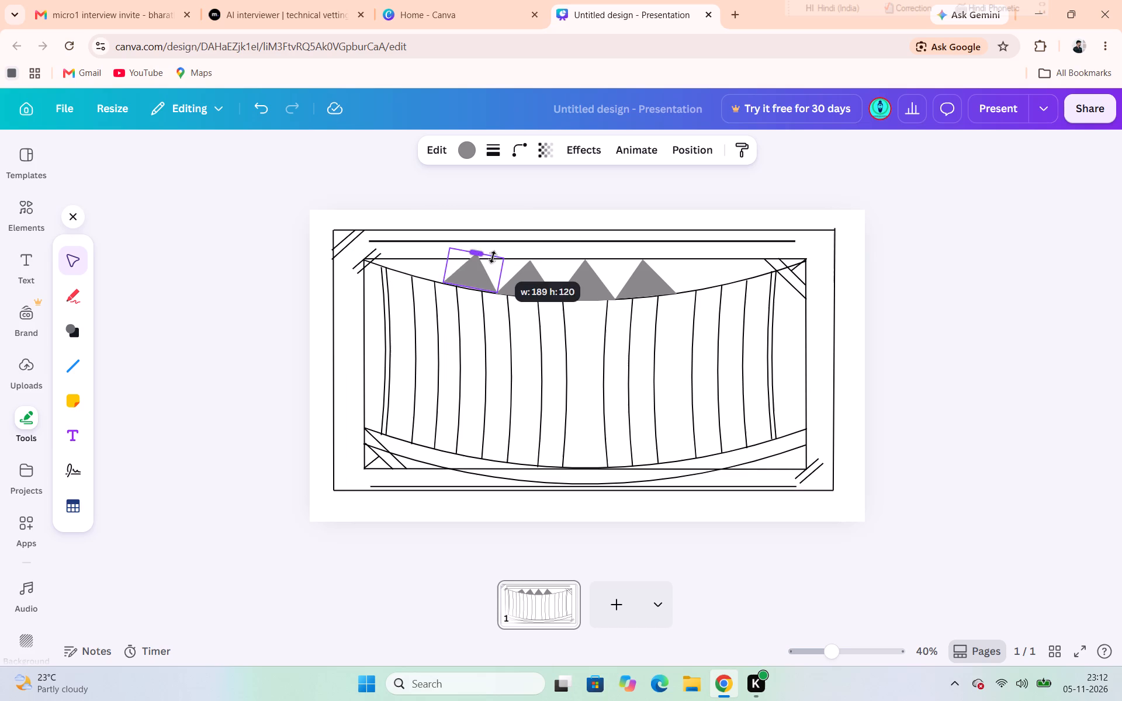
drag(493, 257, 493, 261)
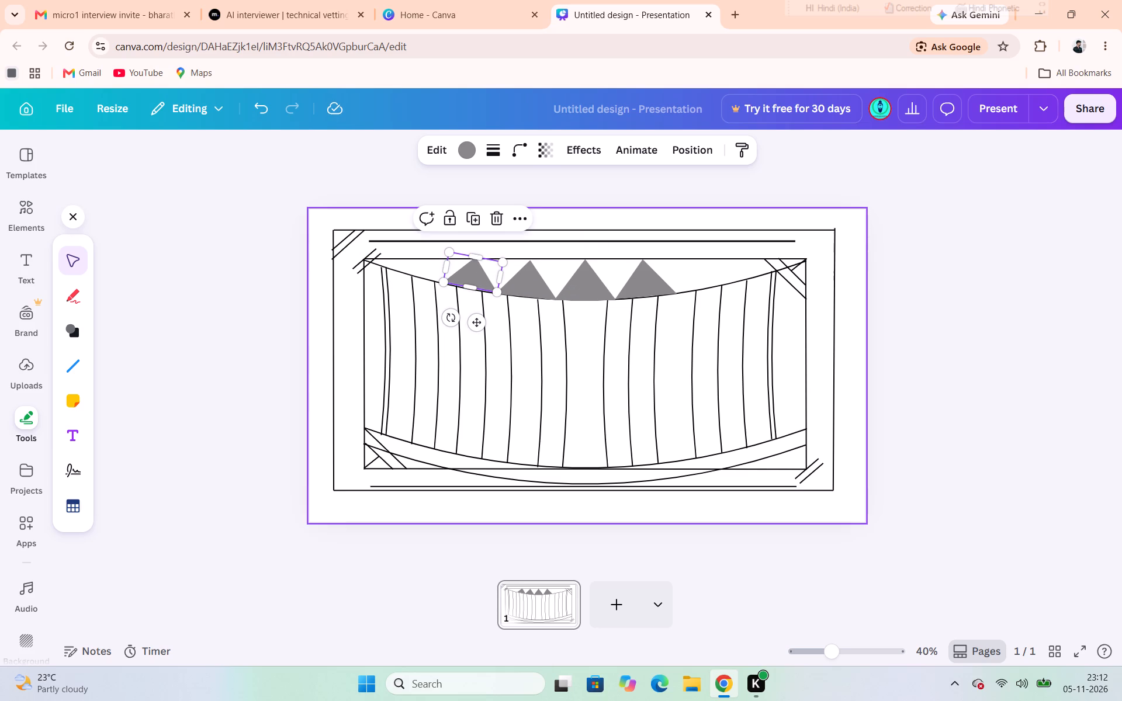
click(777, 211)
click(787, 169)
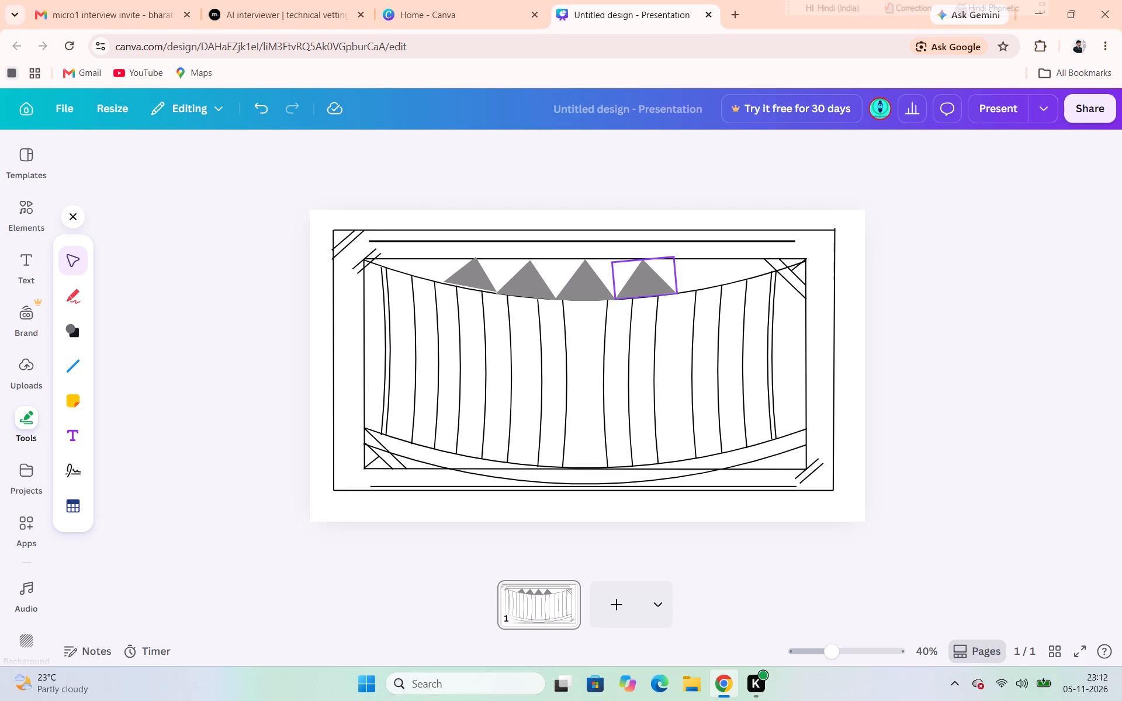
click(477, 269)
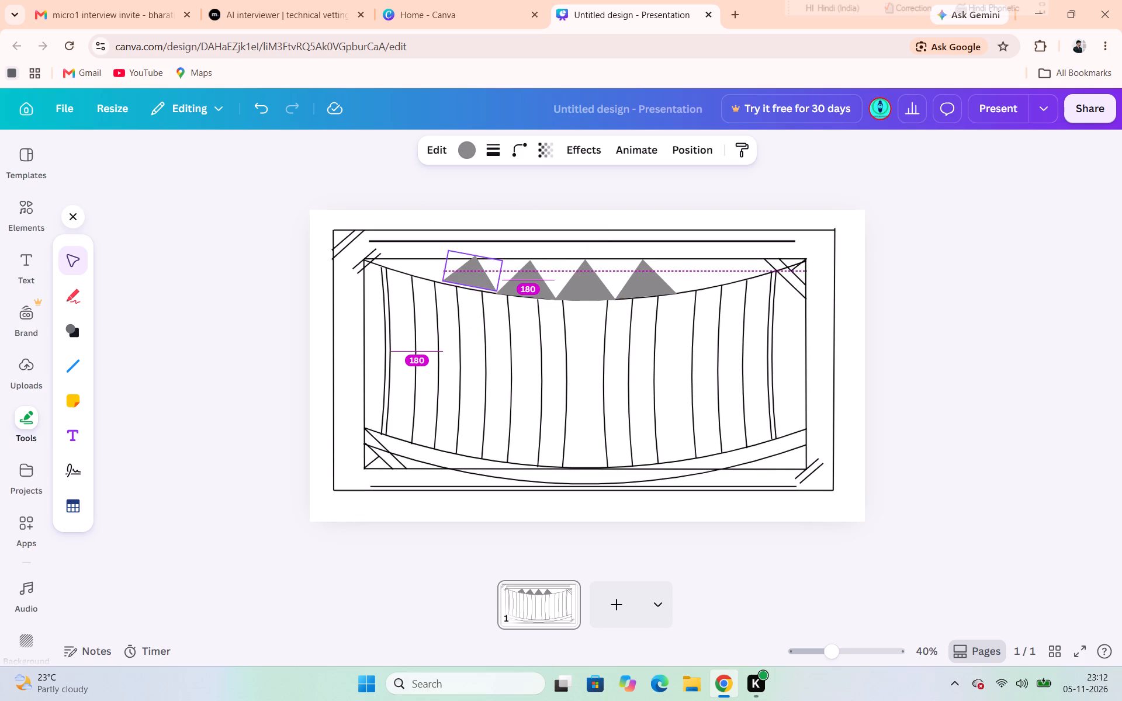
click(961, 268)
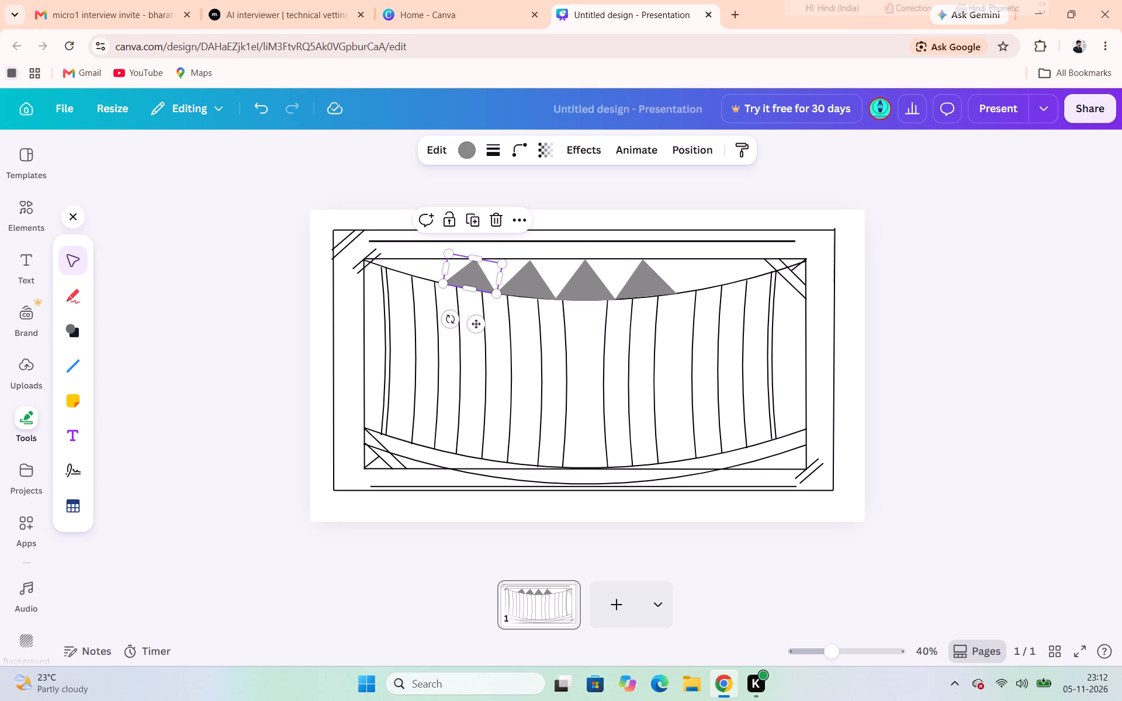
Duplicate the tilted right-hand triangle and place the copy directly to its right along the top curve.
click(641, 286)
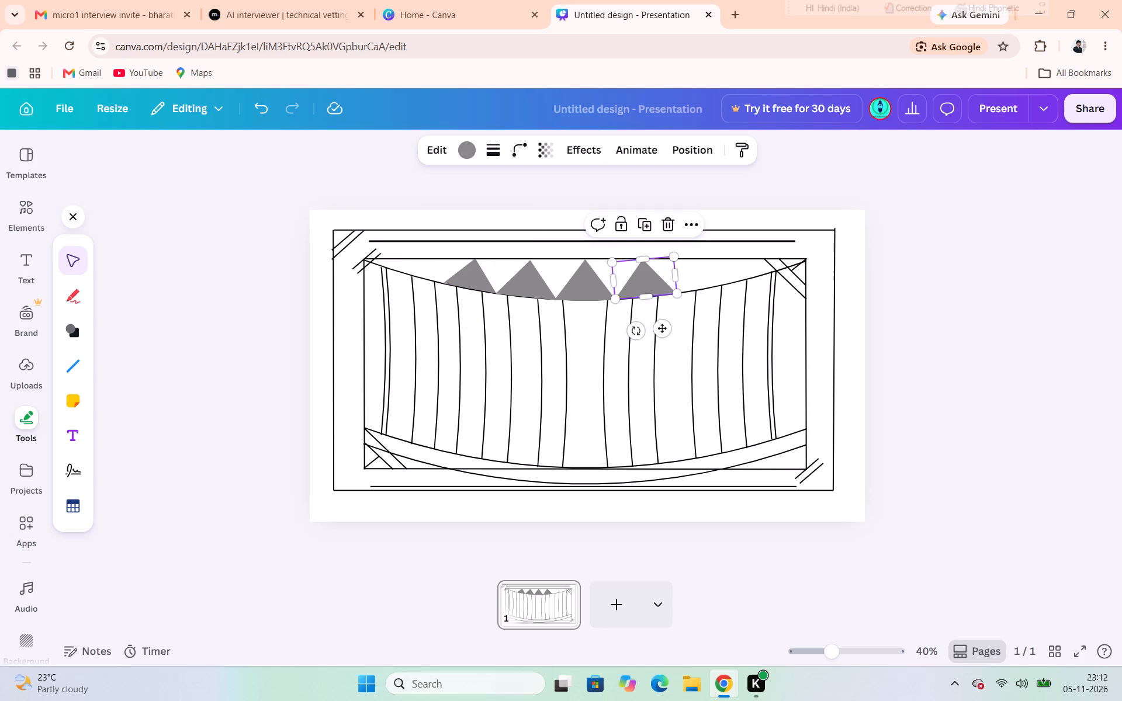
click(646, 227)
drag(652, 282, 688, 274)
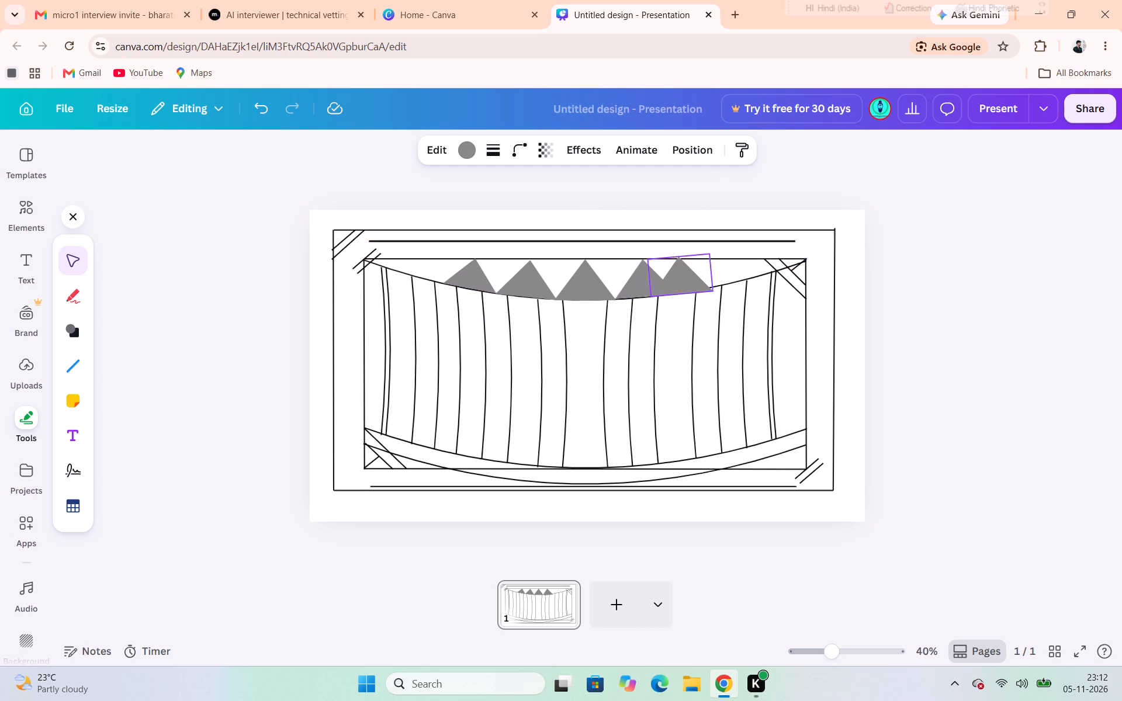
drag(688, 274, 708, 271)
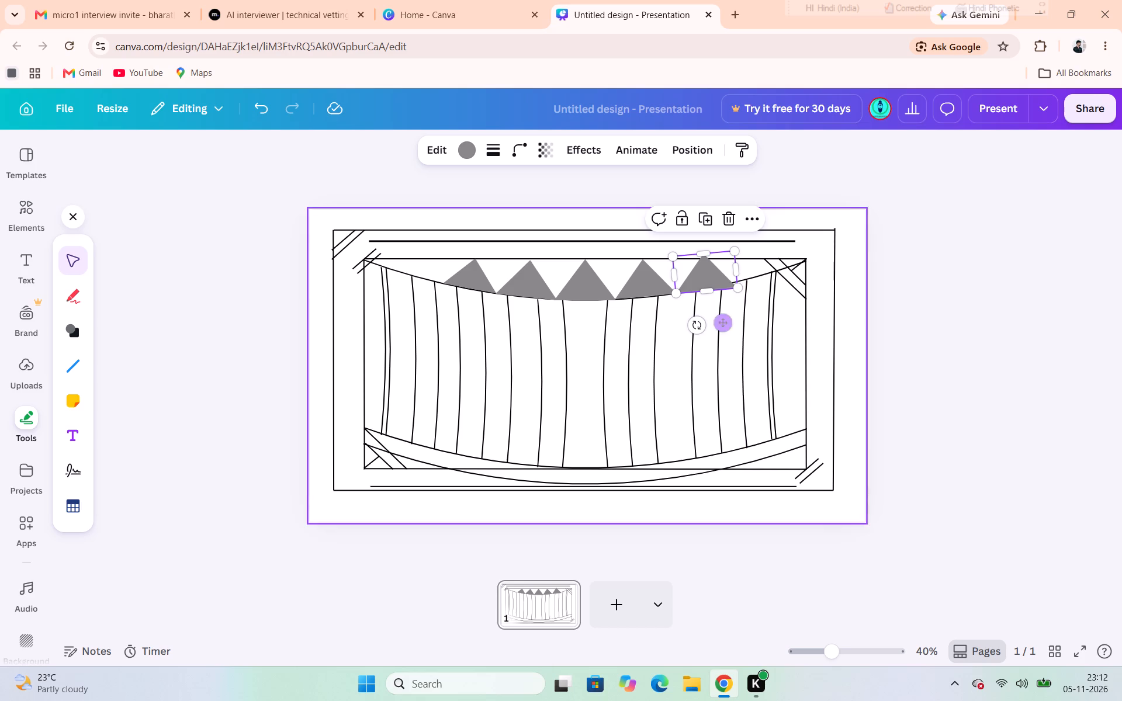
Tilt the new rightmost triangle further counterclockwise, seat its base along the top curve and shorten it to a height of about 108.
click(692, 323)
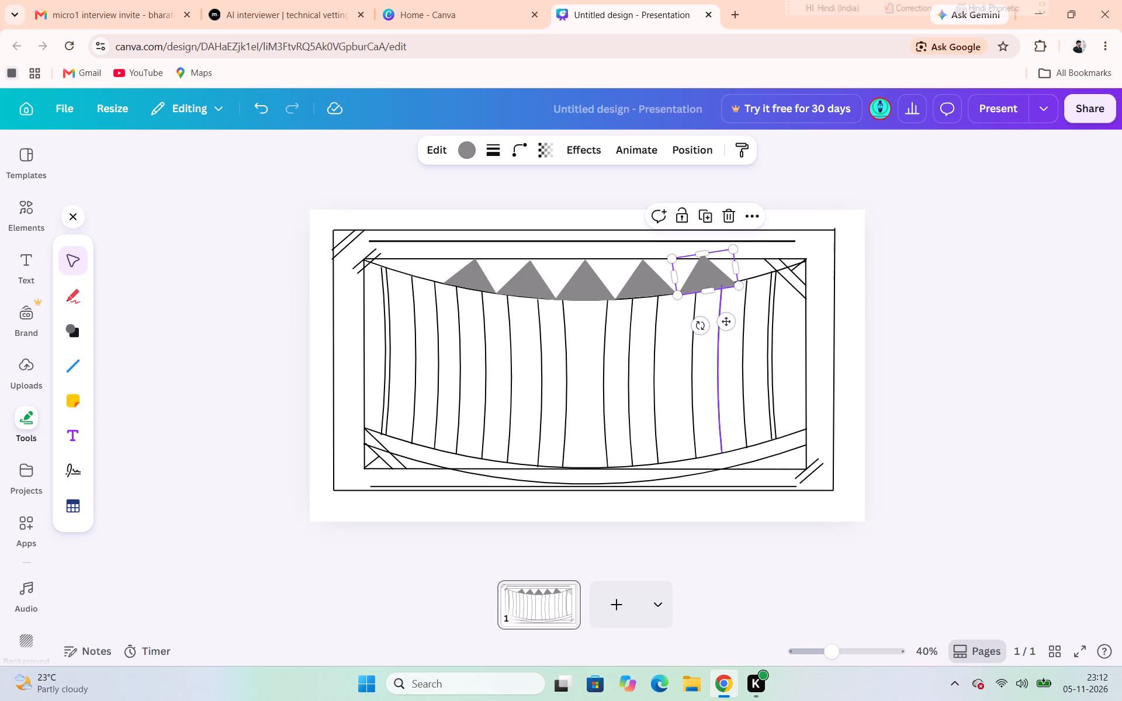
click(719, 290)
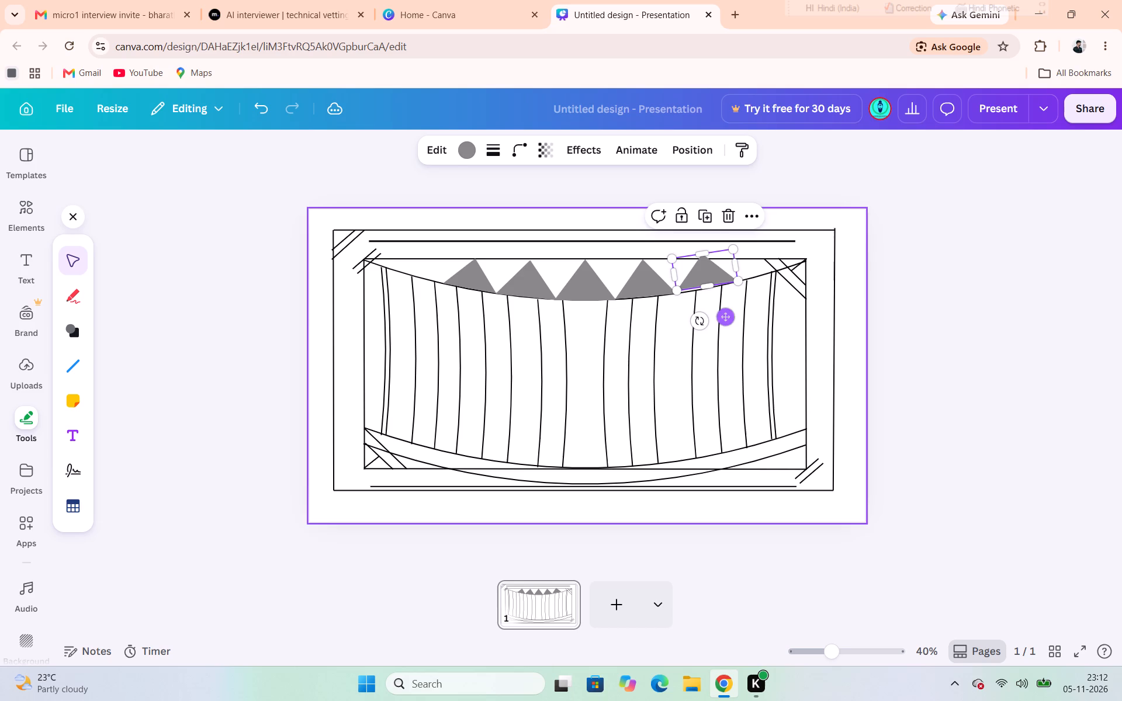
click(732, 325)
click(715, 269)
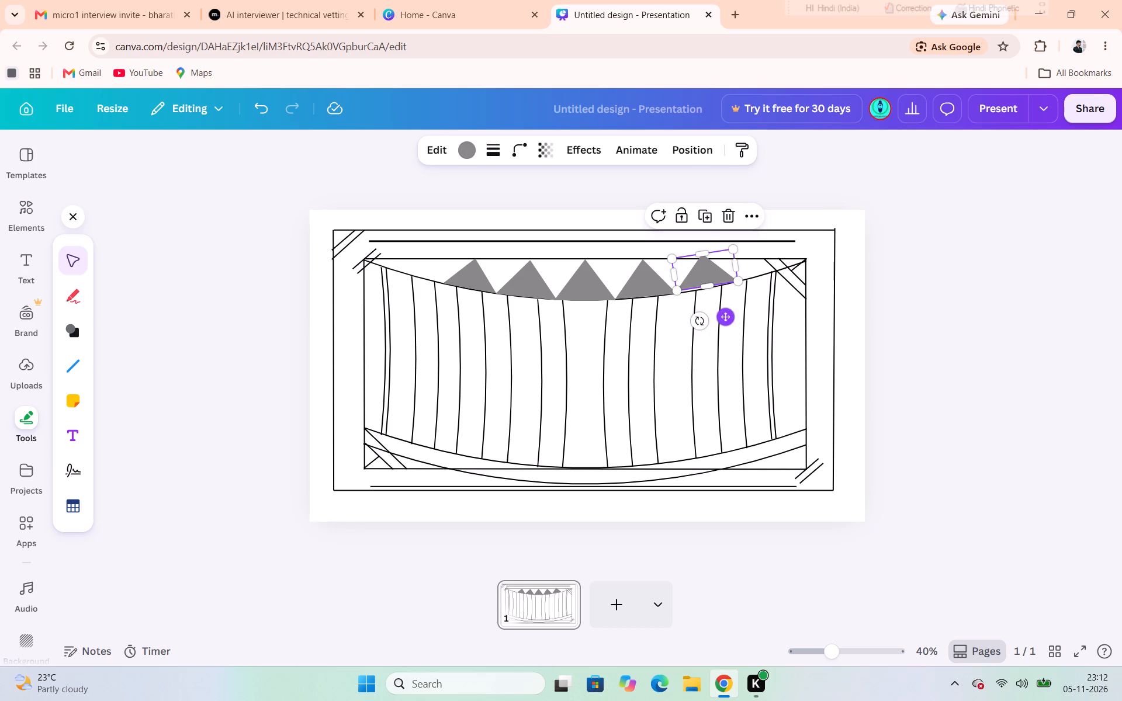
click(727, 313)
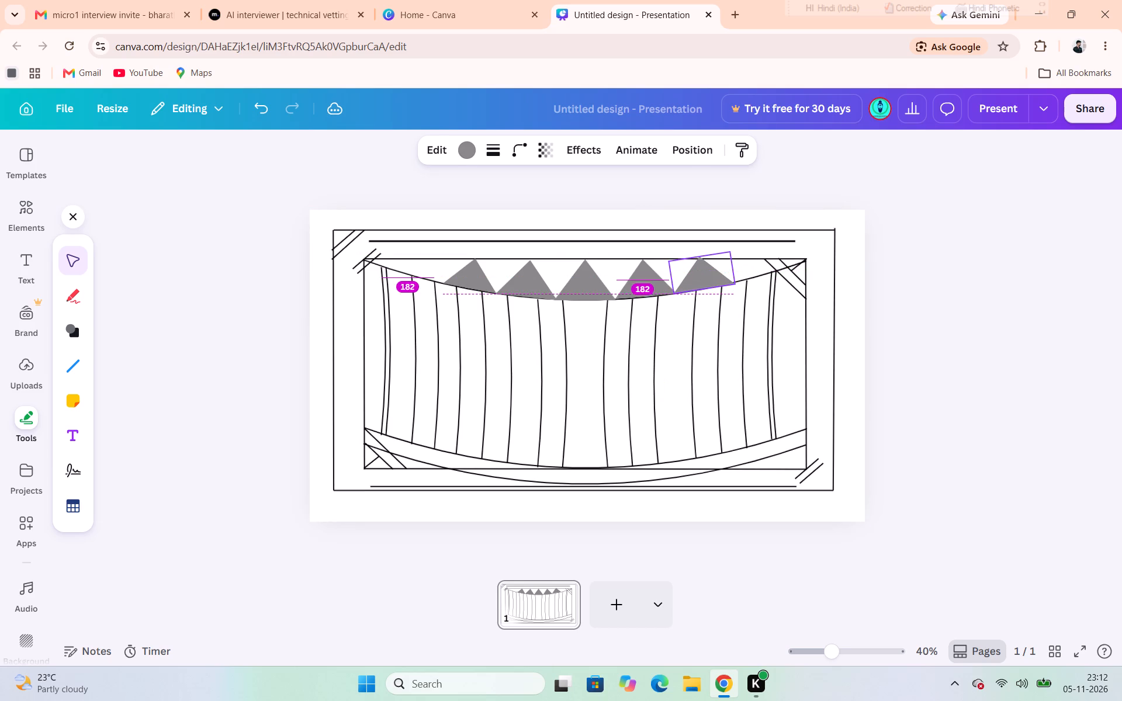
click(708, 253)
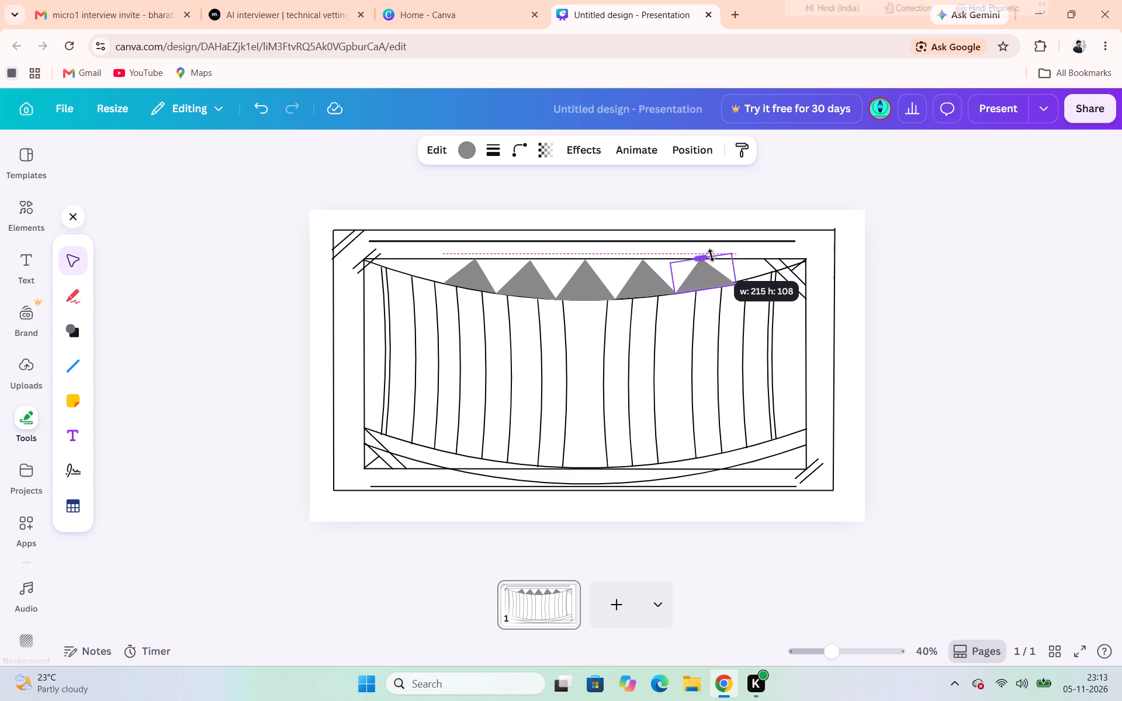
click(869, 189)
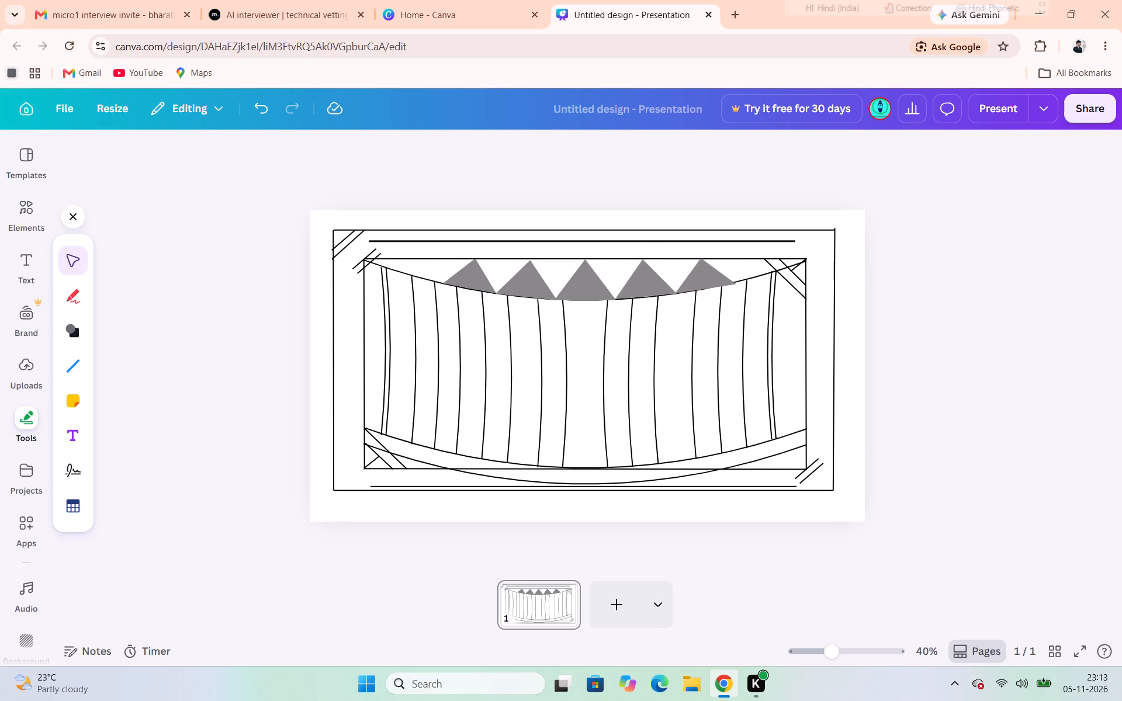
click(826, 235)
Scale the rightmost triangle down slightly and nudge it so its base corner meets the neighbouring triangle on the top curve.
click(728, 281)
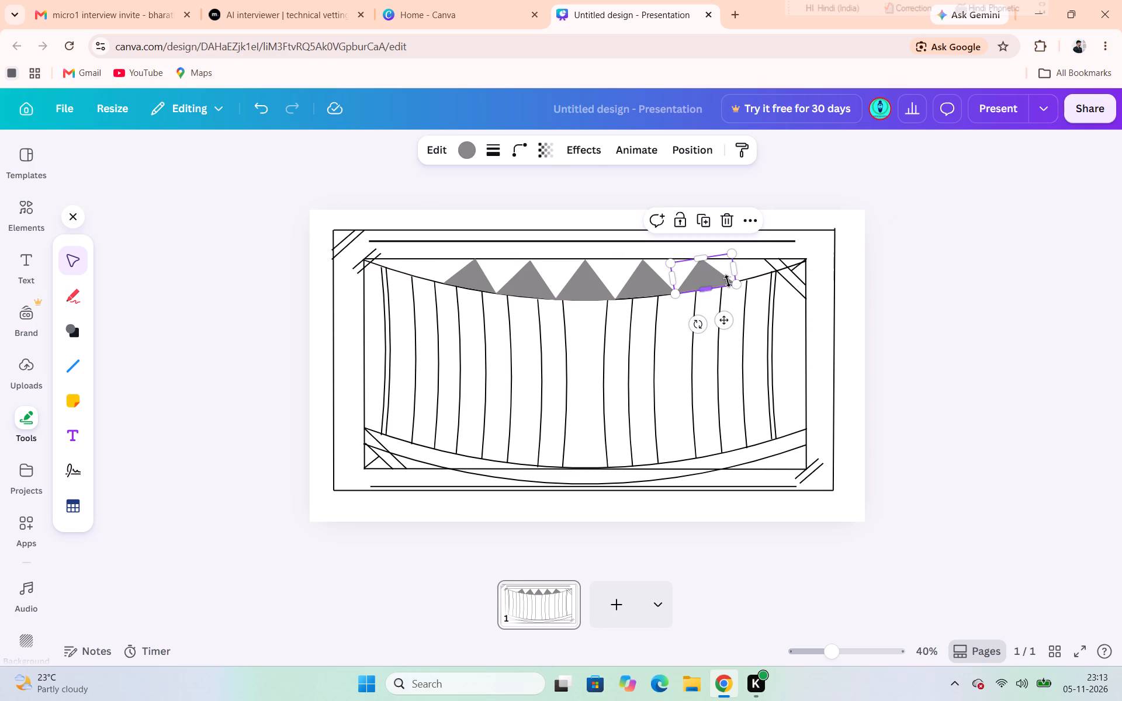
drag(737, 286, 726, 286)
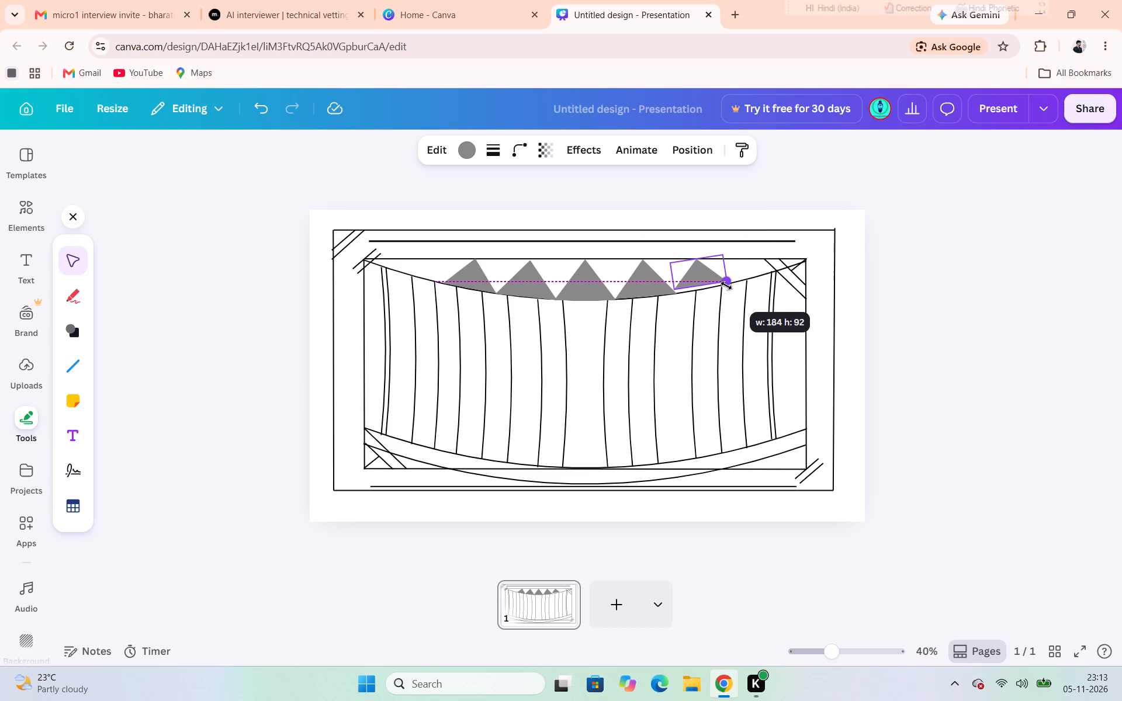
drag(726, 286, 731, 288)
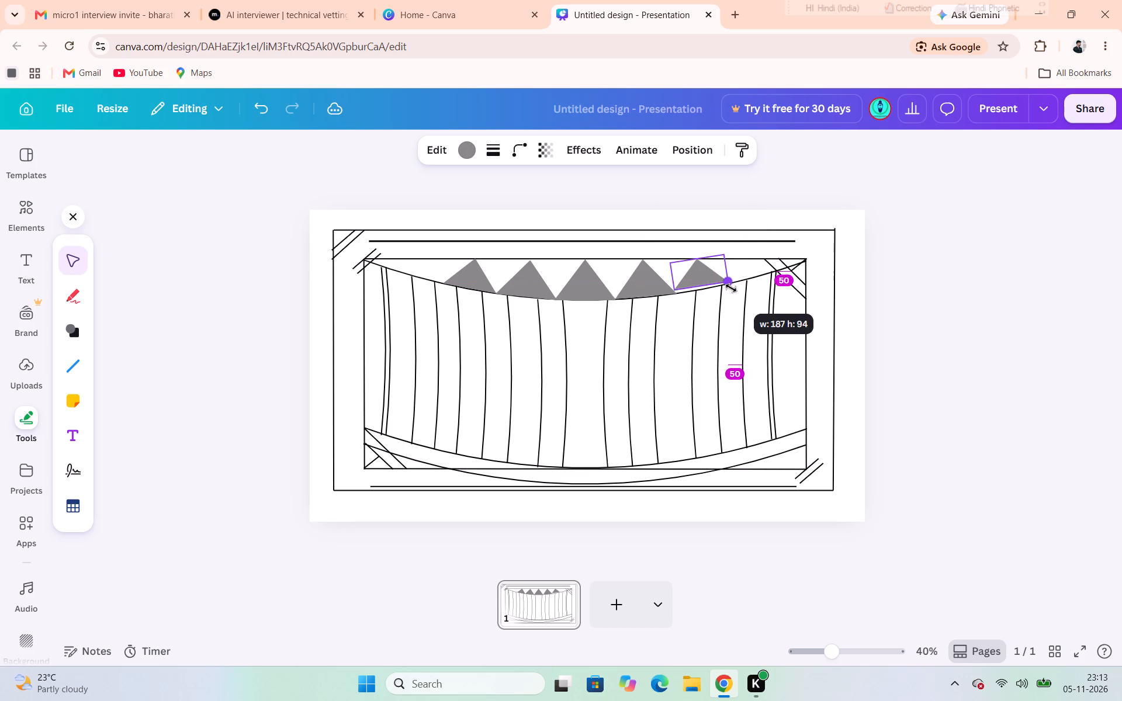
drag(731, 288, 730, 287)
drag(730, 287, 731, 289)
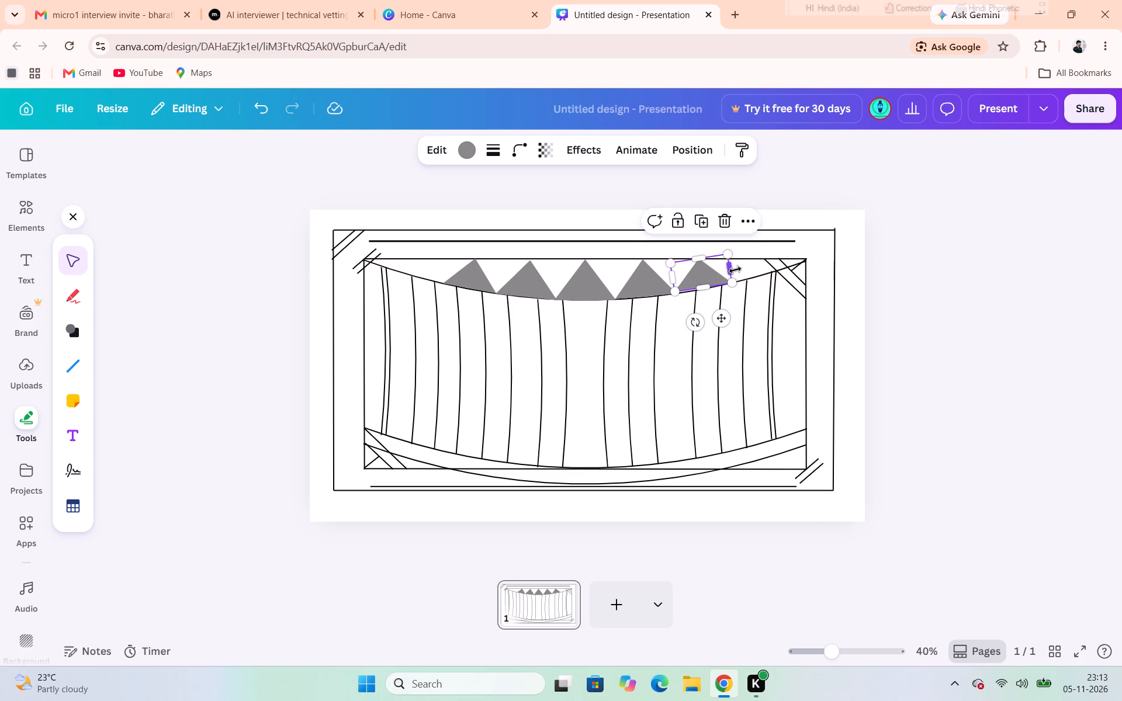
click(733, 269)
click(733, 269)
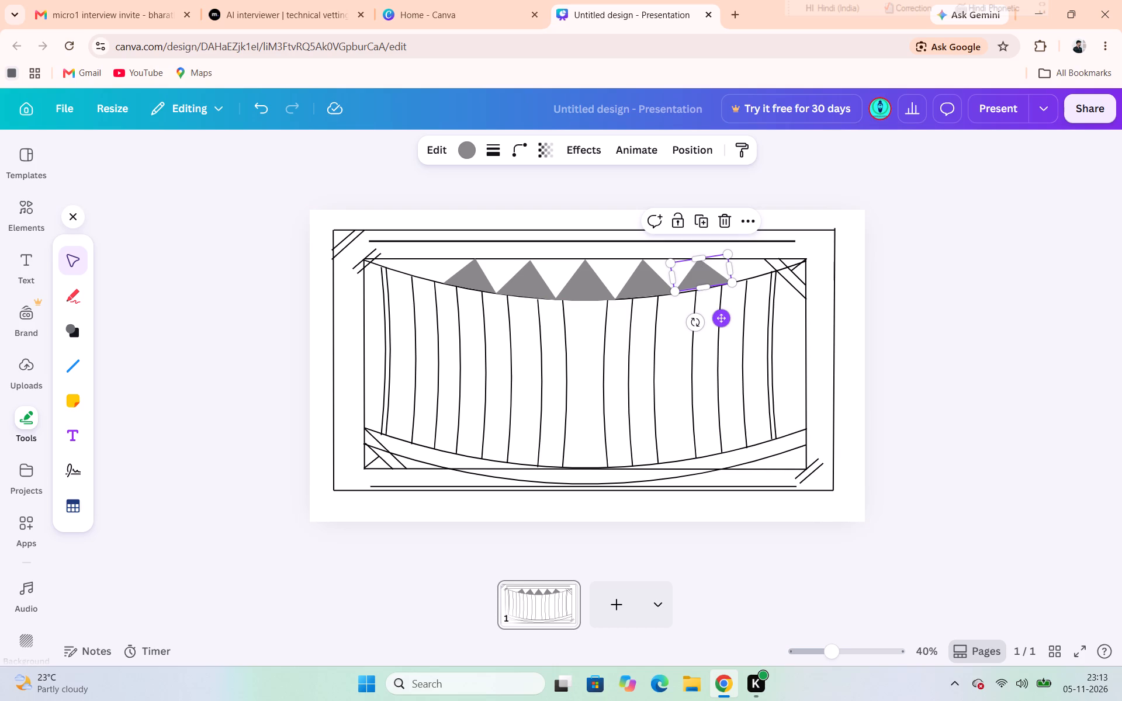
click(721, 315)
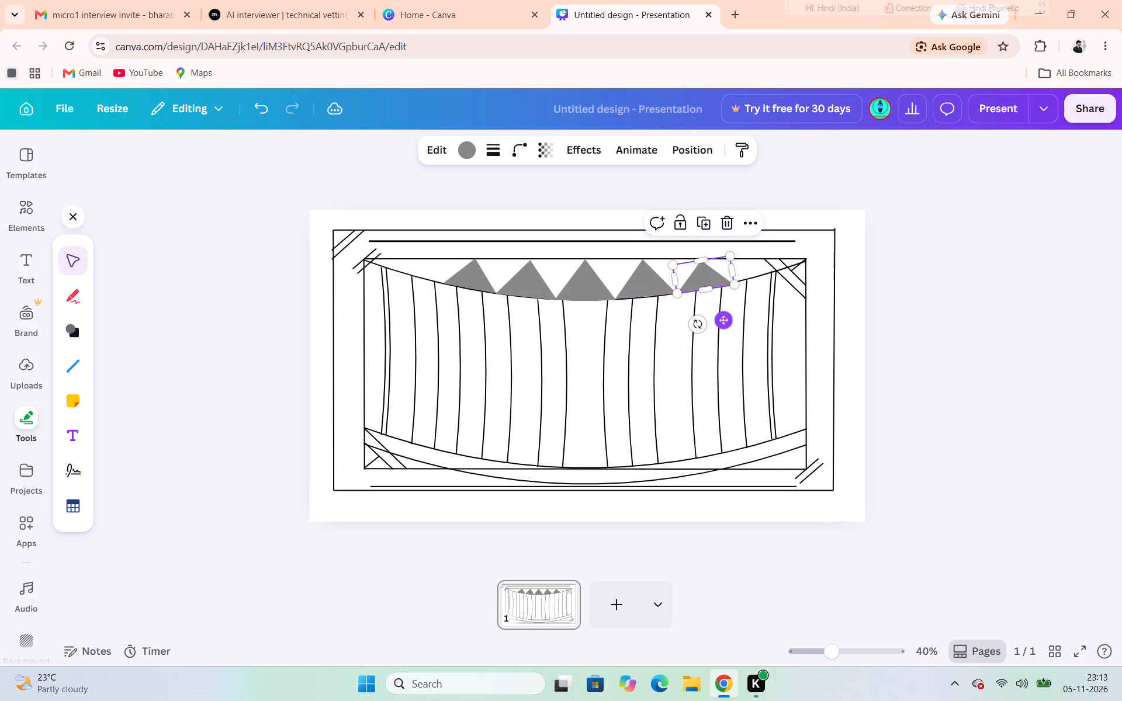
click(931, 303)
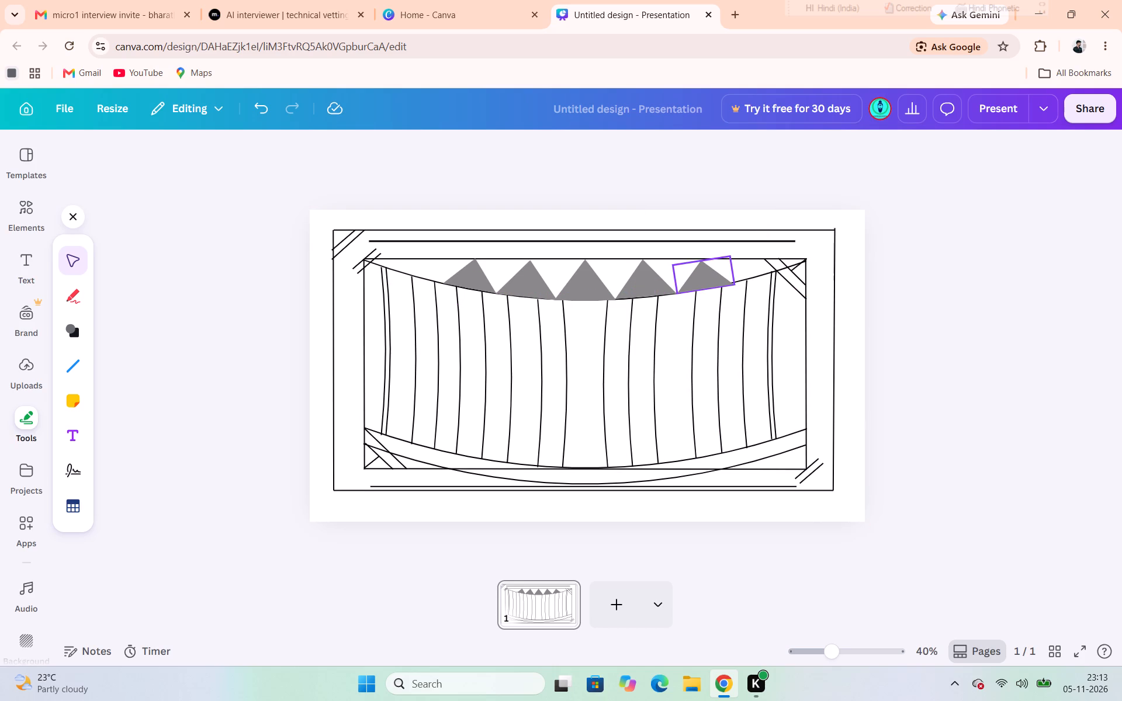
Fine-tune the rightmost triangle's tilt, scale it down a little more and reseat its base along the top curve.
click(701, 277)
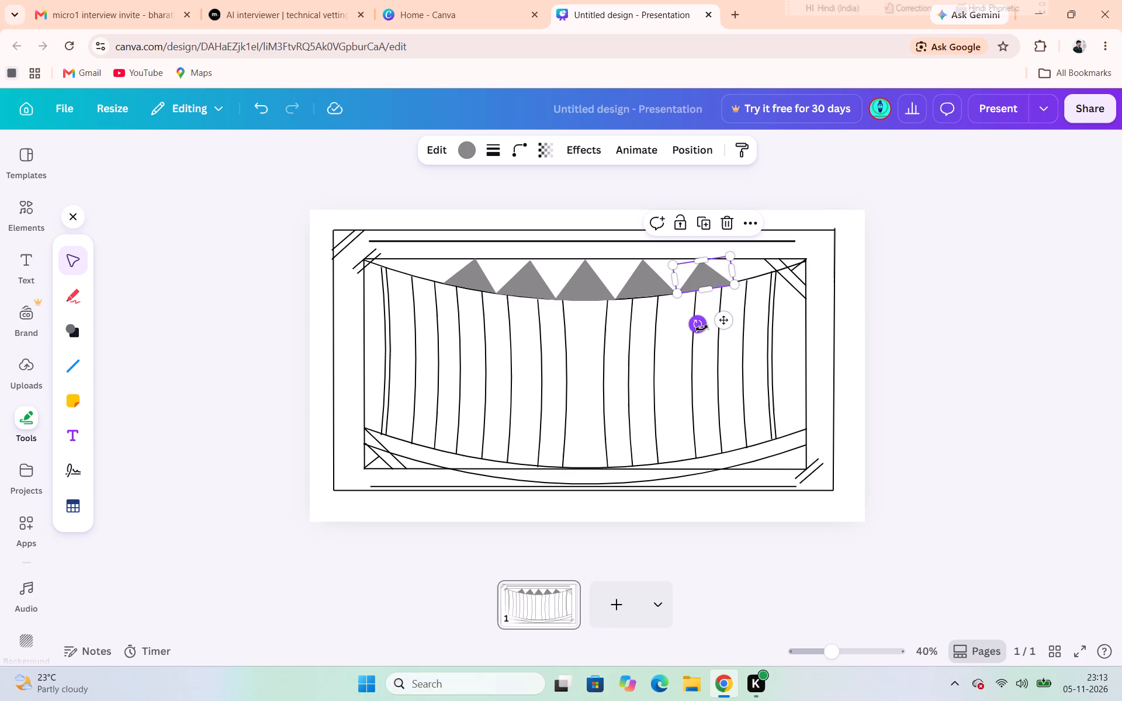
click(696, 322)
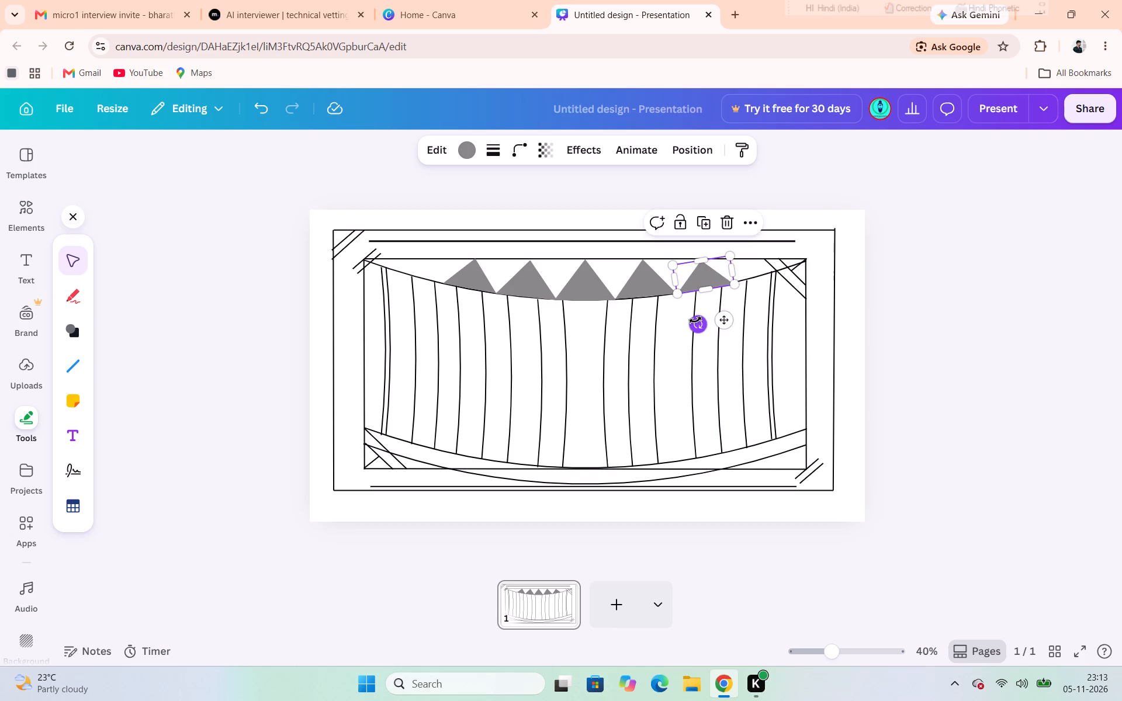
click(937, 284)
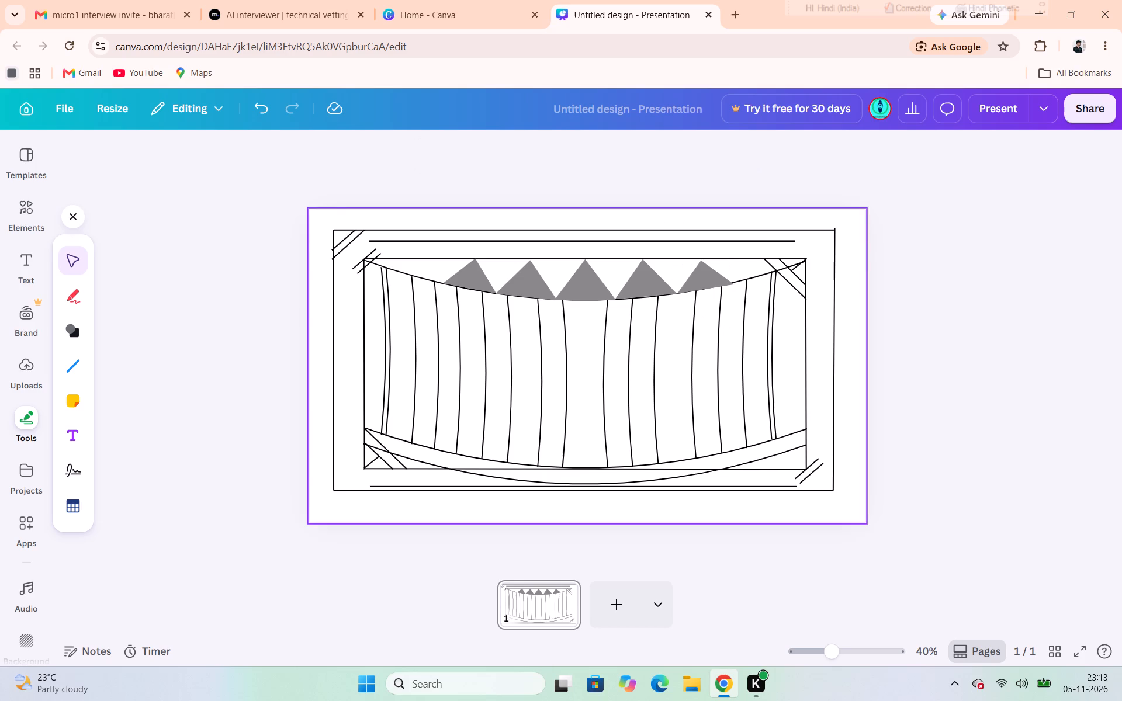
click(704, 272)
drag(734, 286, 729, 283)
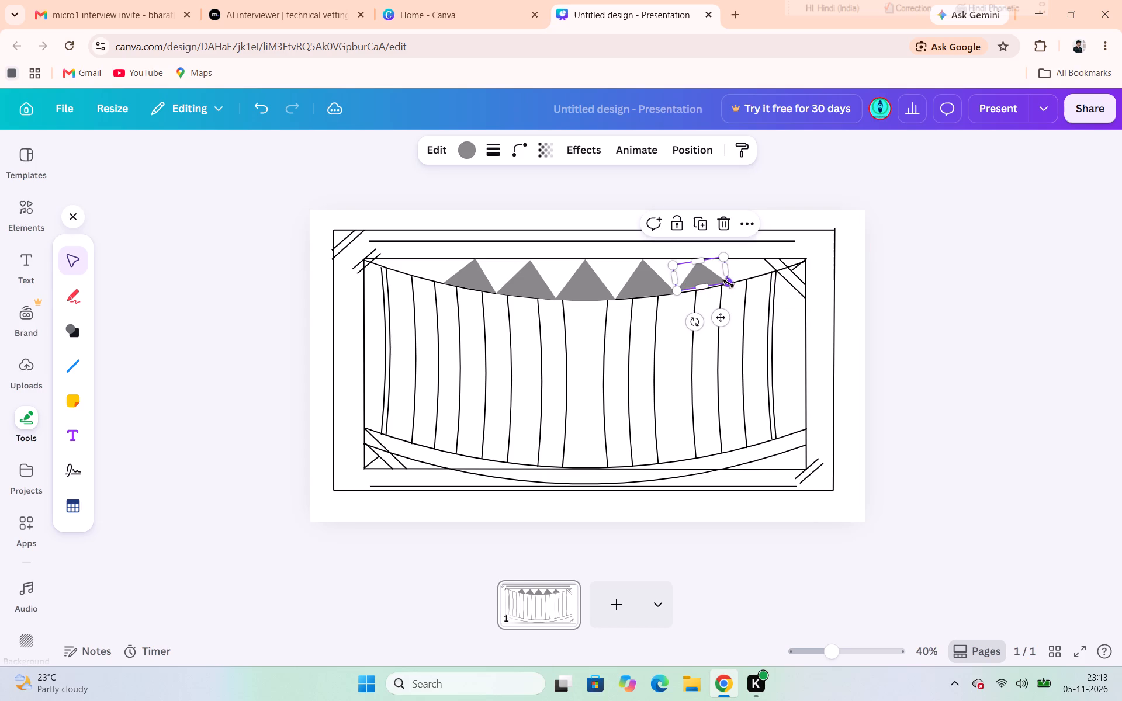
click(723, 322)
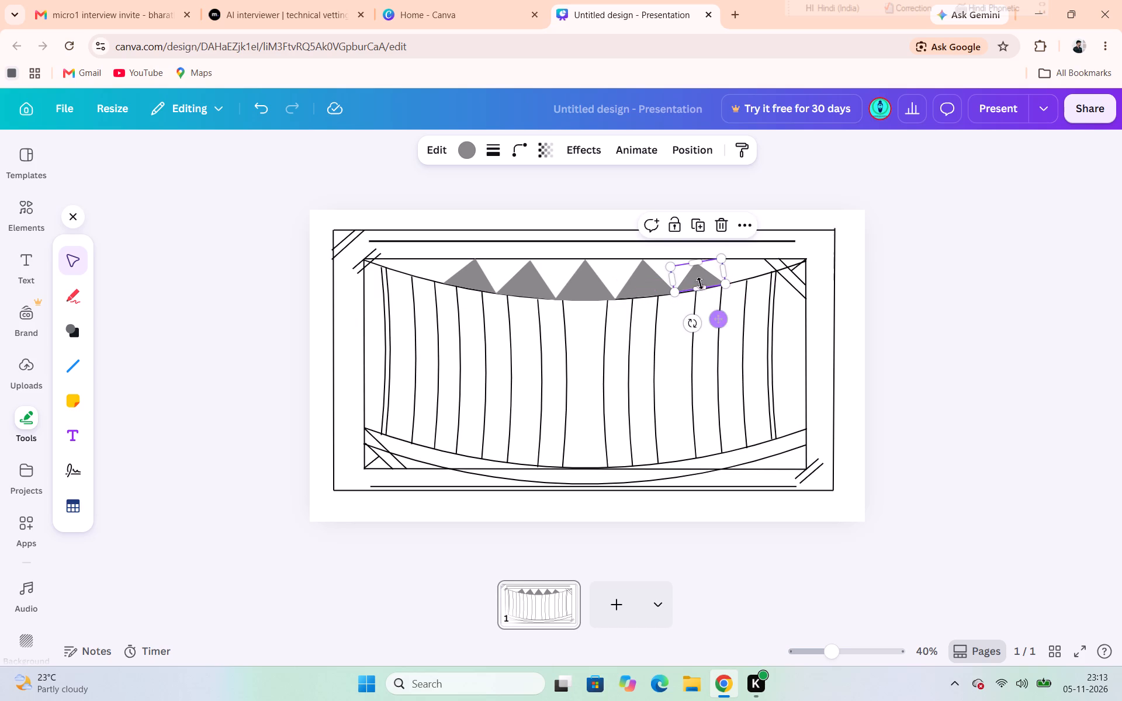
Tilt the rightmost triangle slightly further counterclockwise and nudge it along the top curve so its base corner meets the neighbouring triangle.
click(924, 338)
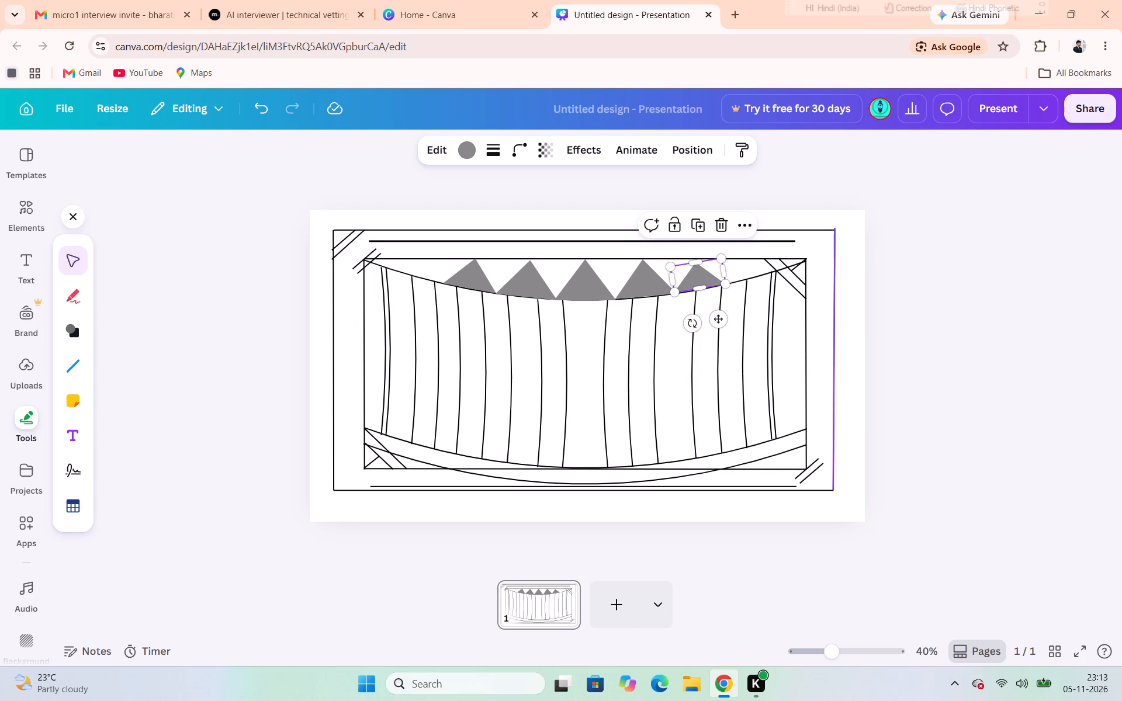
click(704, 279)
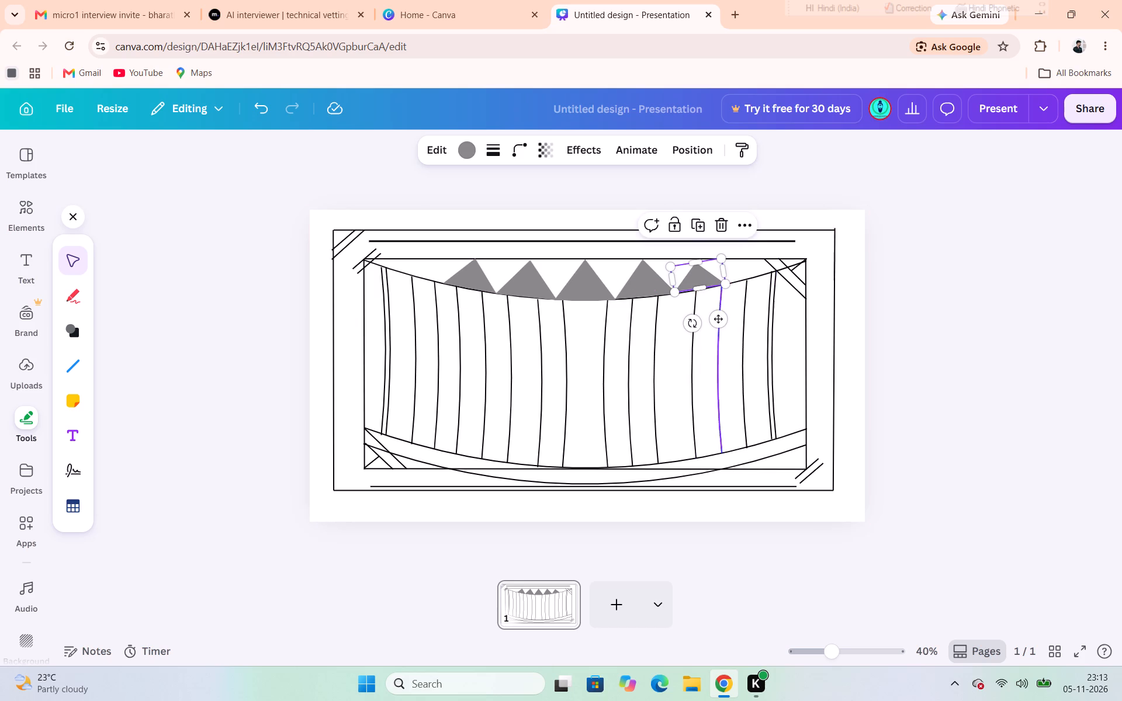
drag(691, 324, 692, 334)
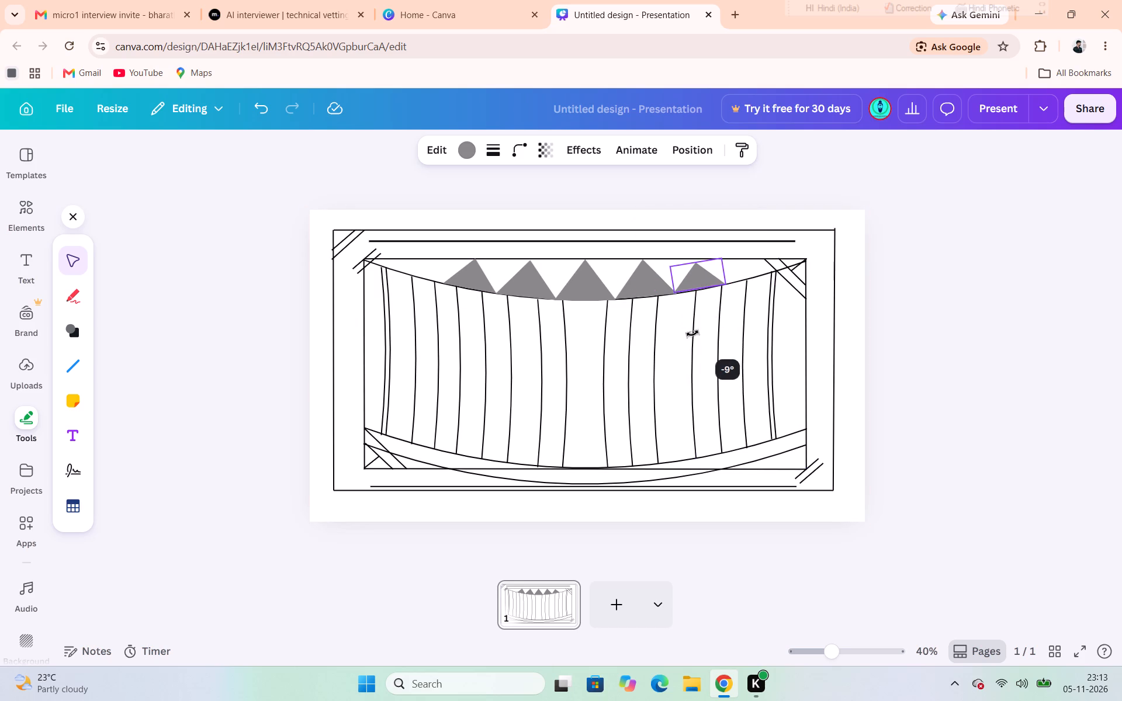
drag(692, 334, 695, 334)
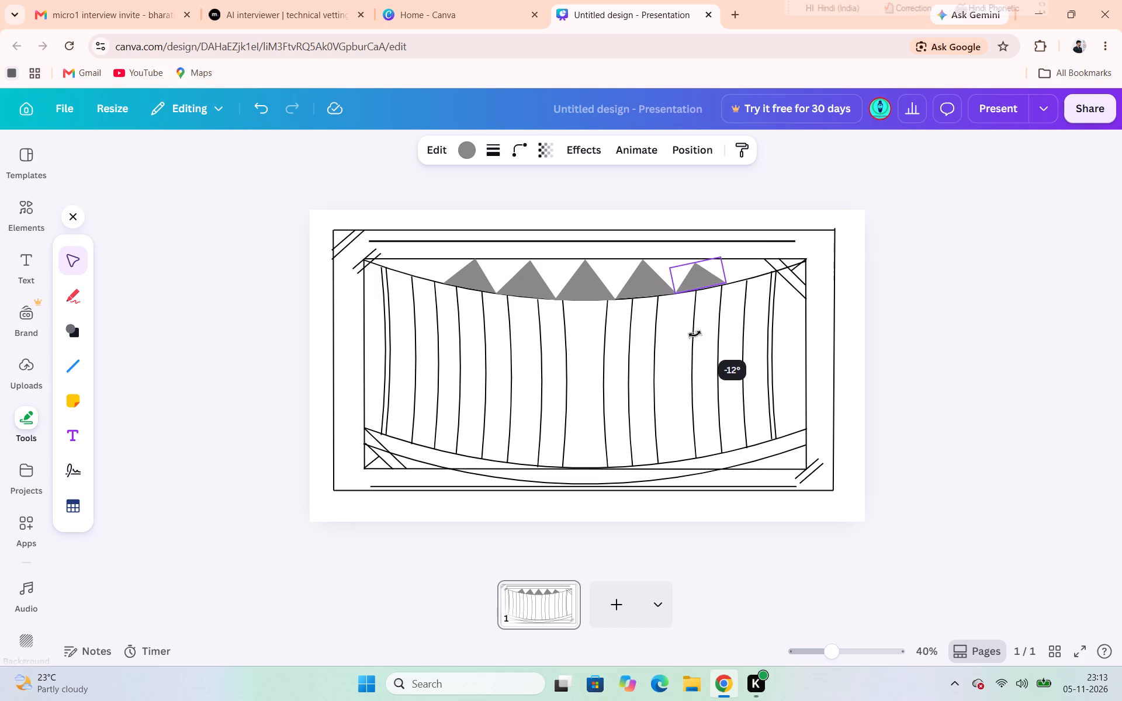
drag(695, 334, 694, 332)
click(724, 317)
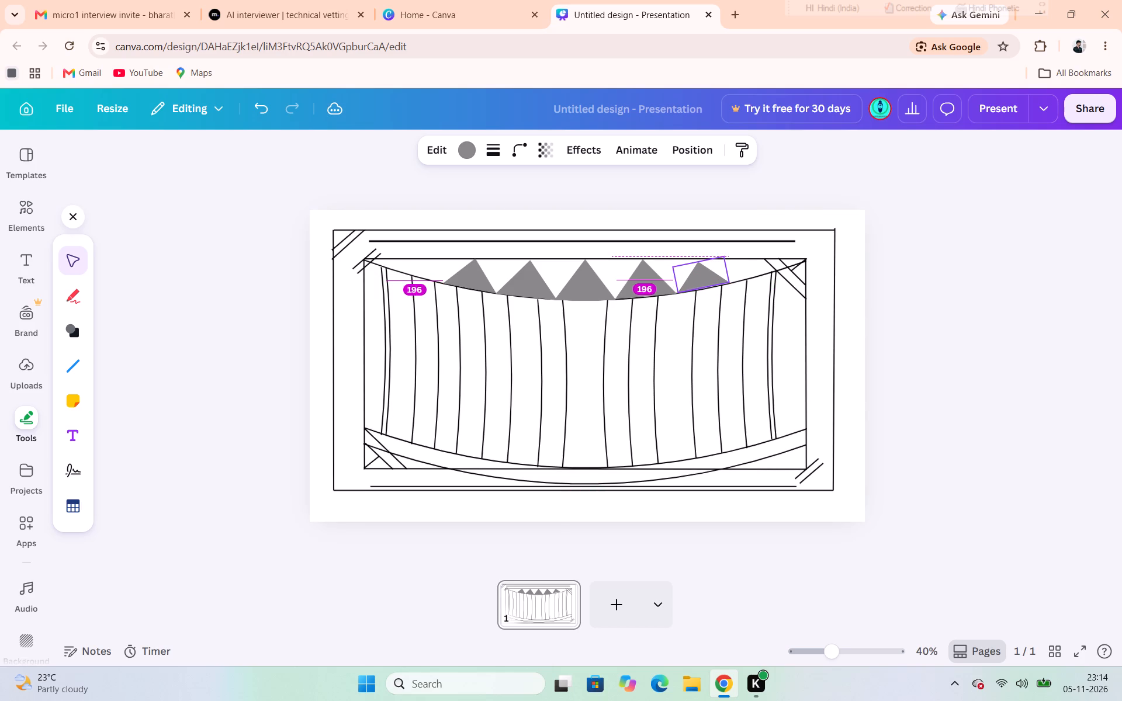
Stretch the rightmost triangle's height upward and fine-tune it until its apex lines up with the other triangles' tips.
drag(700, 261, 695, 258)
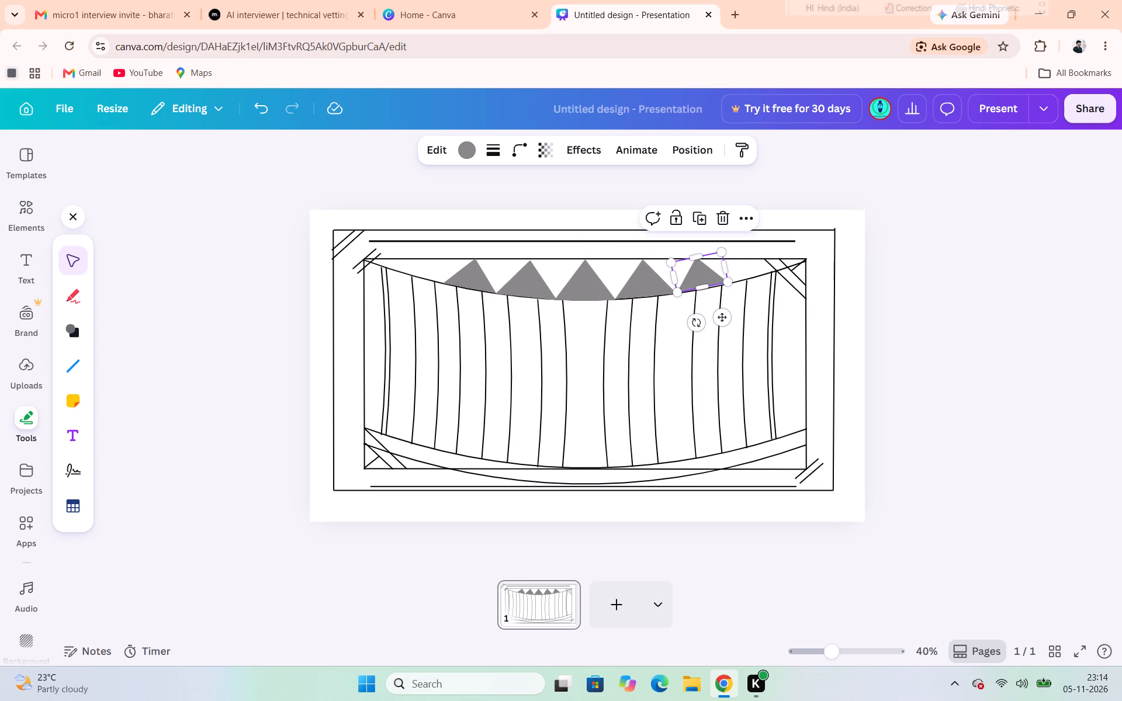
click(912, 203)
click(704, 283)
click(697, 252)
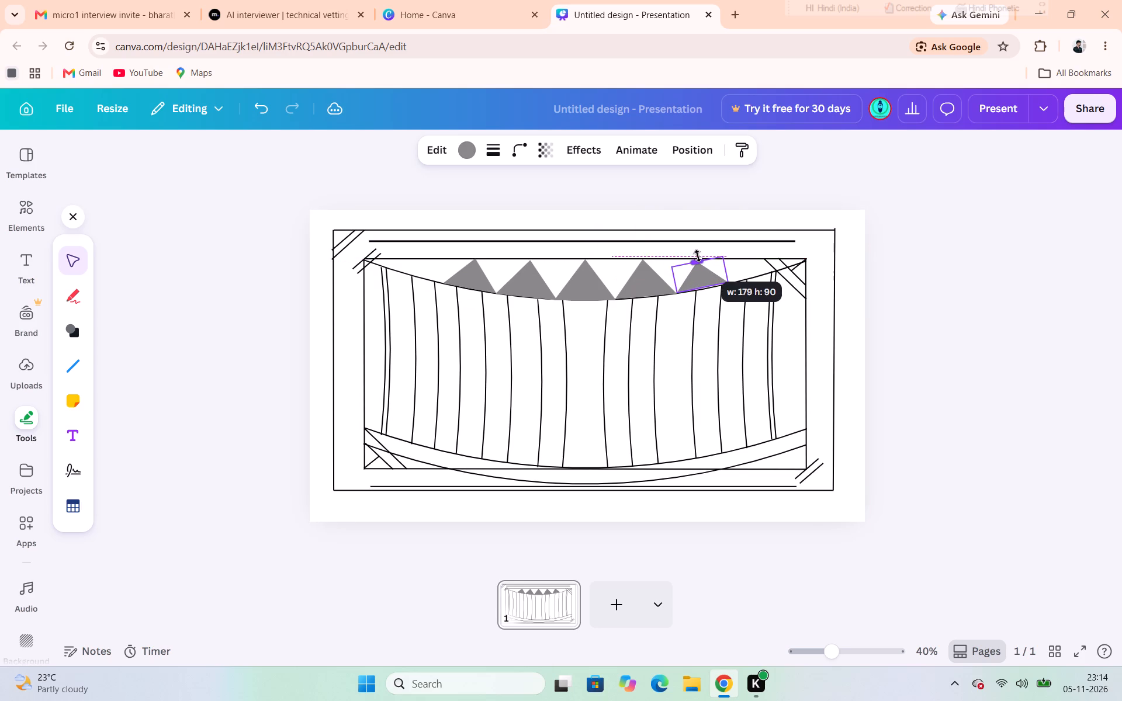
click(947, 194)
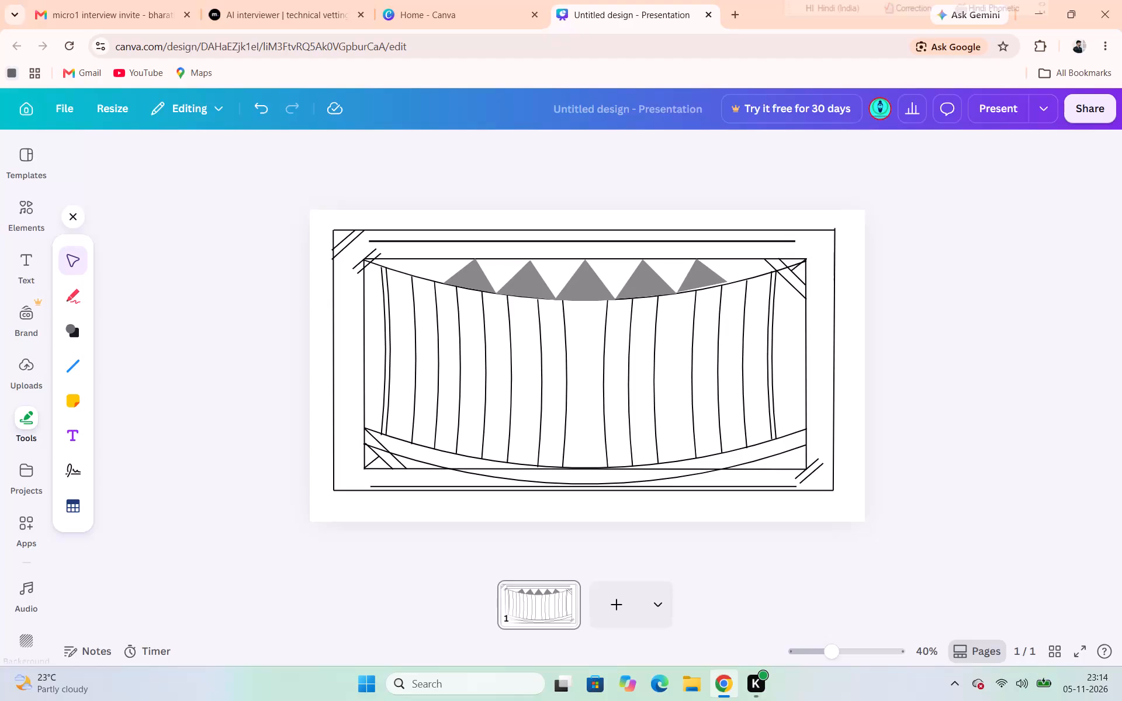
Fine-tune the rightmost triangle's tilt to about -10° and adjust its base edge to sit on the top curve.
click(697, 283)
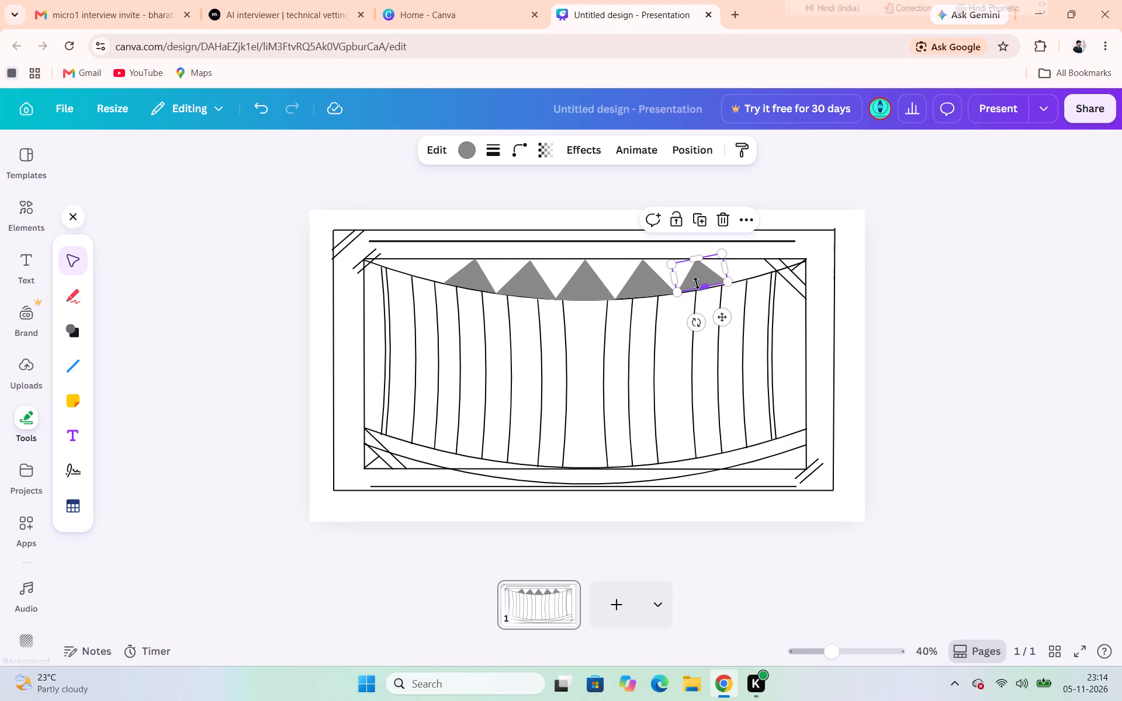
click(706, 288)
click(949, 287)
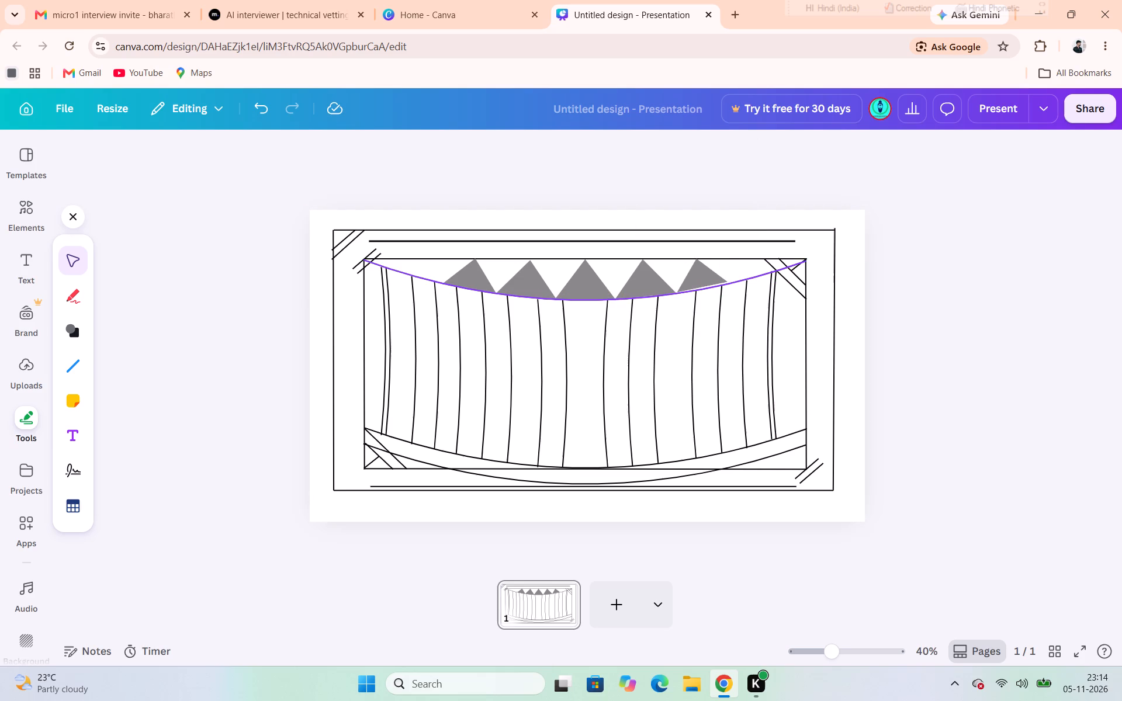
click(690, 284)
click(697, 320)
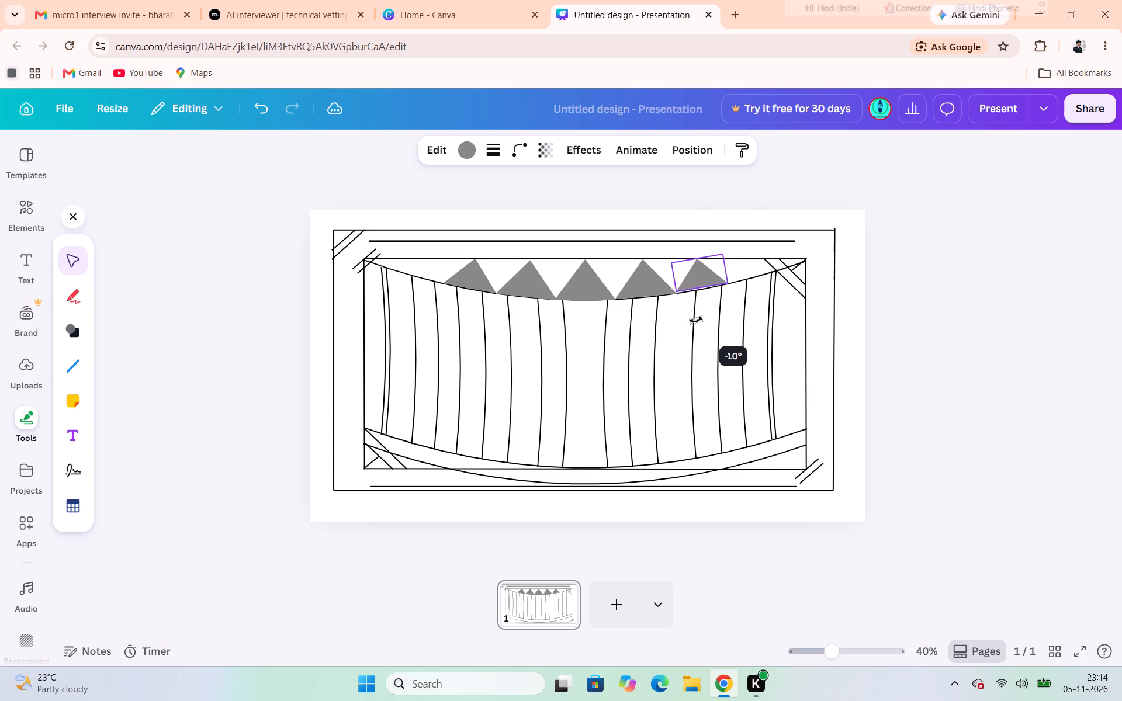
click(705, 288)
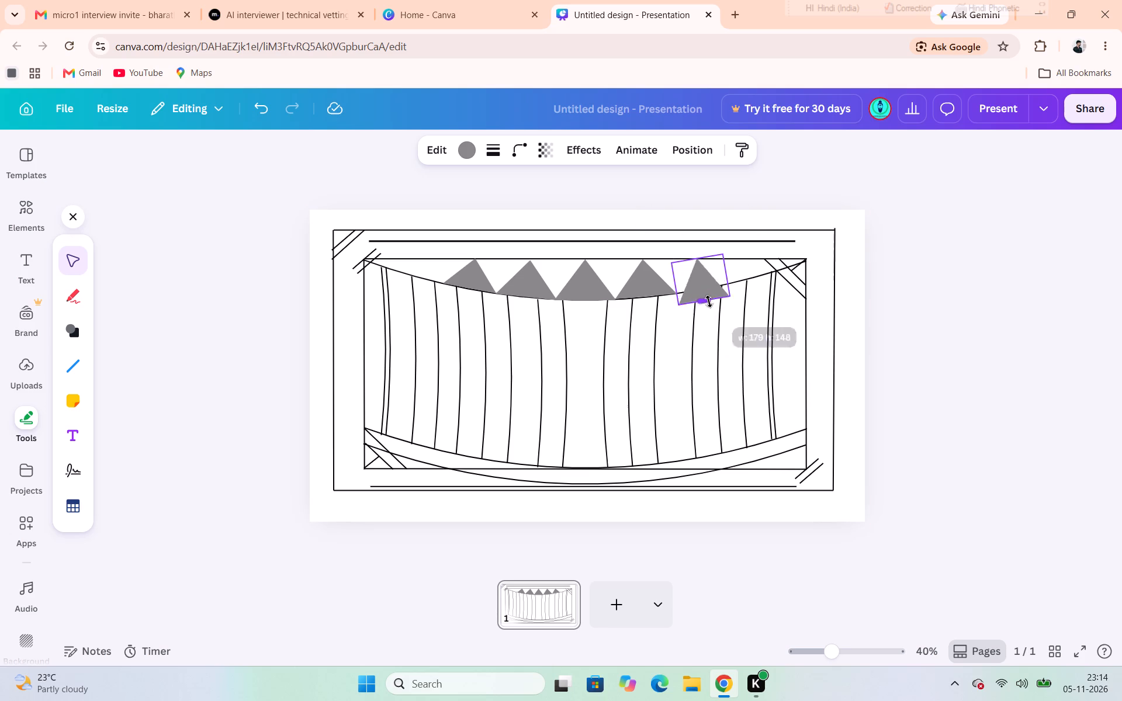
click(947, 251)
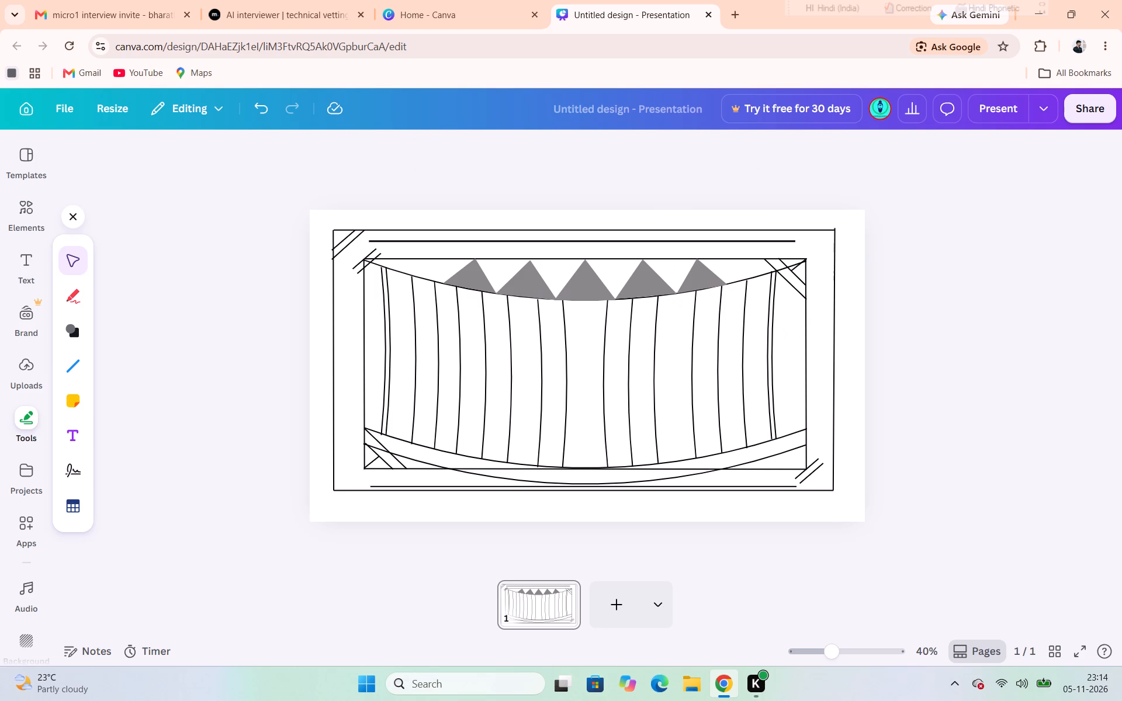
Select the leftmost triangle on the top curve.
click(477, 286)
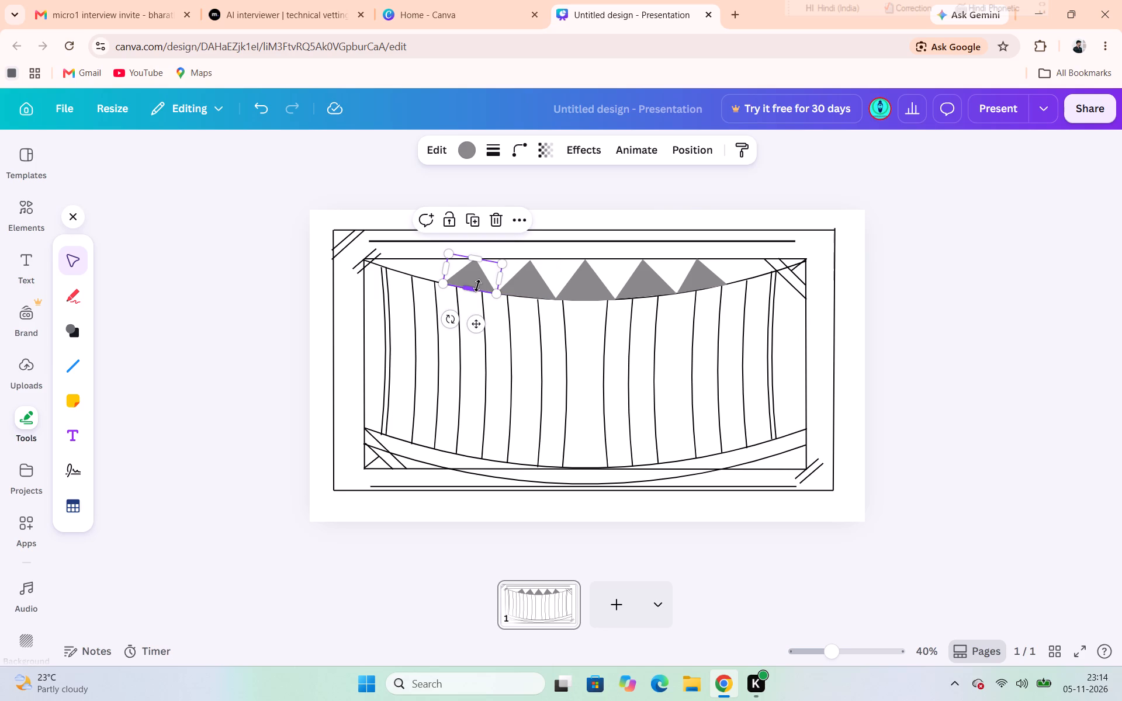
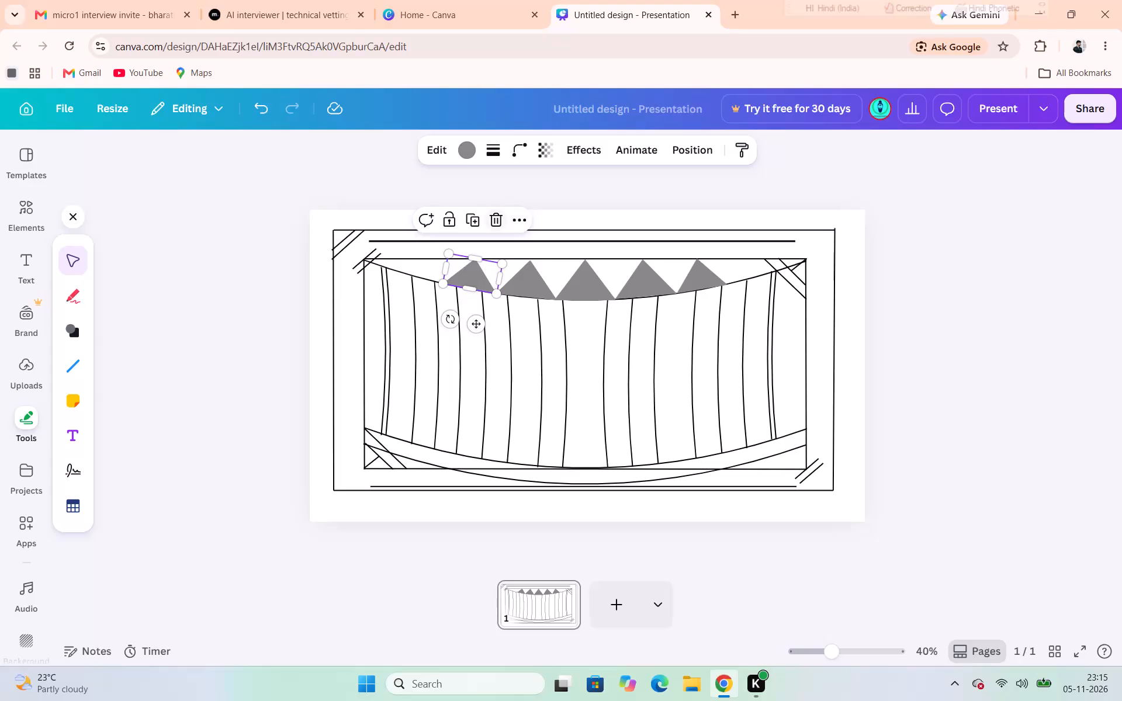
Duplicate the leftmost triangle on the top curve.
click(476, 224)
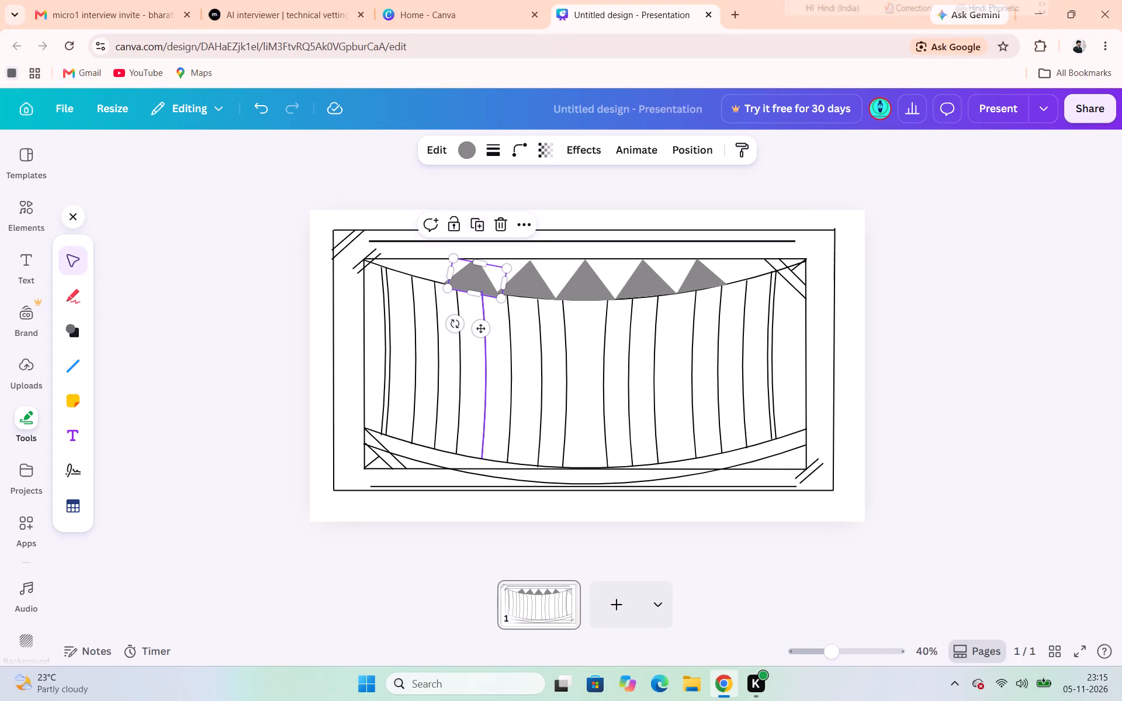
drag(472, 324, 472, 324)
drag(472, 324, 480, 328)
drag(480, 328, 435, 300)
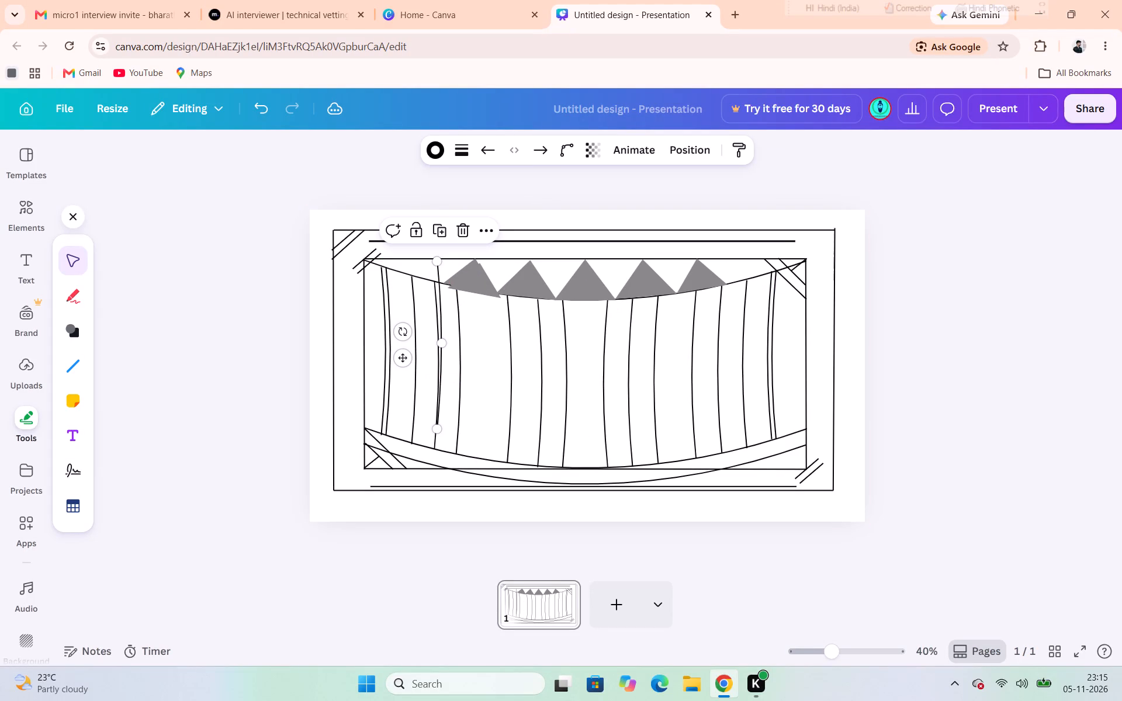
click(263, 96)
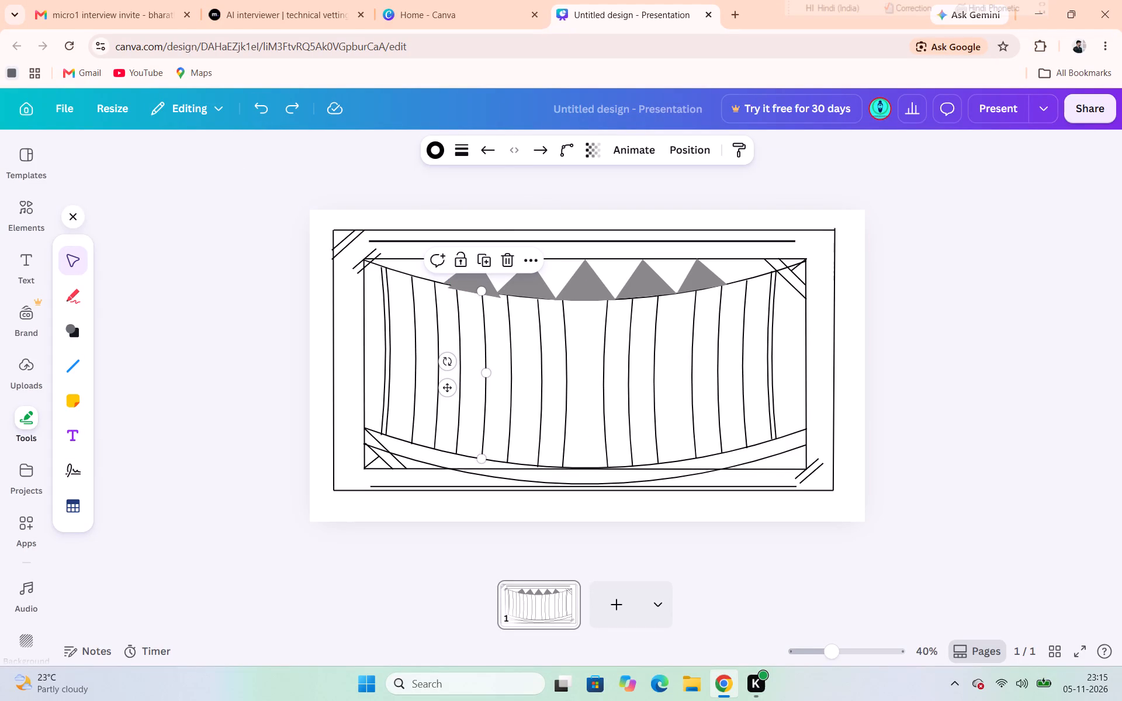
Move the duplicated triangle outward along the top curve until its base corner meets the former leftmost triangle.
click(469, 277)
drag(469, 277, 423, 259)
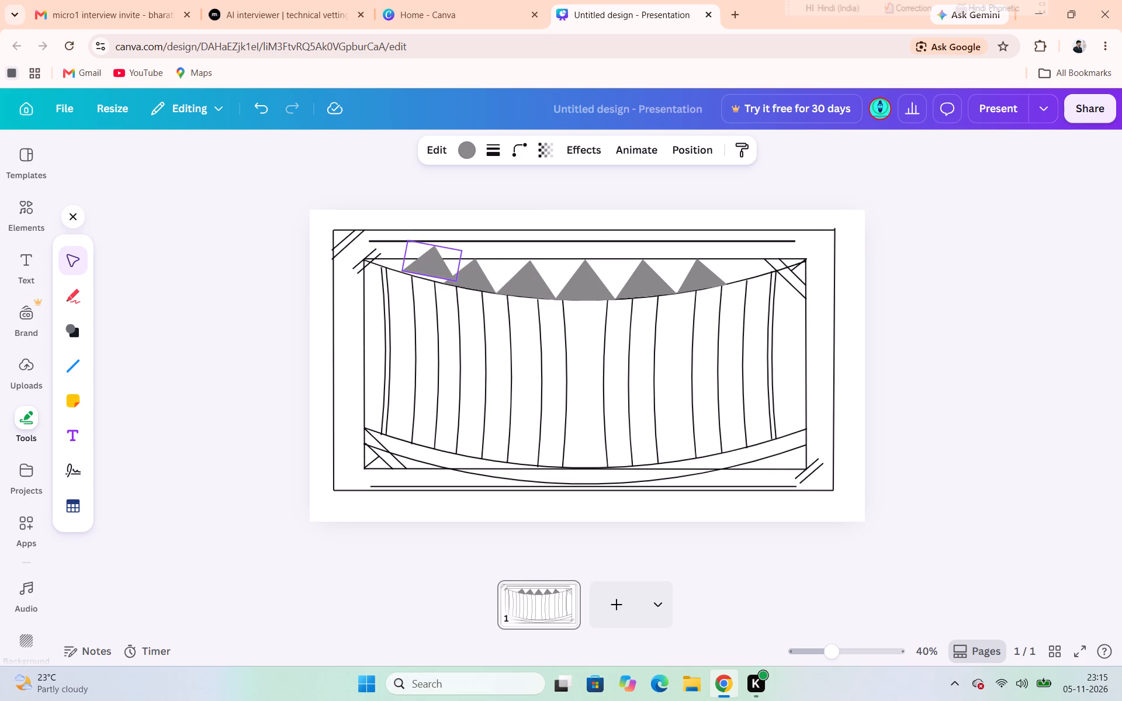
drag(423, 259, 421, 263)
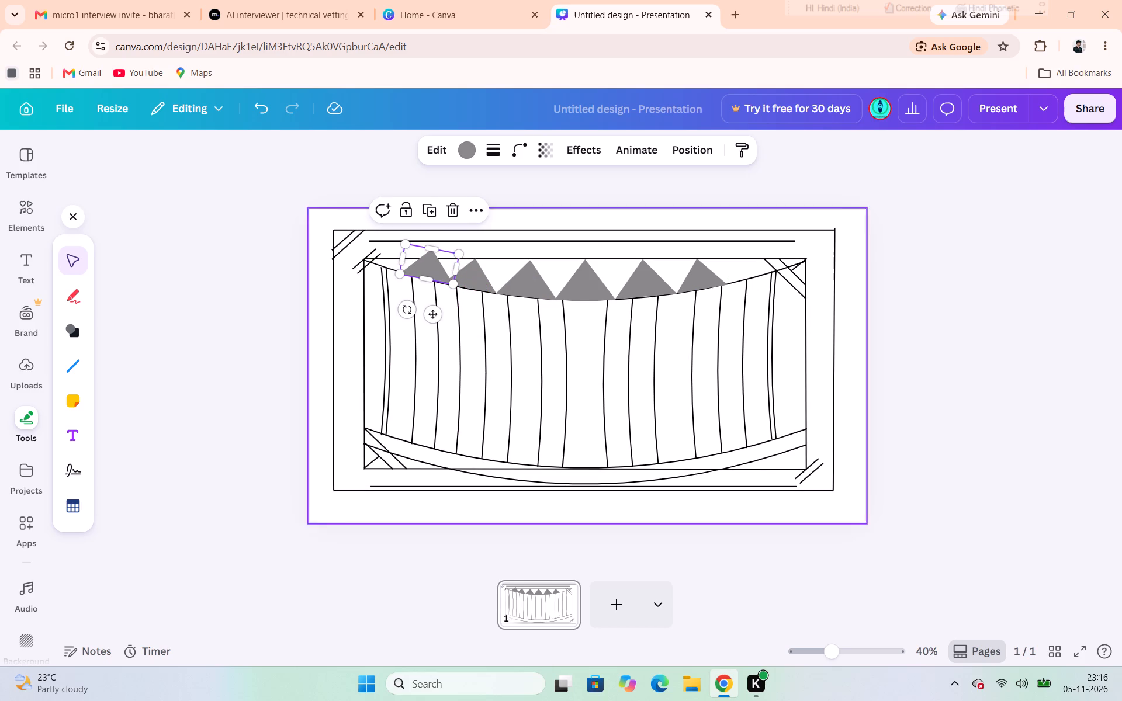
click(406, 307)
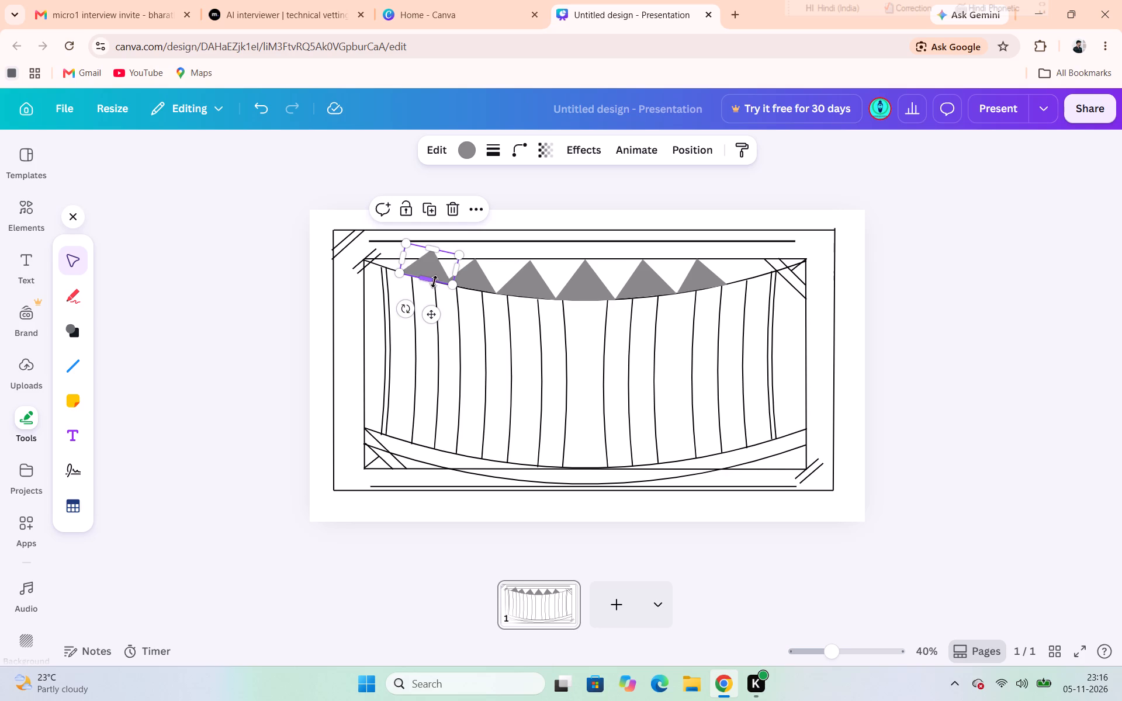
Shorten the new leftmost triangle to a height of about 59 so its apex reaches the inner frame's top line.
click(434, 282)
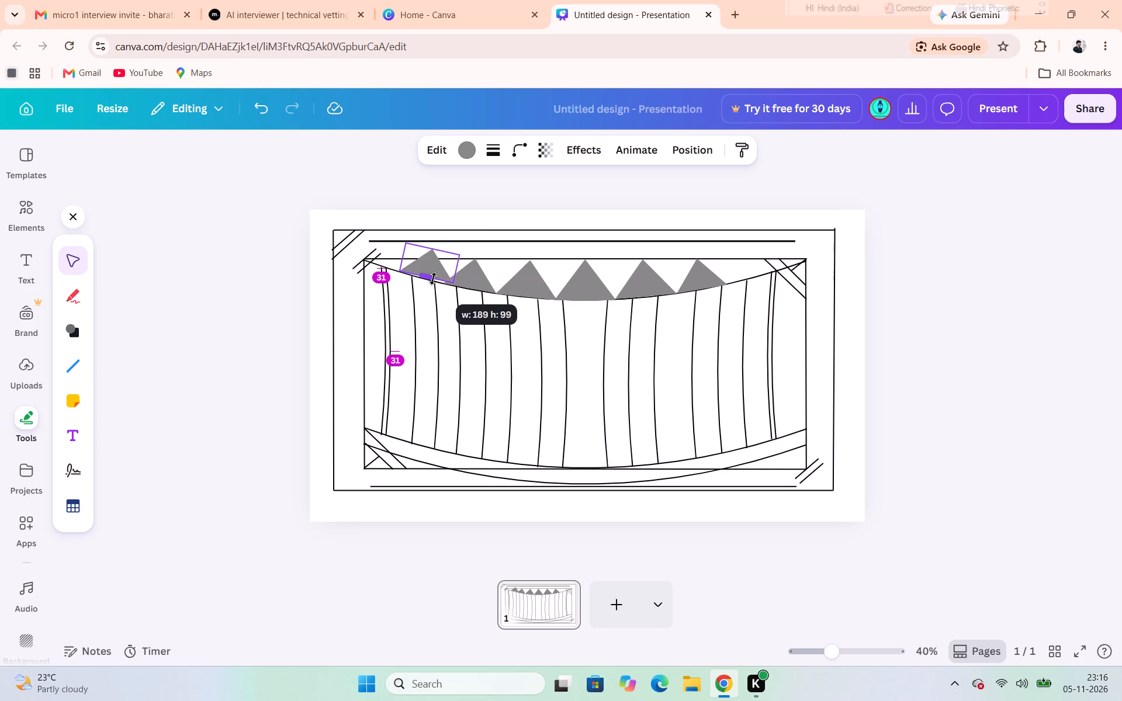
drag(434, 246, 432, 258)
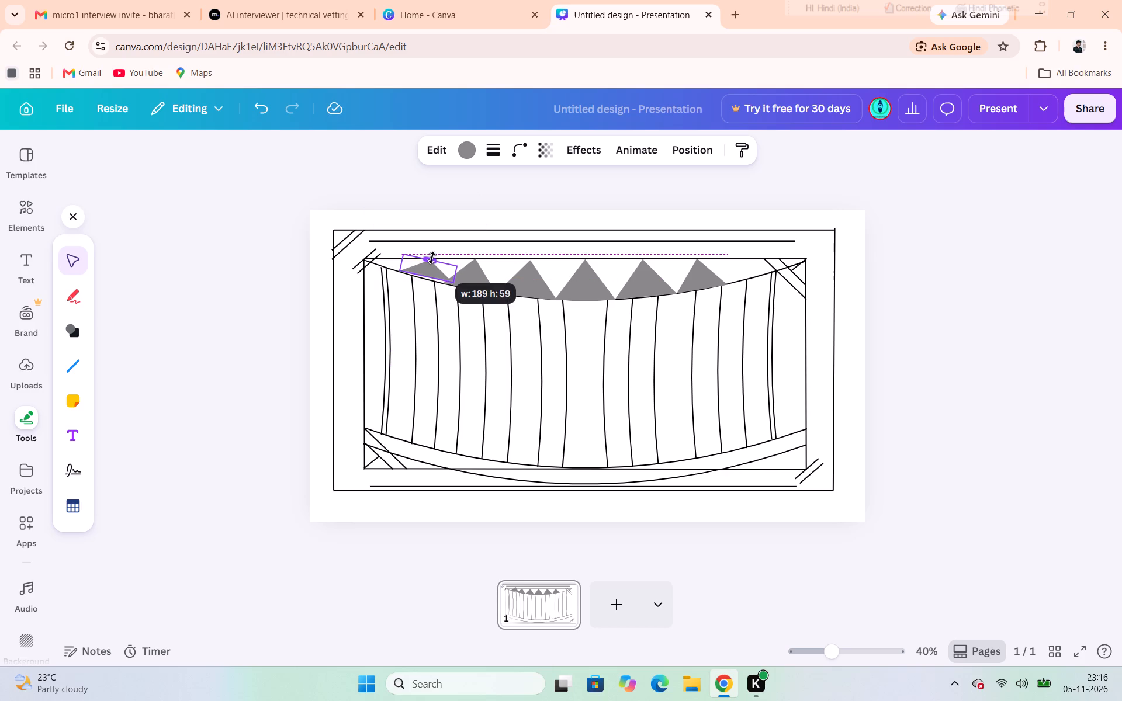
drag(432, 258, 431, 256)
click(431, 256)
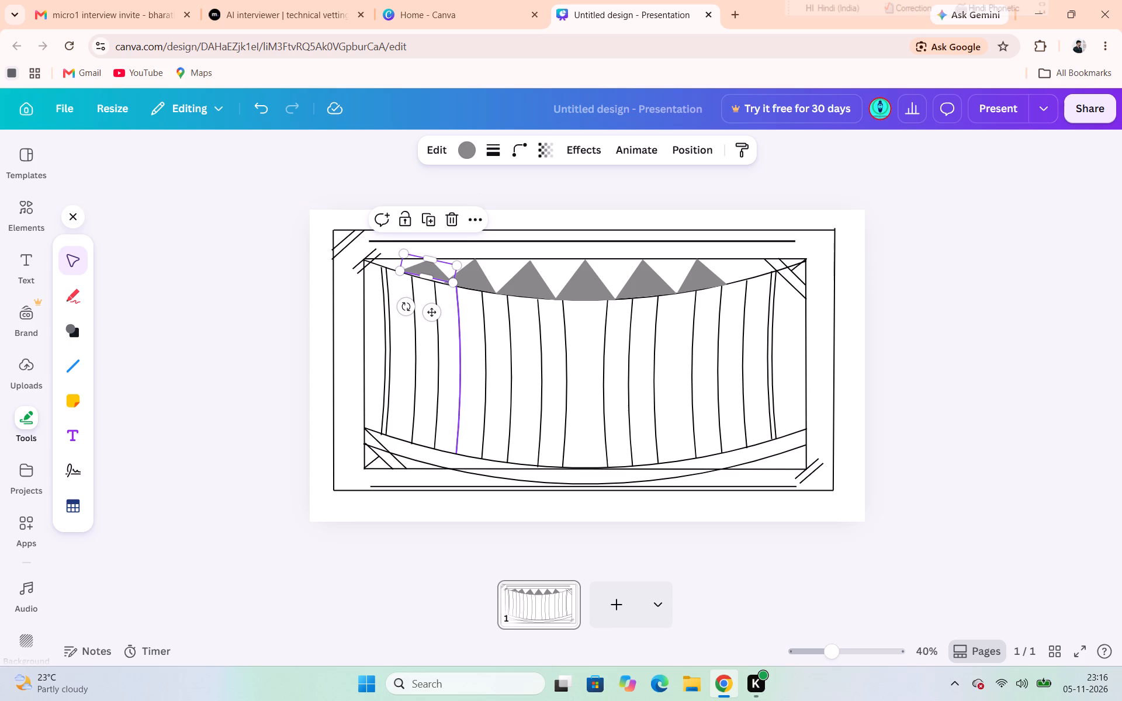
Tilt the leftmost triangle to about 16° and nudge it along the curve so its base sits against the neighbouring triangle.
drag(405, 309, 399, 295)
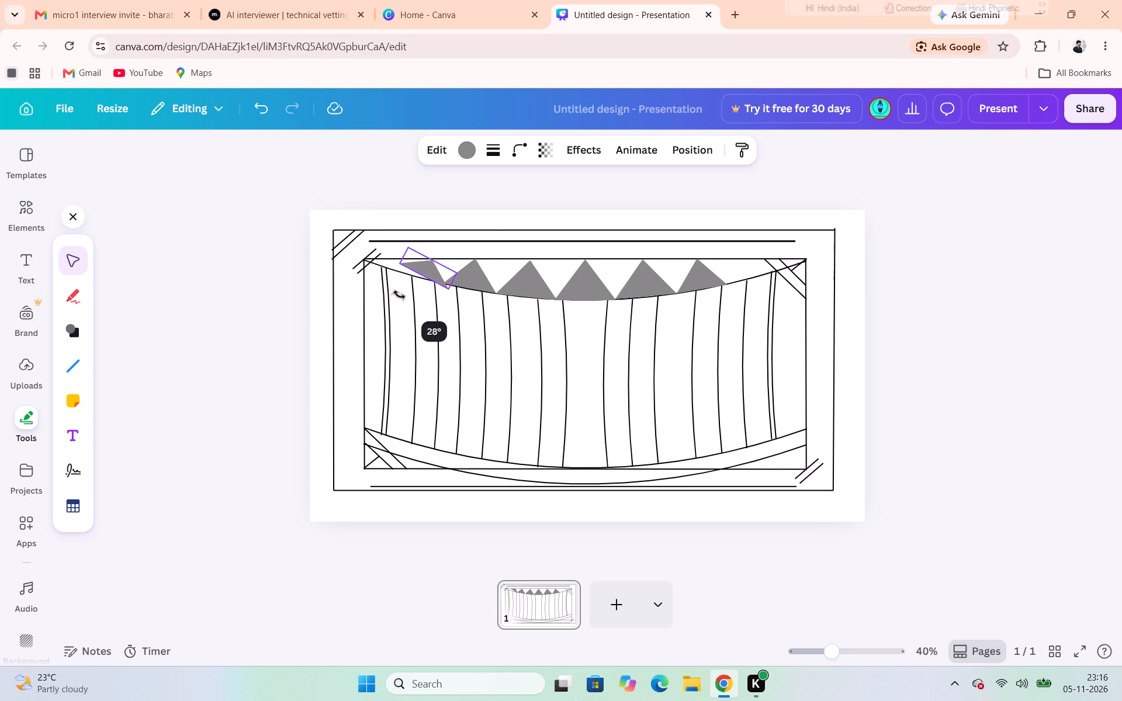
drag(399, 295, 421, 296)
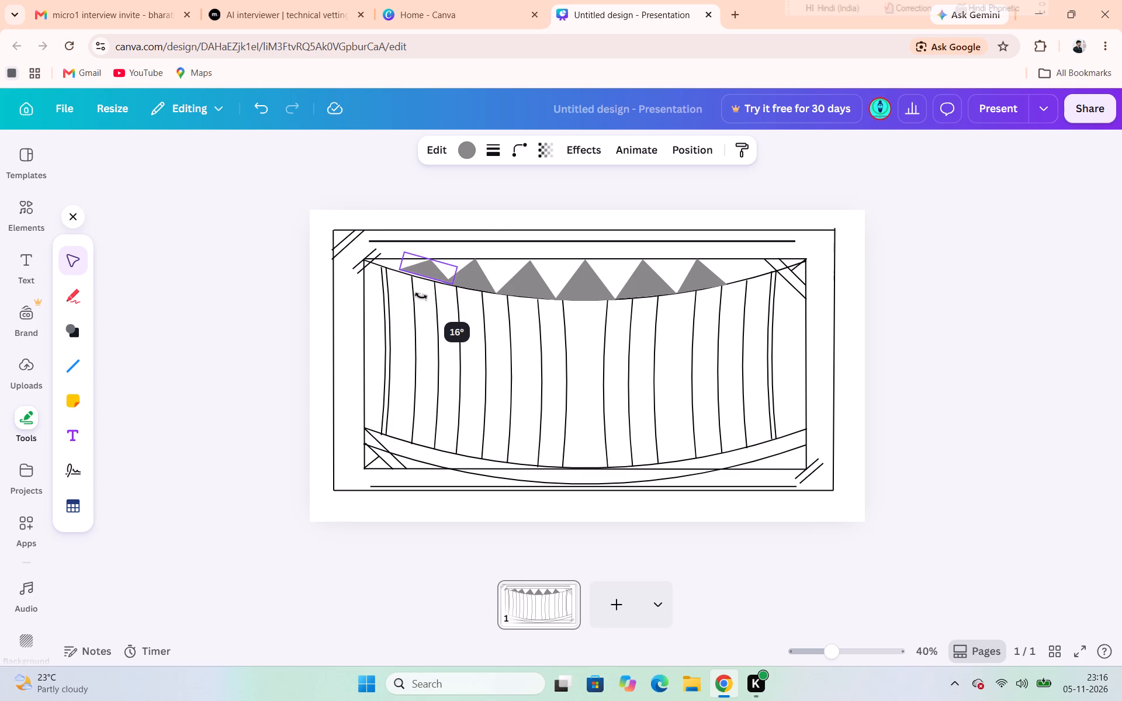
drag(421, 296, 422, 296)
click(435, 276)
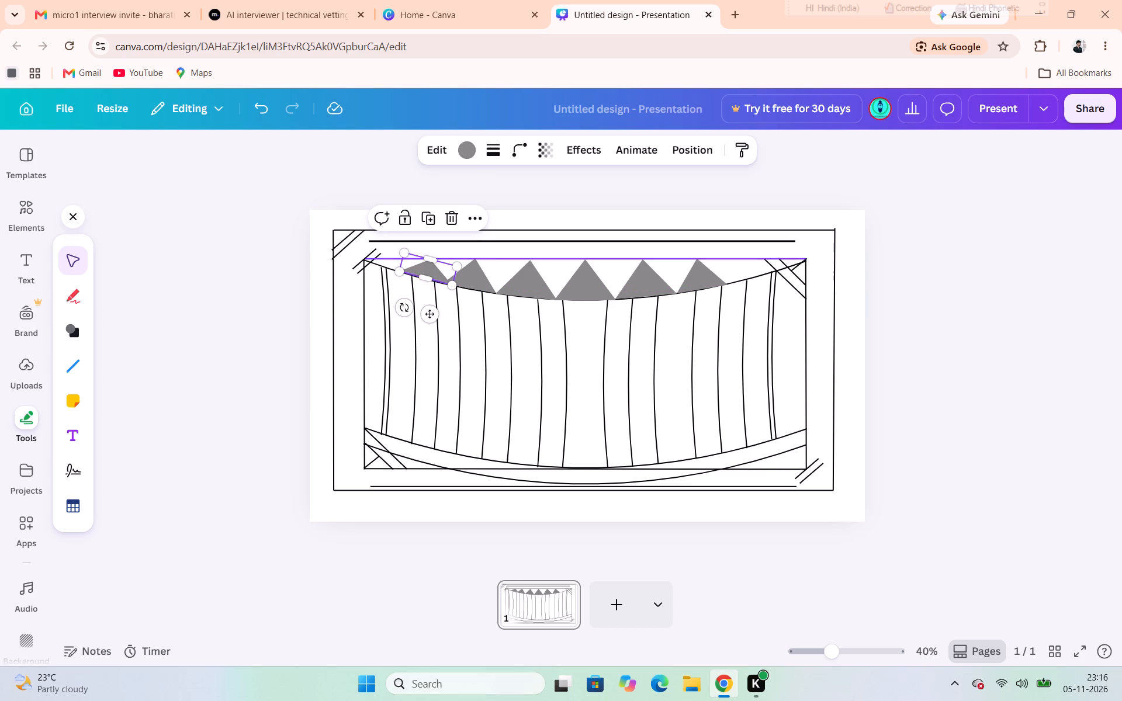
click(549, 211)
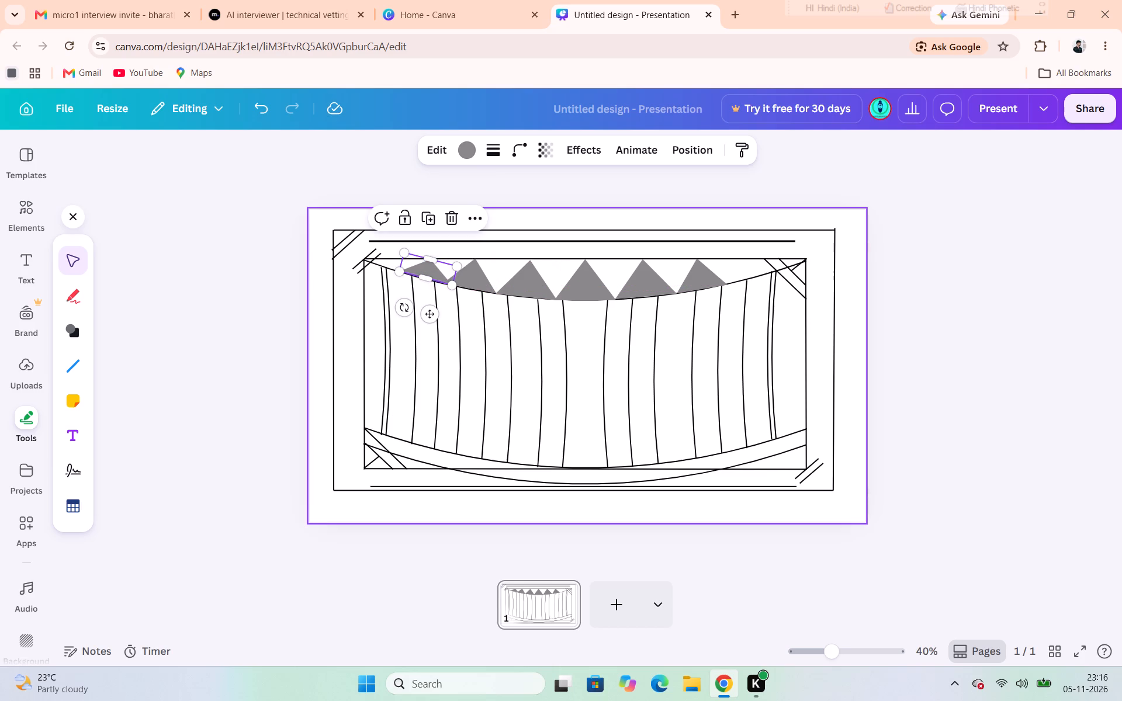
click(428, 268)
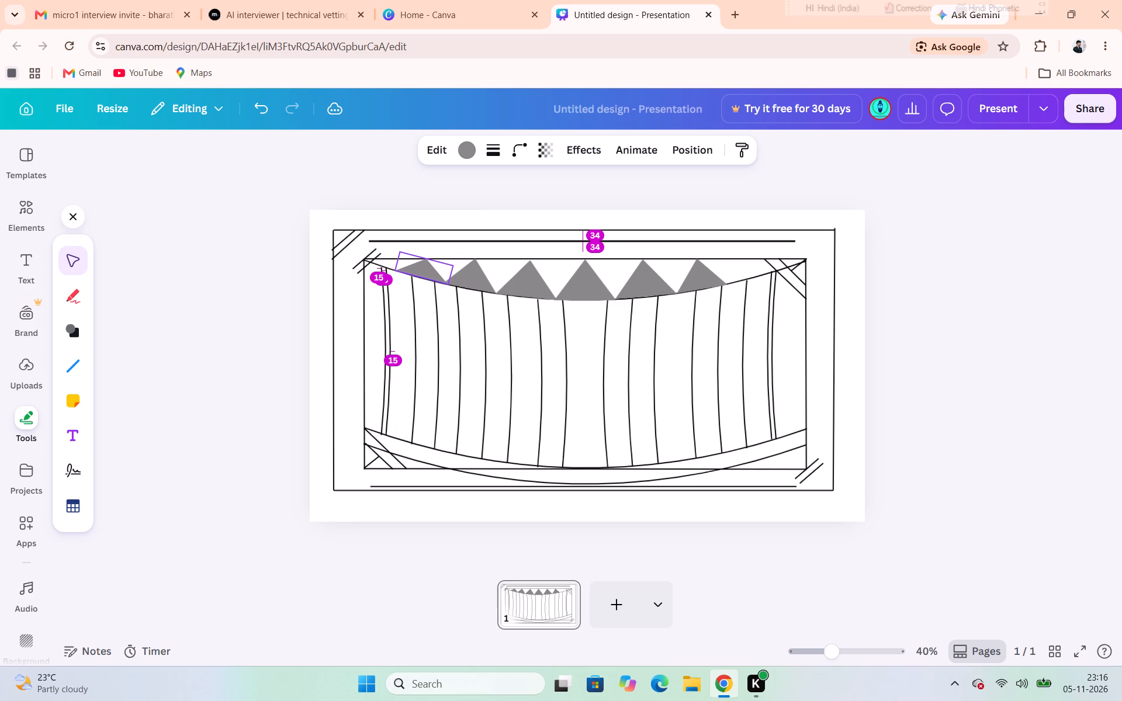
click(508, 199)
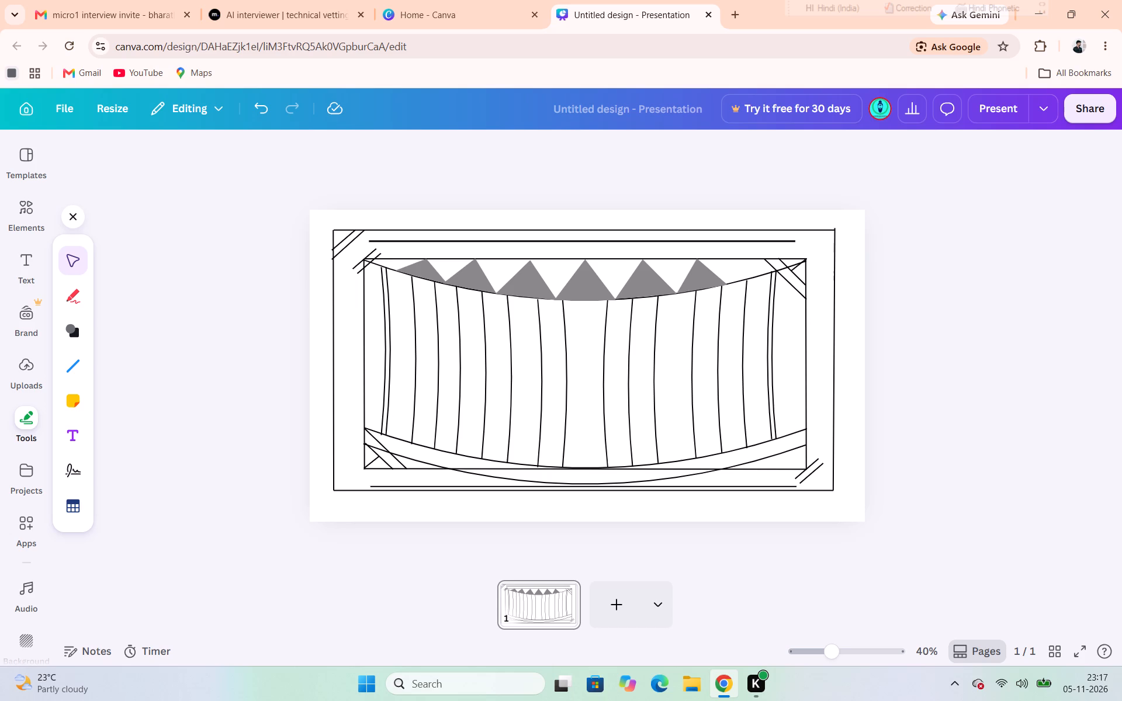
Duplicate the leftmost triangle and move the copy to the right end of the triangle row on the top curve.
click(417, 272)
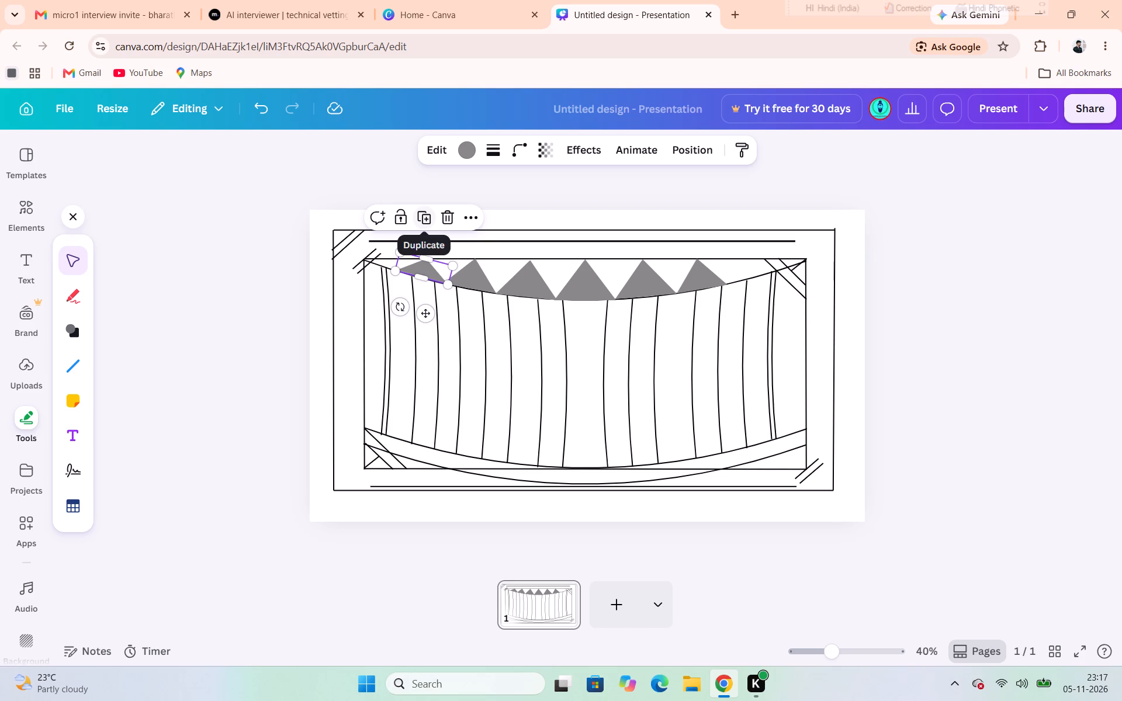
click(425, 223)
drag(374, 310, 742, 314)
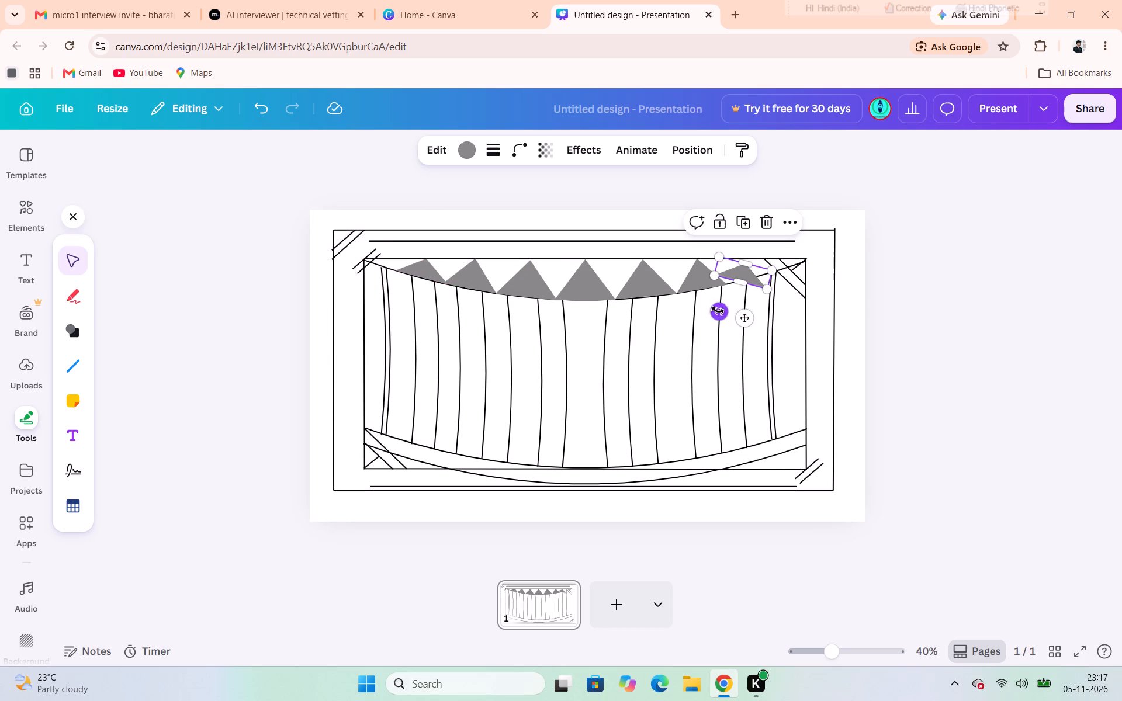
Tilt the new rightmost triangle to about -13° and position its base on the top curve beside the neighbouring triangle.
drag(717, 310, 735, 318)
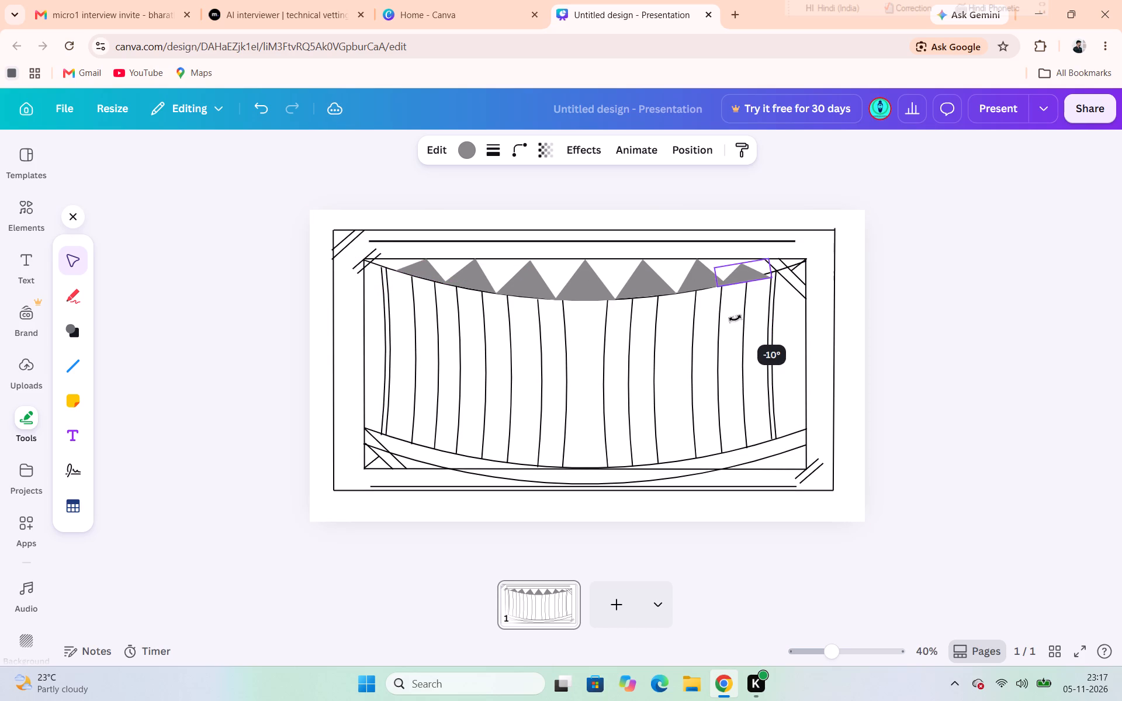
drag(735, 318, 736, 318)
drag(766, 309, 771, 306)
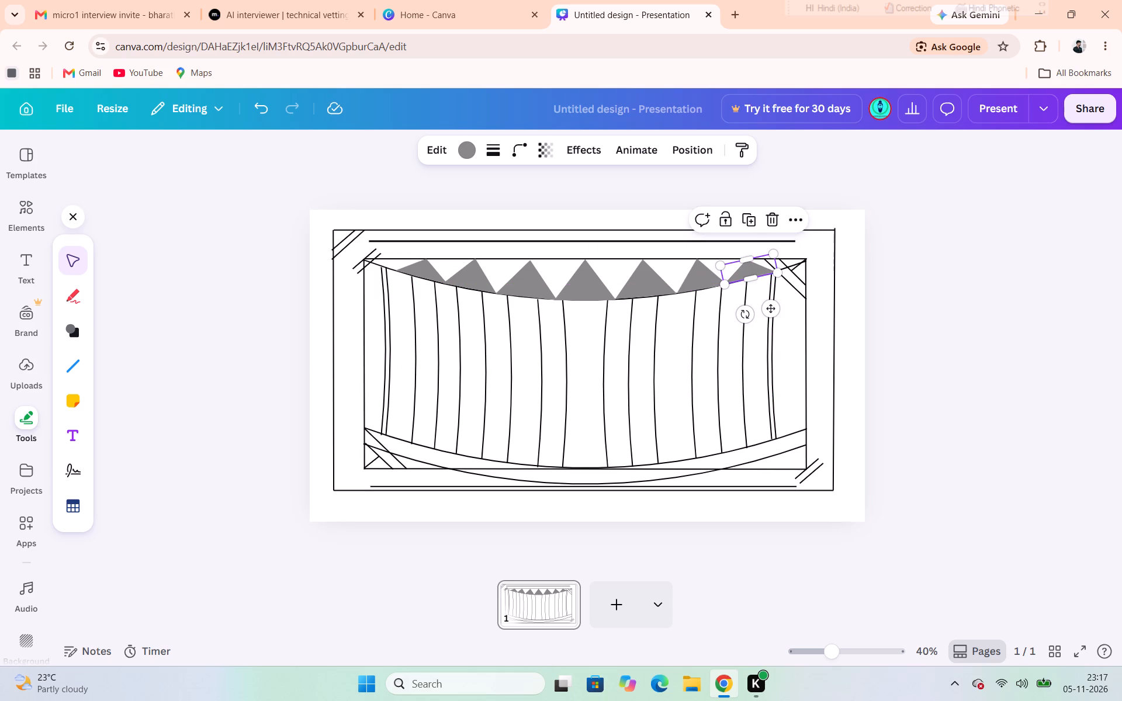
click(1010, 312)
click(759, 266)
click(743, 318)
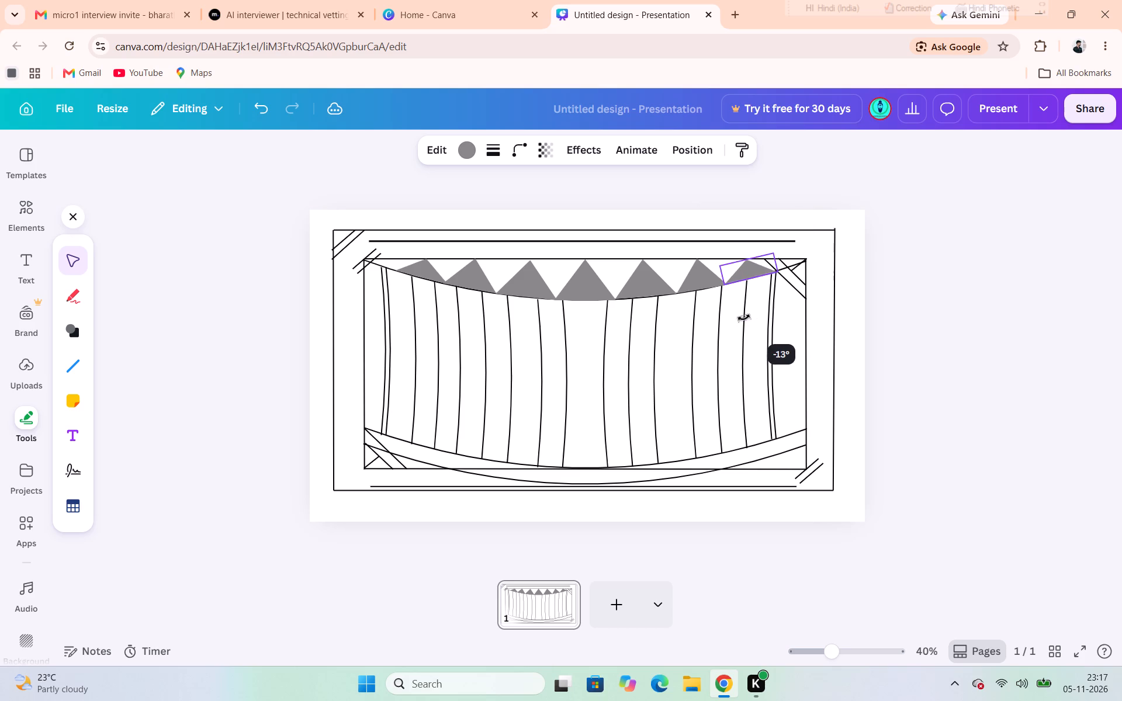
click(774, 312)
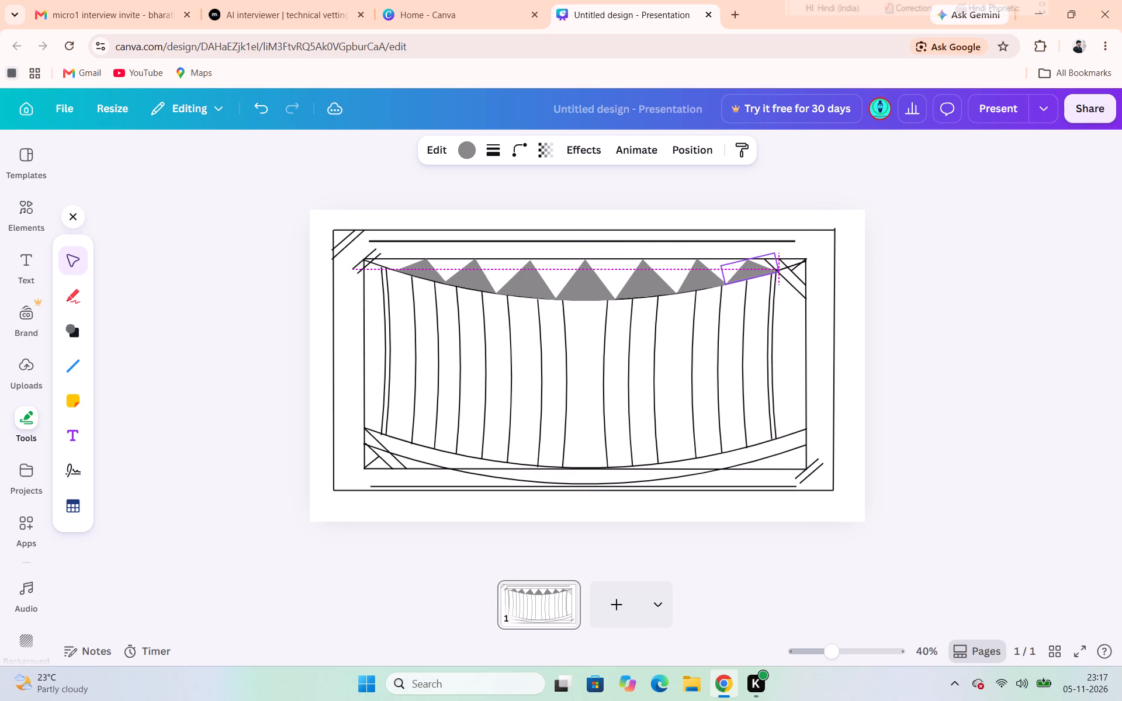
click(965, 300)
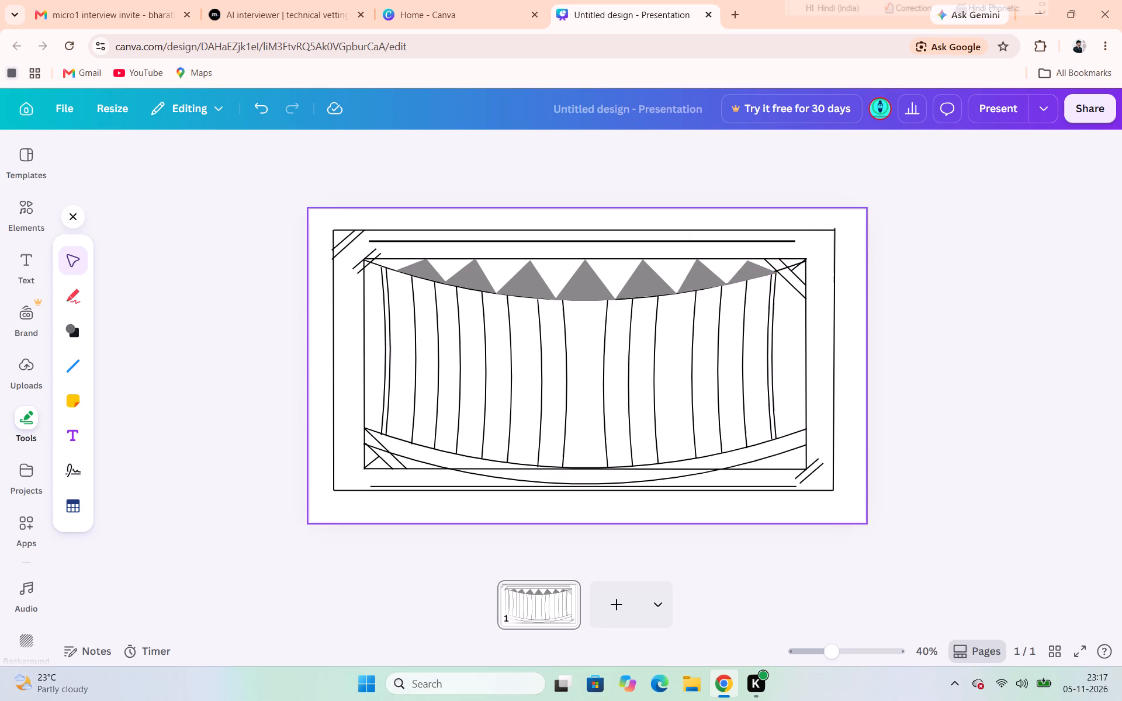
Fine-tune the rightmost triangle's tilt and position and scale it to about 177 wide by 63 high to fit the curve.
click(742, 272)
click(749, 314)
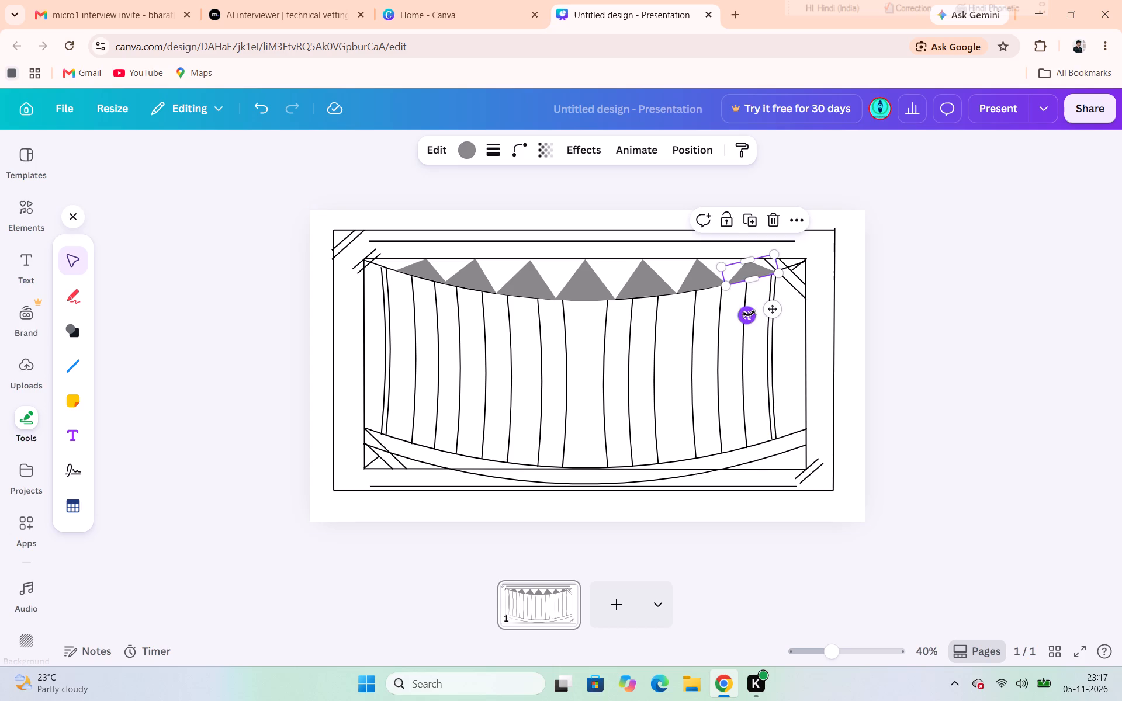
click(749, 314)
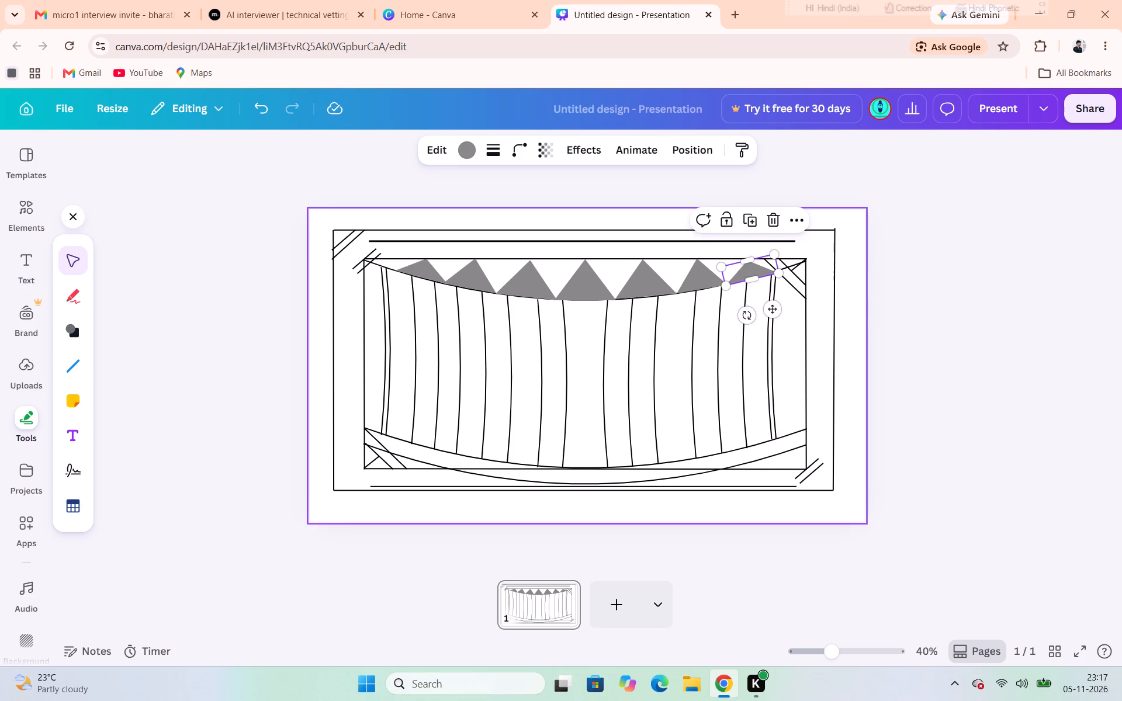
click(780, 312)
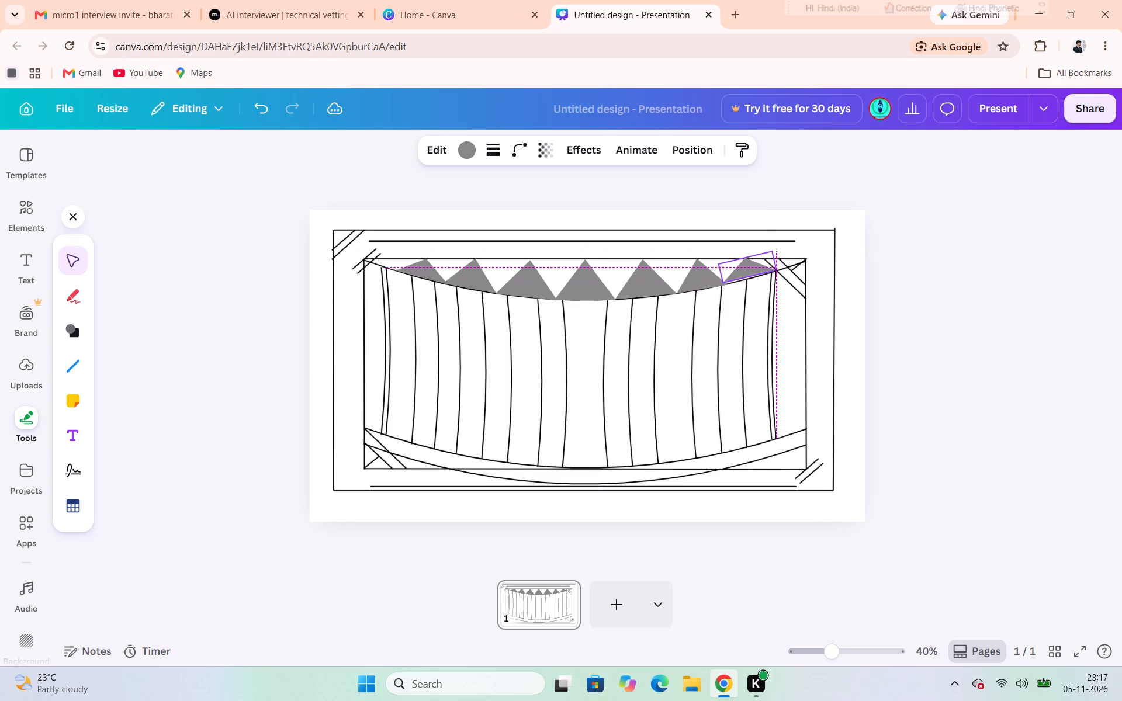
click(748, 311)
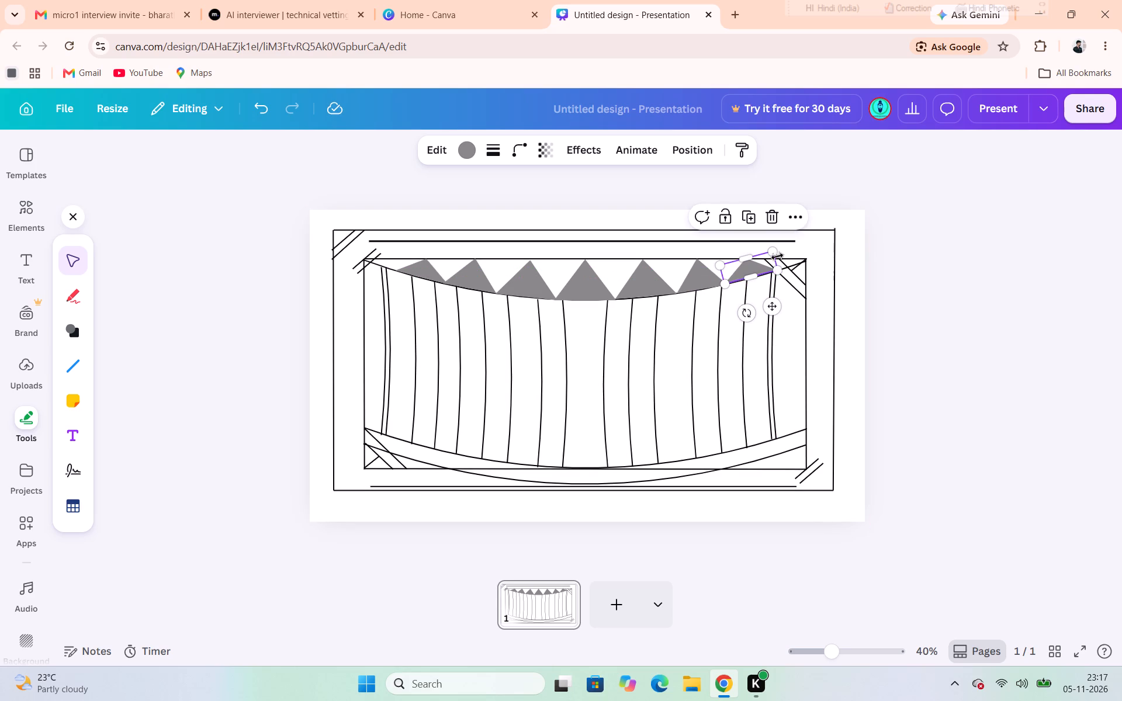
click(777, 253)
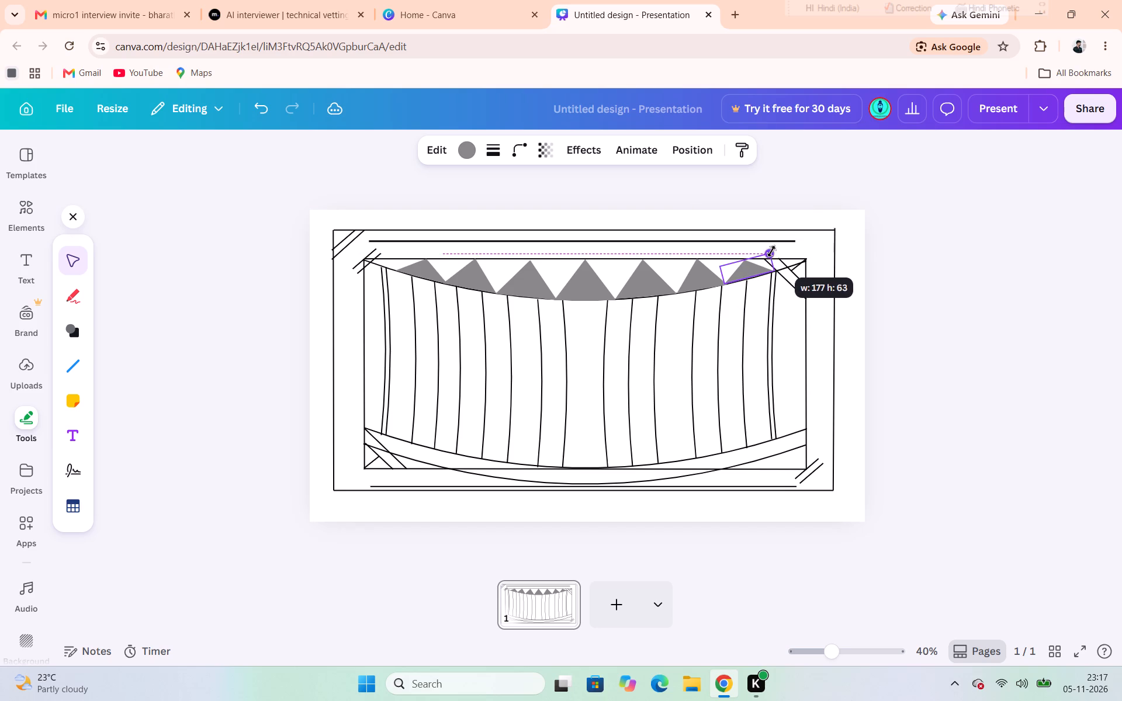
click(764, 308)
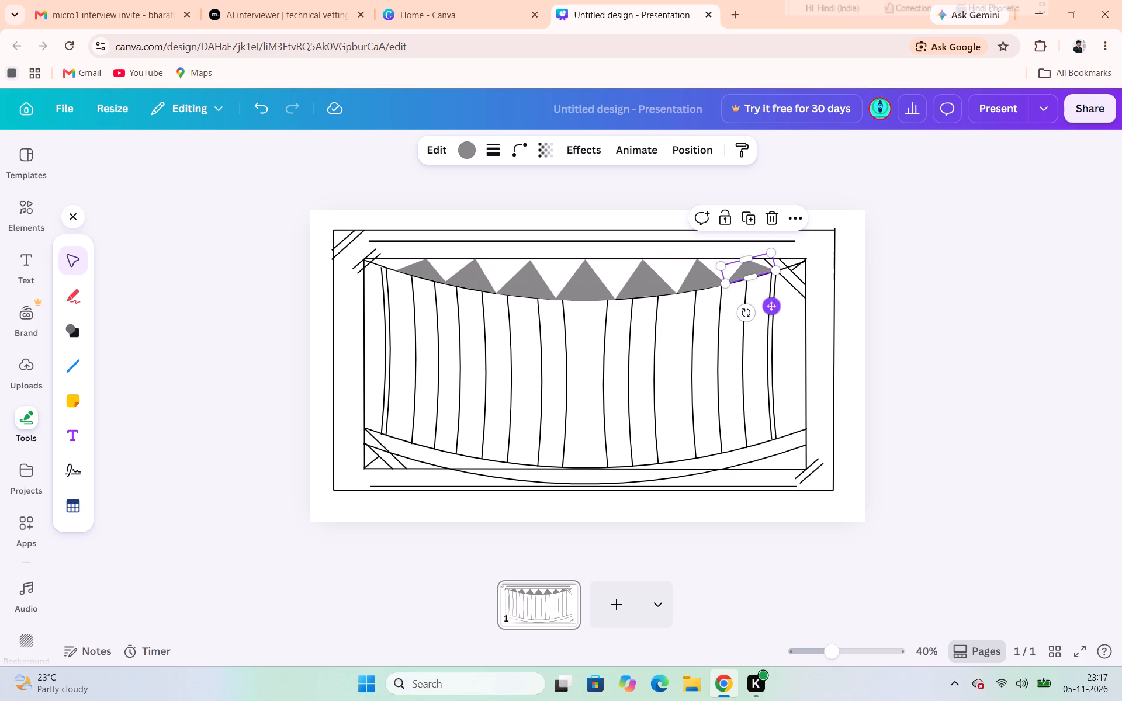
click(934, 286)
click(934, 286)
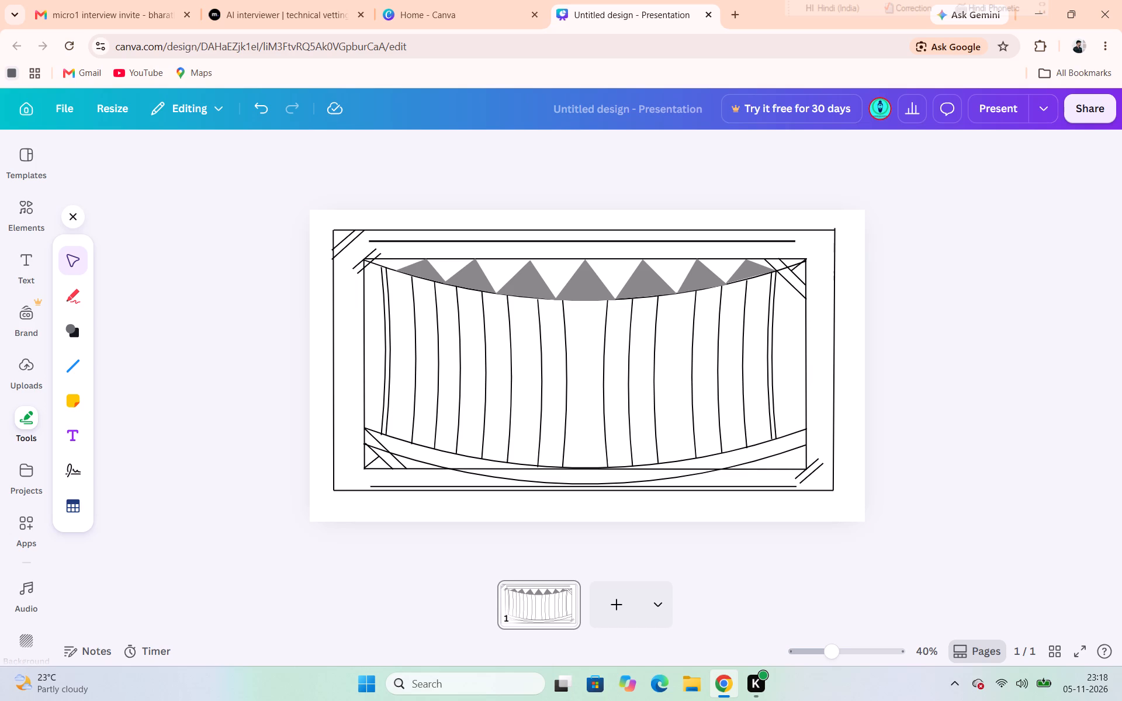
click(936, 242)
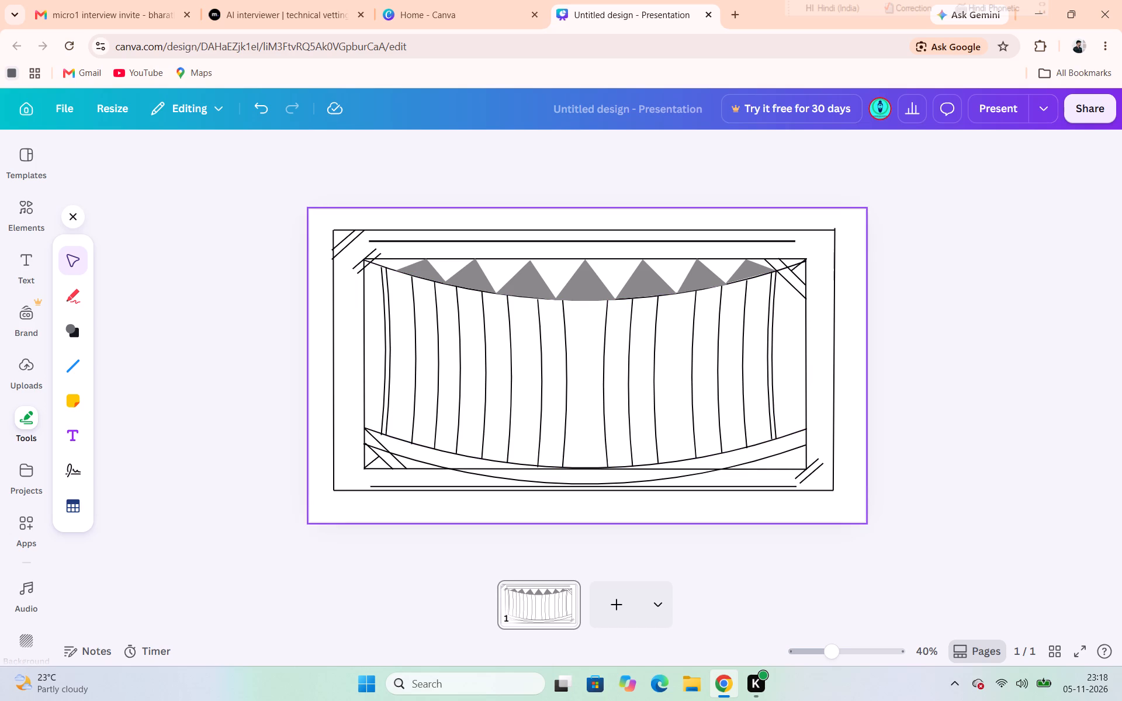
Draw a straight vertical line down the centre, from the middle triangle's base to the upper of the two bottom curves.
click(76, 364)
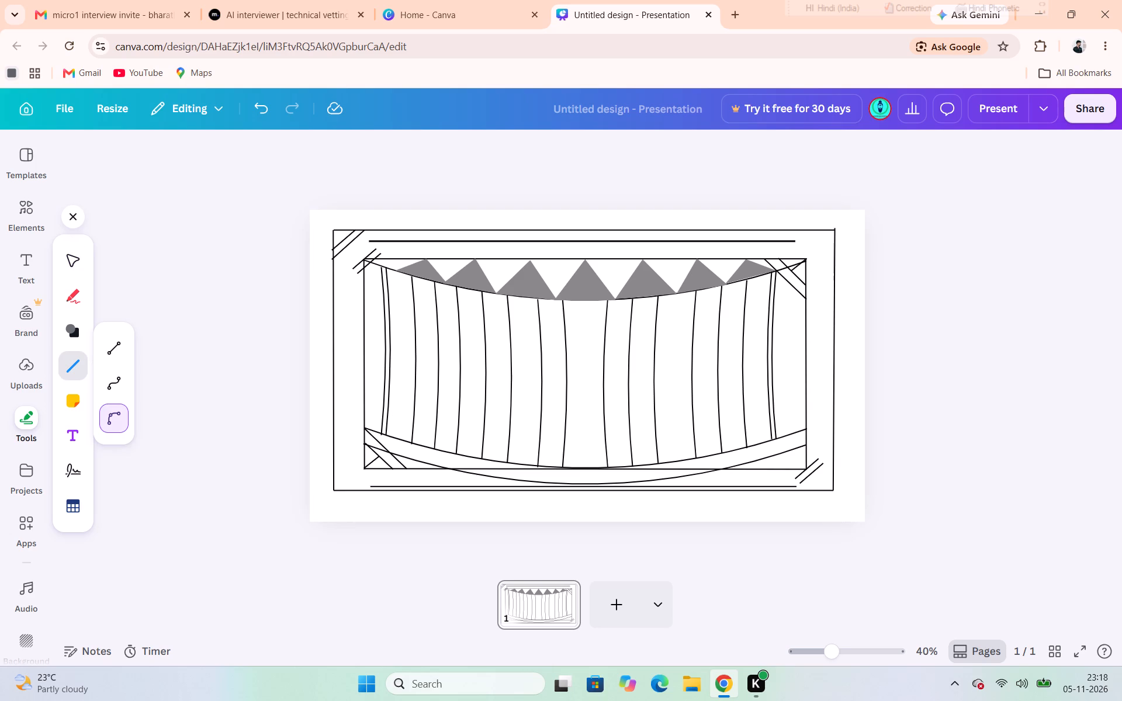
drag(584, 302, 570, 460)
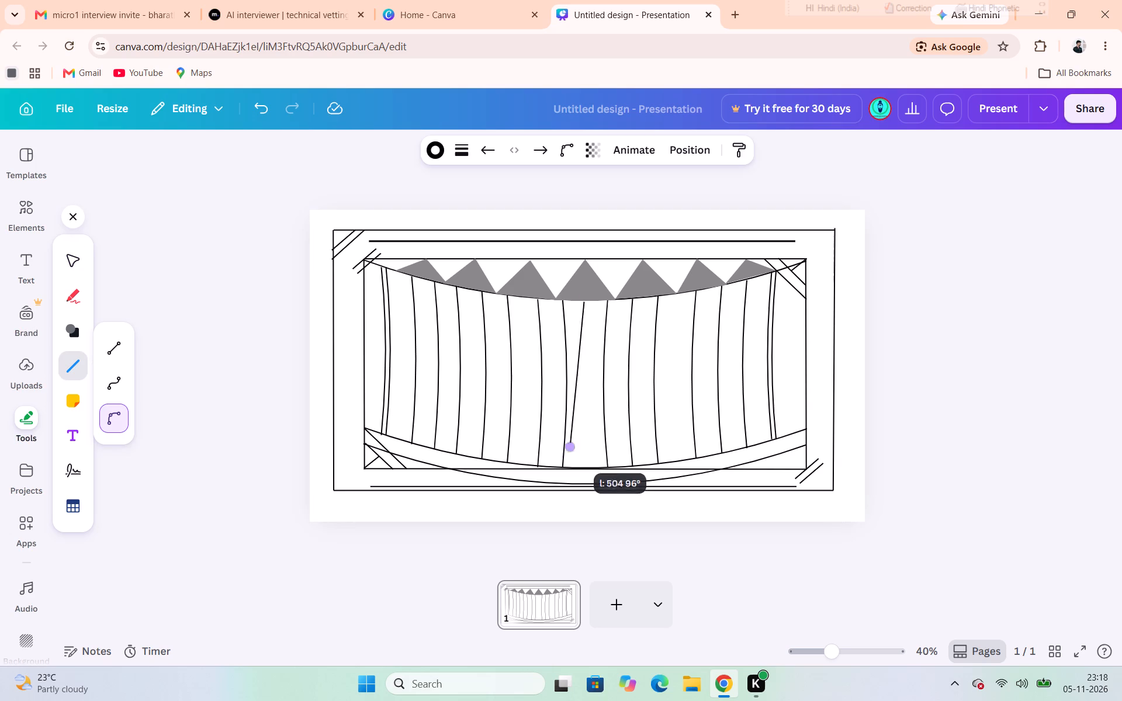
drag(570, 460, 583, 453)
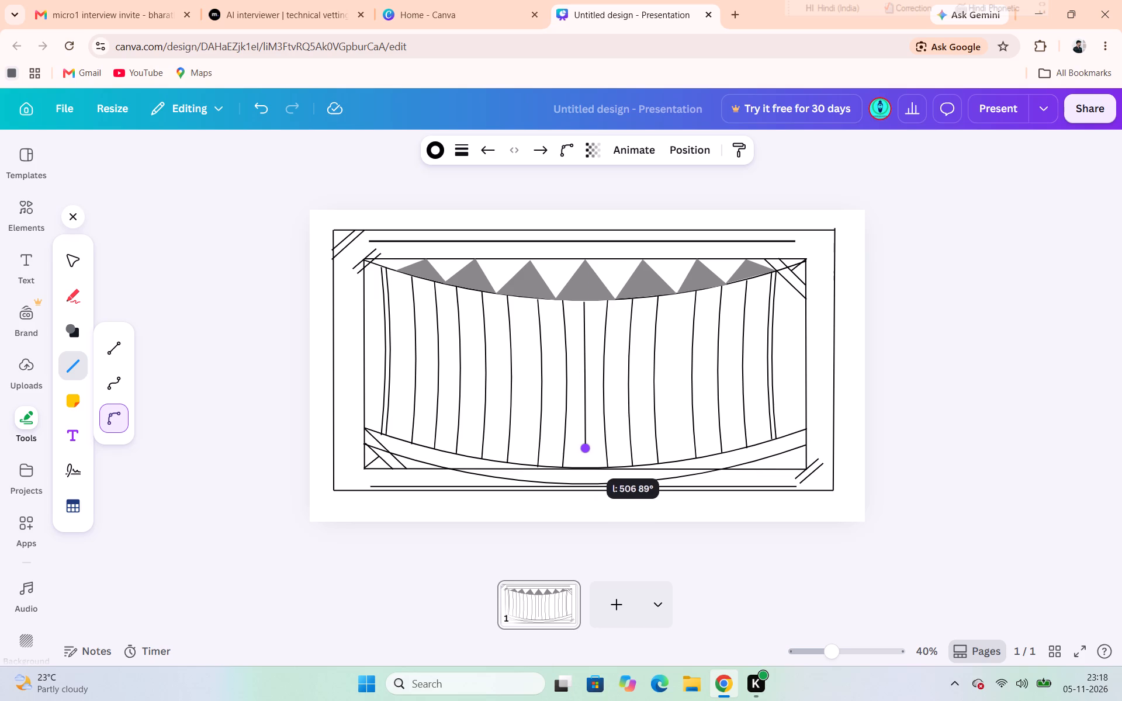
drag(583, 453, 586, 467)
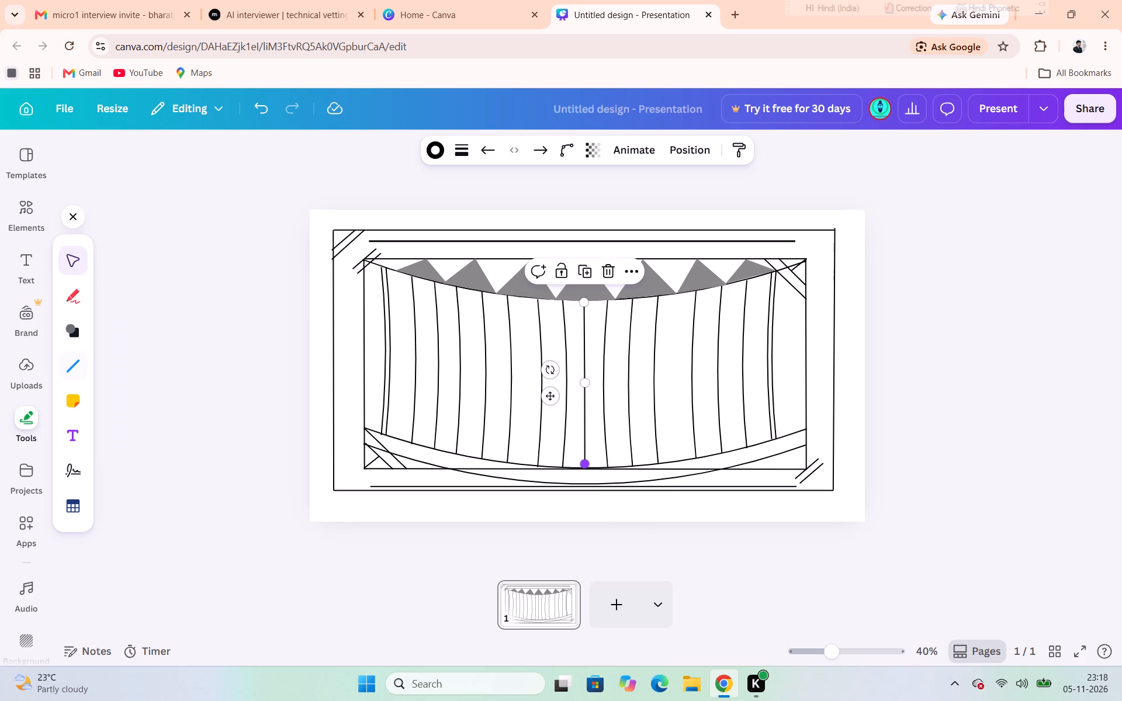
click(1035, 257)
Adjust the centre line's ends to 90° so it meets the top curve and the inner frame's bottom edge.
click(585, 349)
click(585, 301)
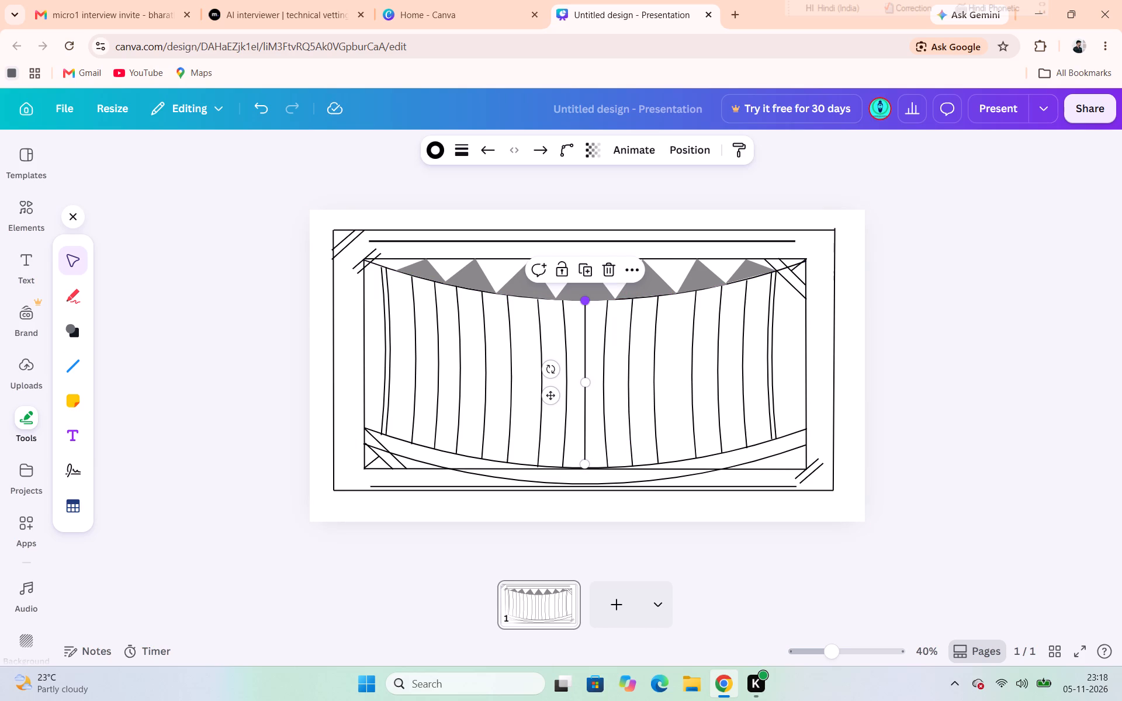
click(587, 461)
click(881, 366)
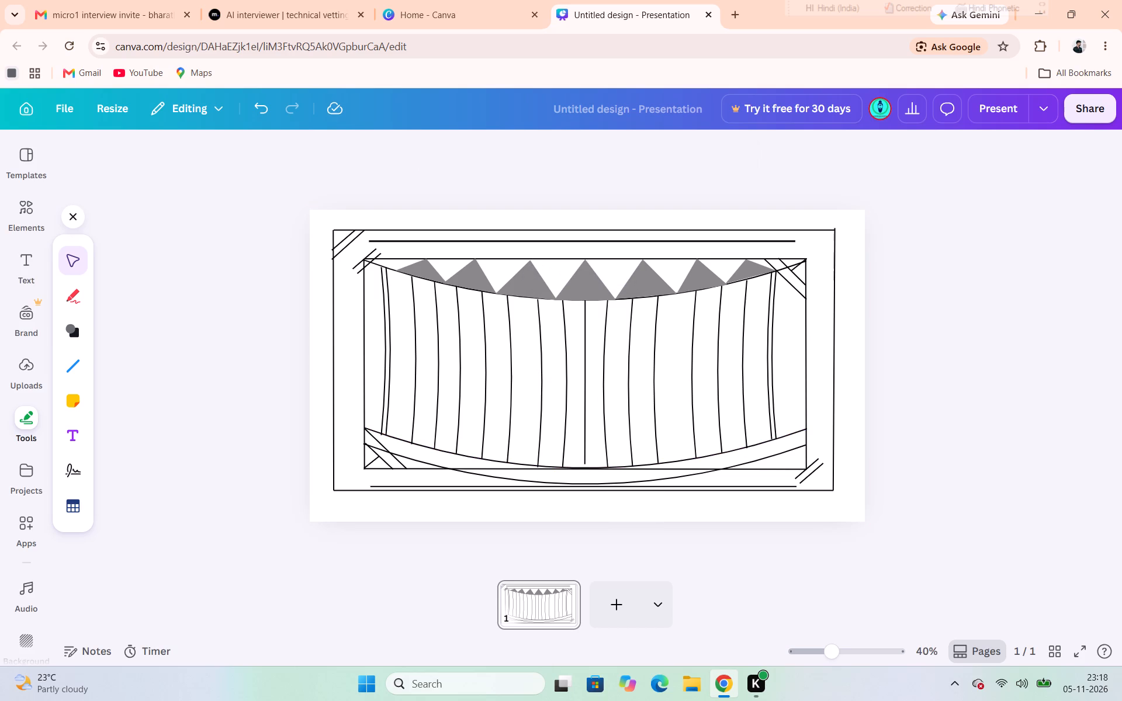
click(588, 384)
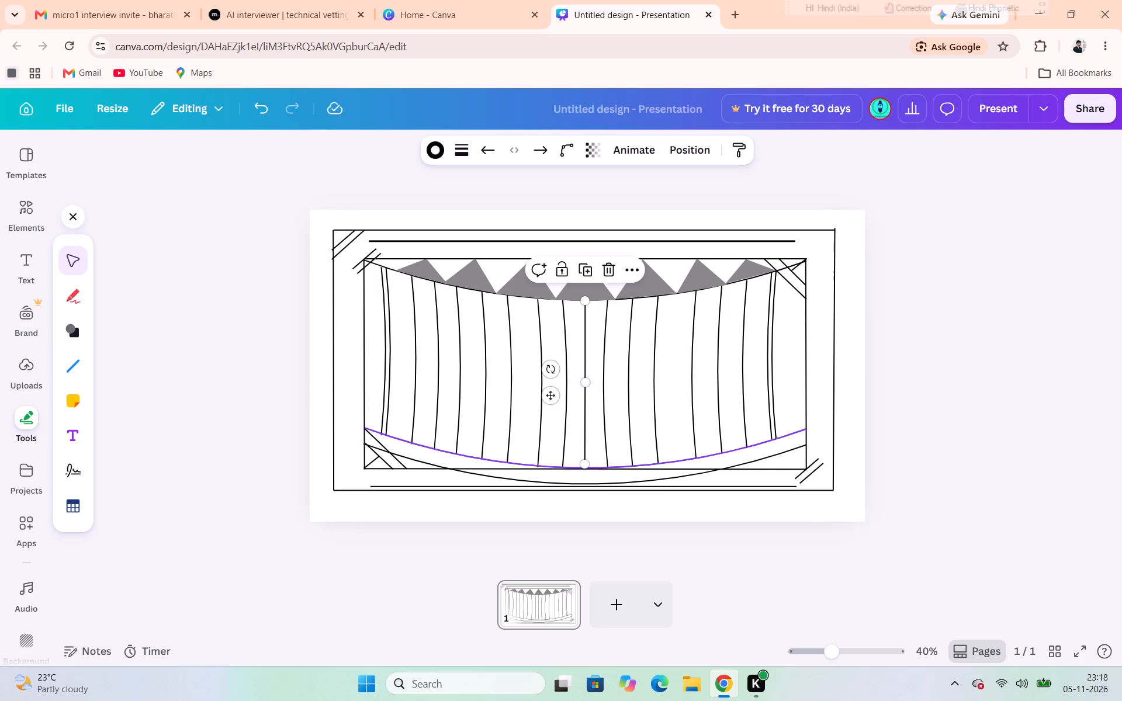
click(584, 467)
drag(583, 466, 584, 469)
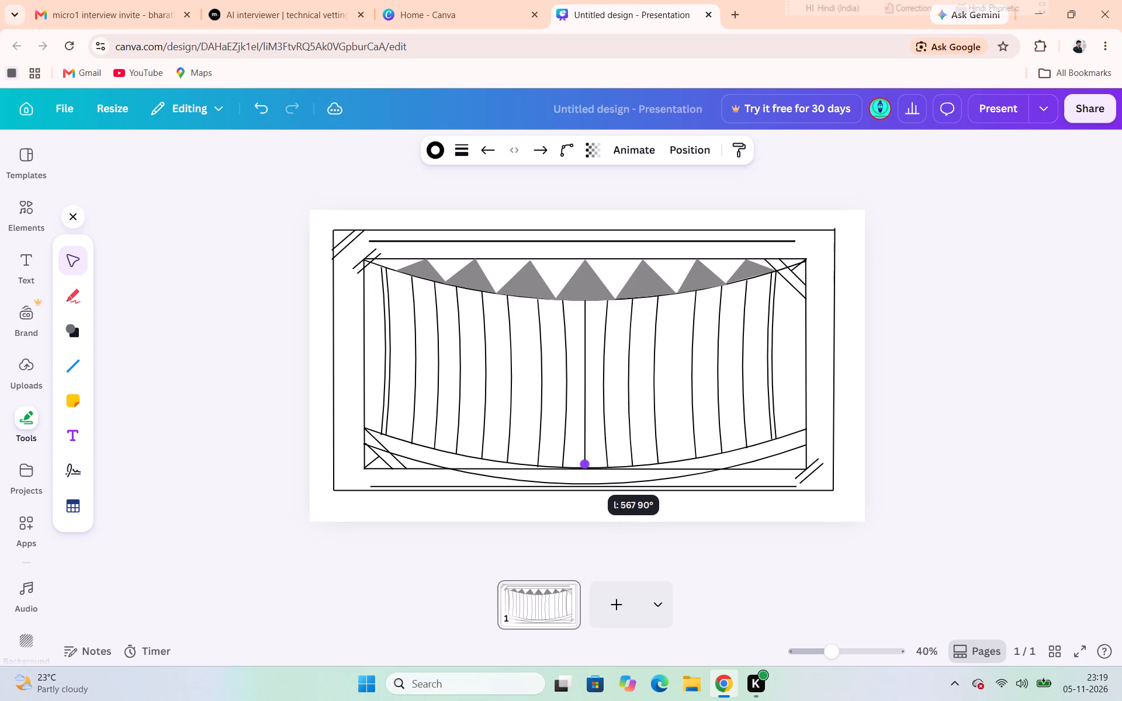
drag(584, 469, 585, 472)
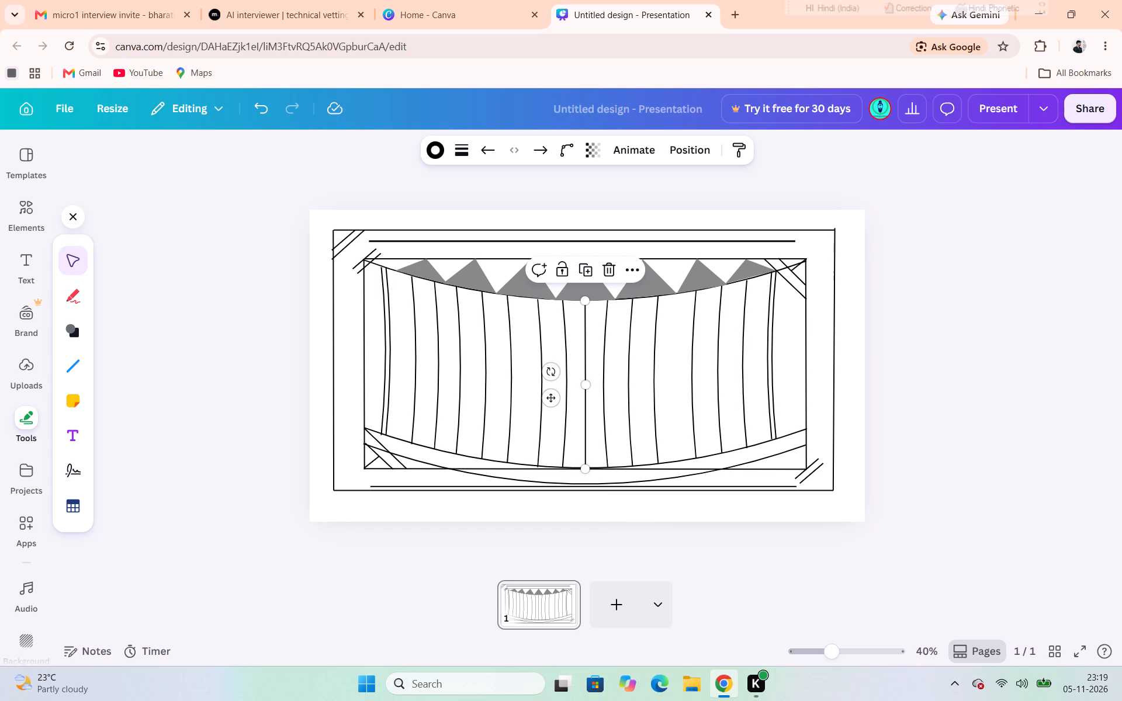
click(1024, 324)
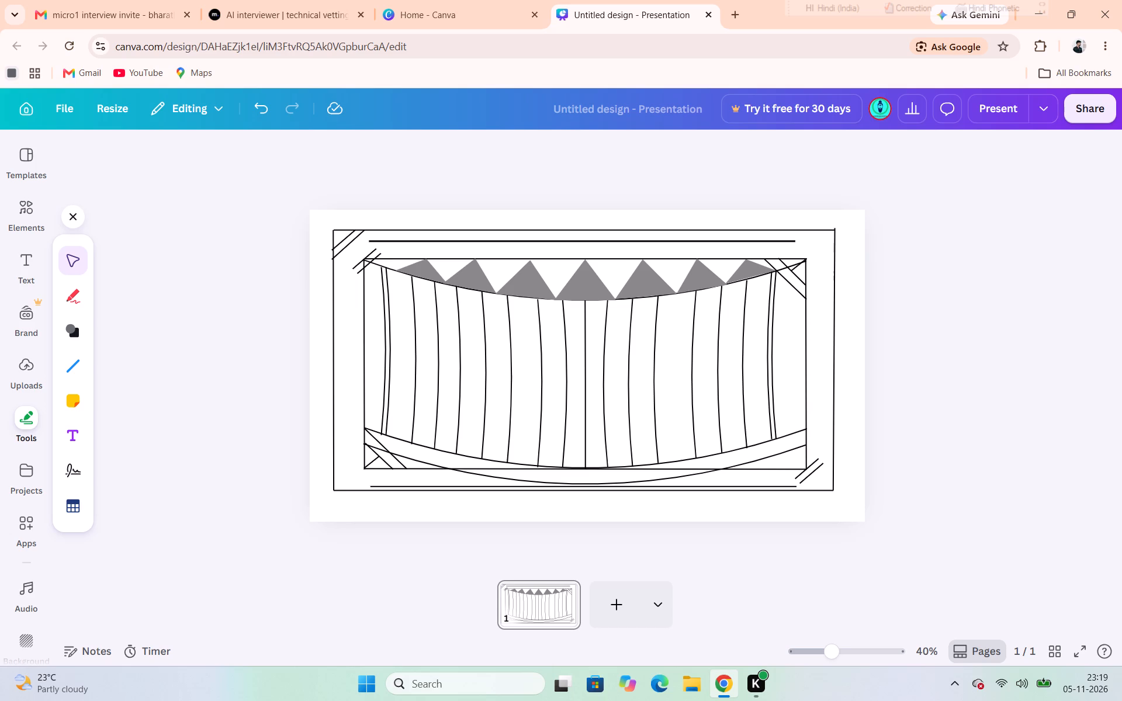
Duplicate the centre line and place the copy just right of the original, ending on the inner frame's bottom edge.
click(587, 320)
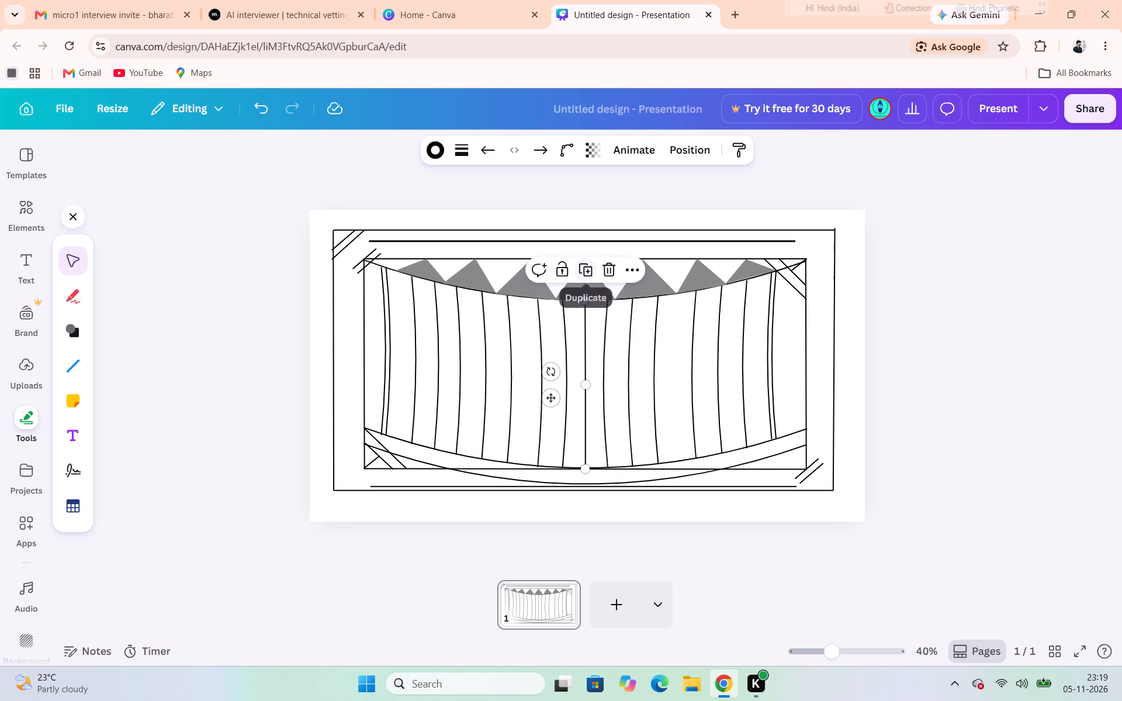
click(584, 280)
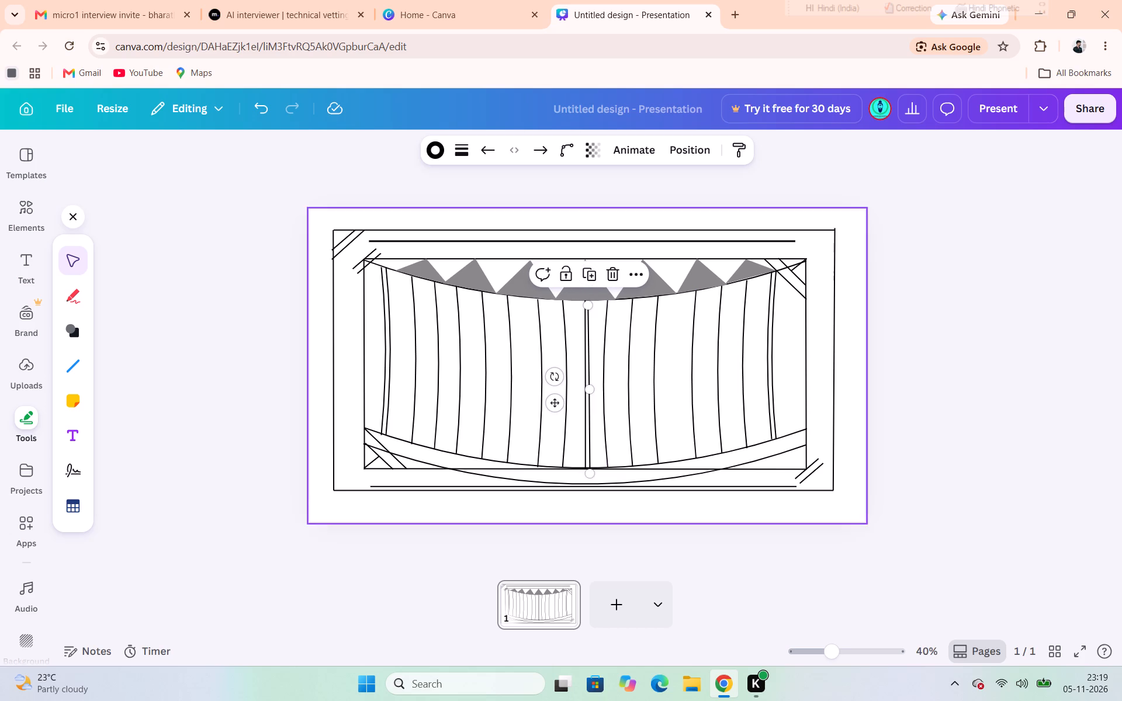
click(941, 317)
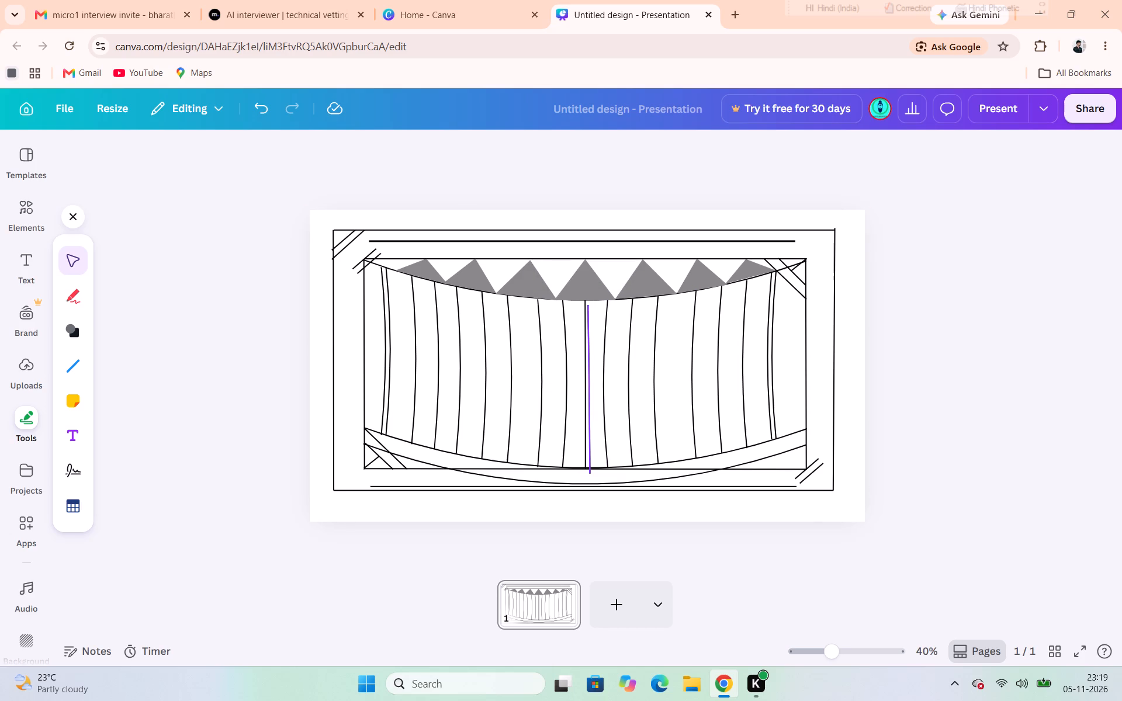
click(591, 401)
click(591, 401)
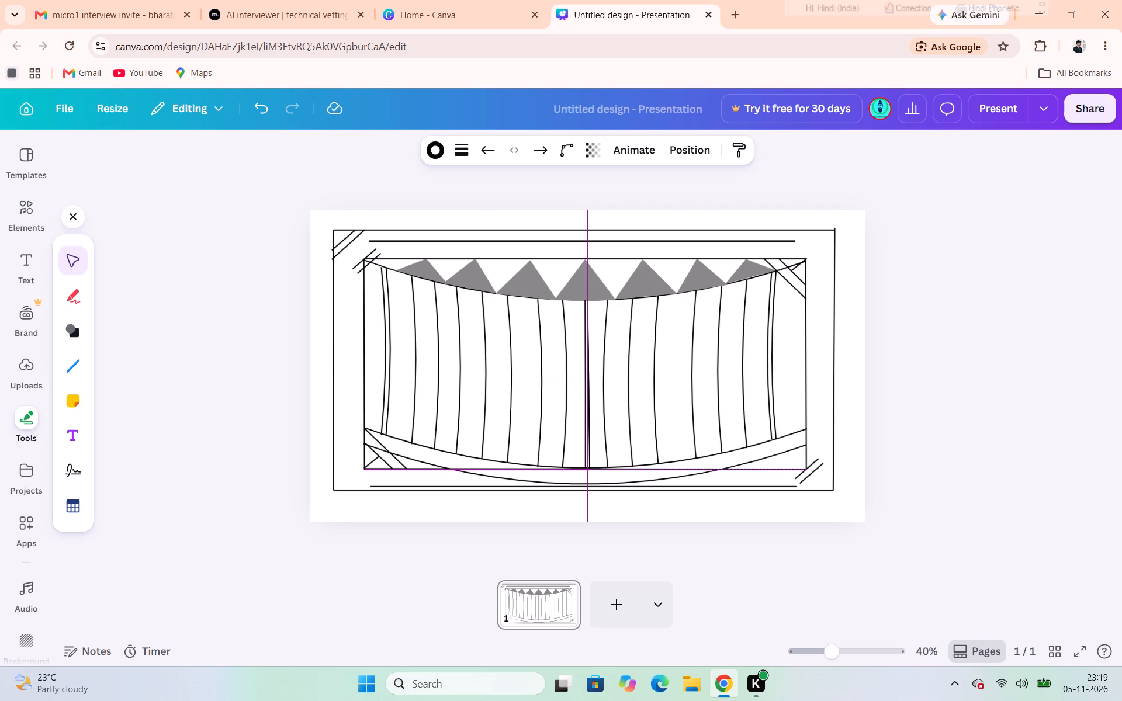
click(1038, 304)
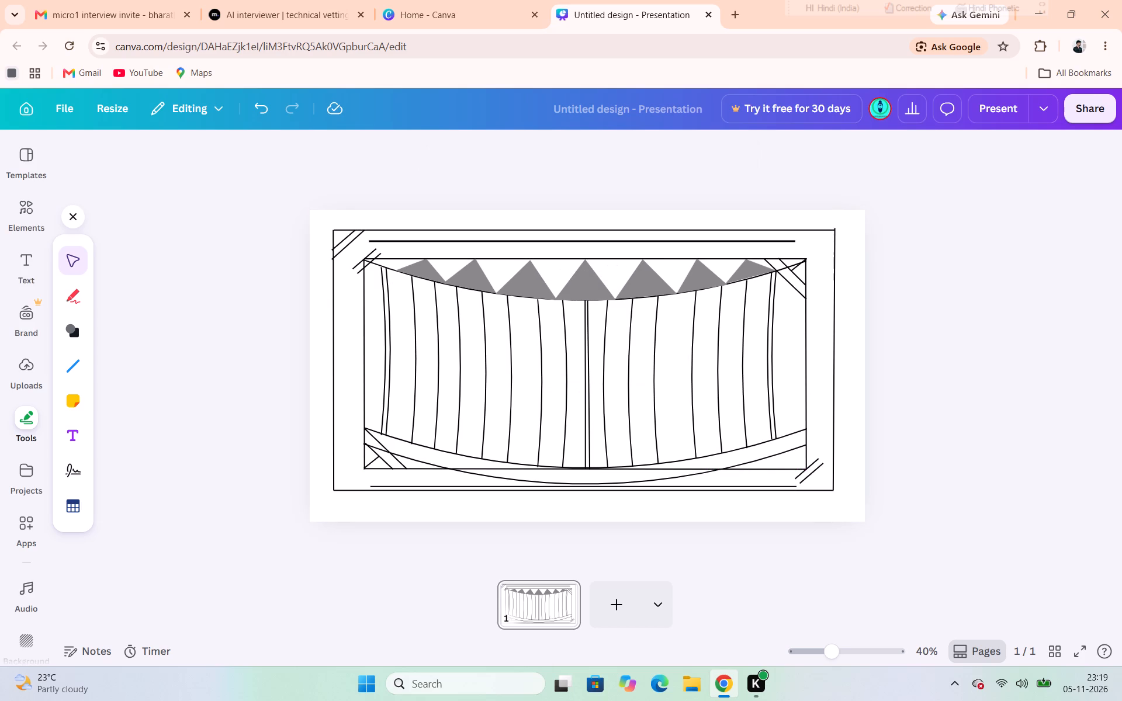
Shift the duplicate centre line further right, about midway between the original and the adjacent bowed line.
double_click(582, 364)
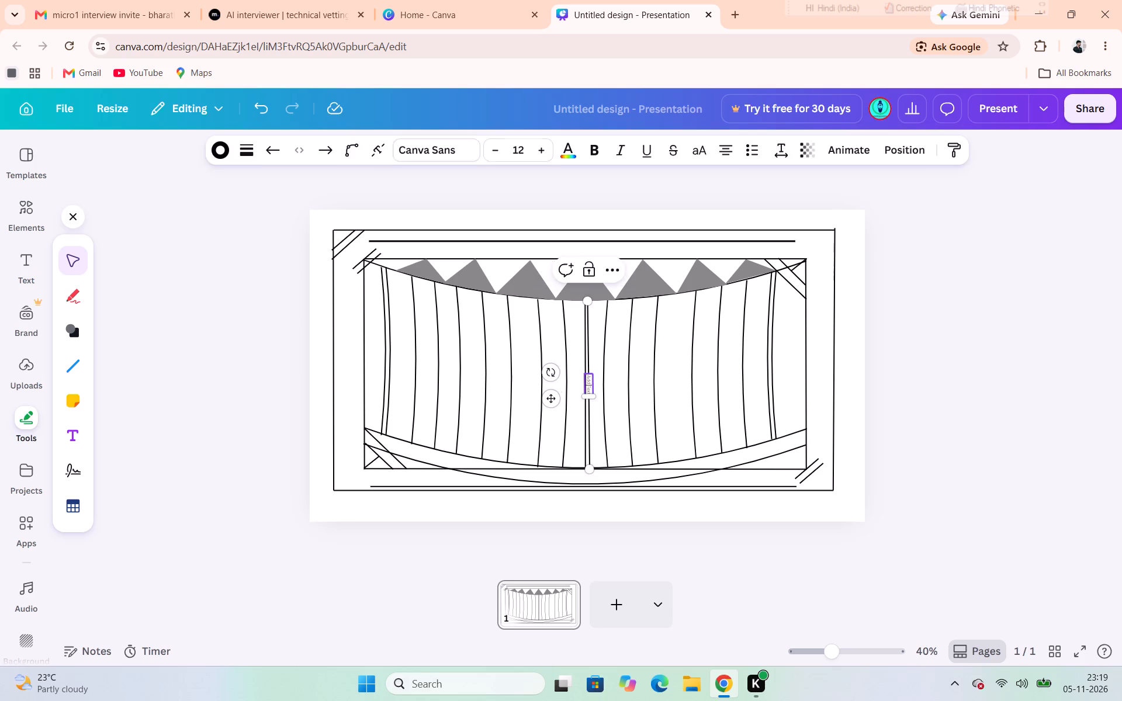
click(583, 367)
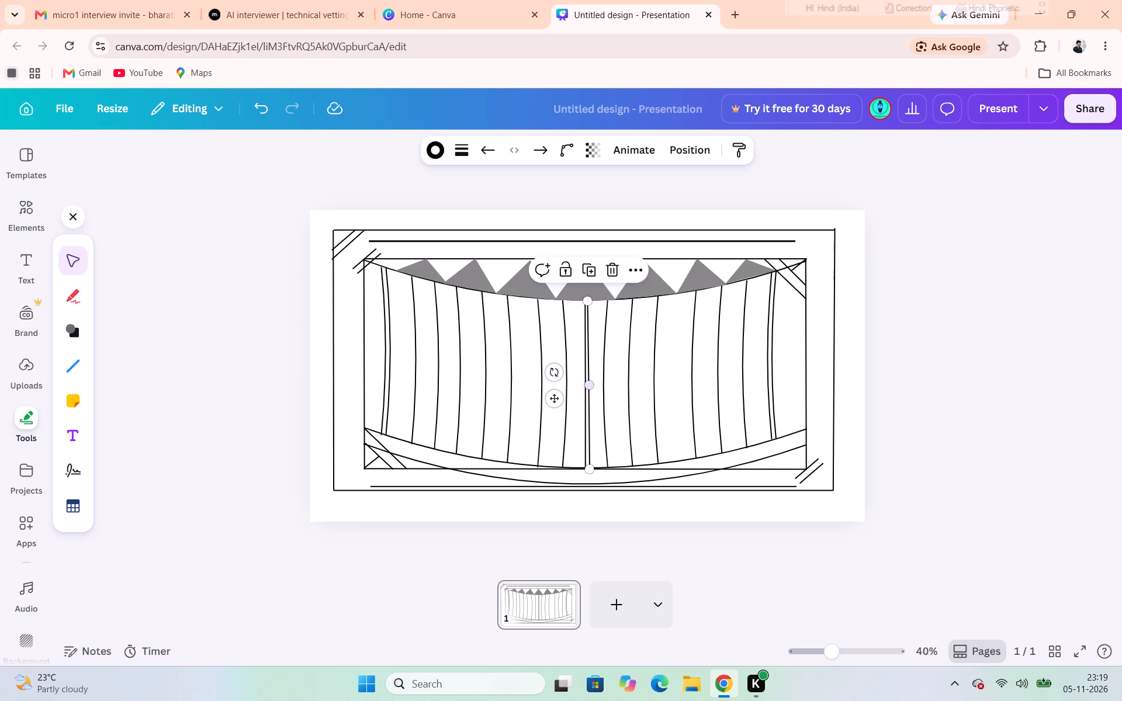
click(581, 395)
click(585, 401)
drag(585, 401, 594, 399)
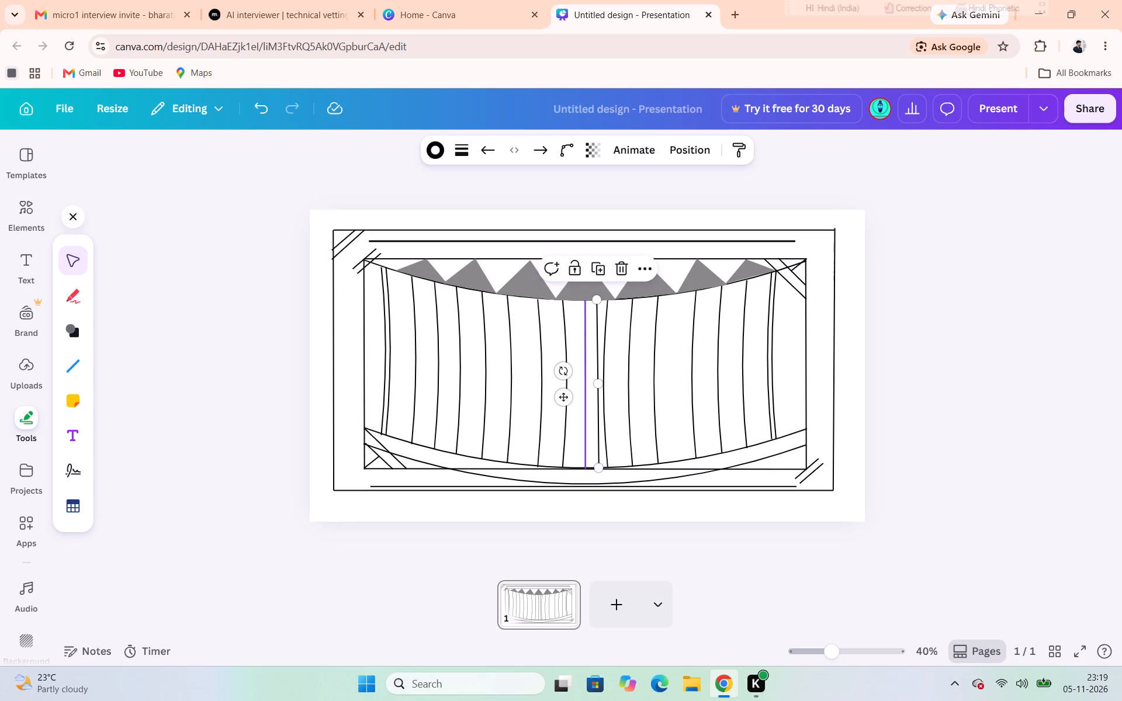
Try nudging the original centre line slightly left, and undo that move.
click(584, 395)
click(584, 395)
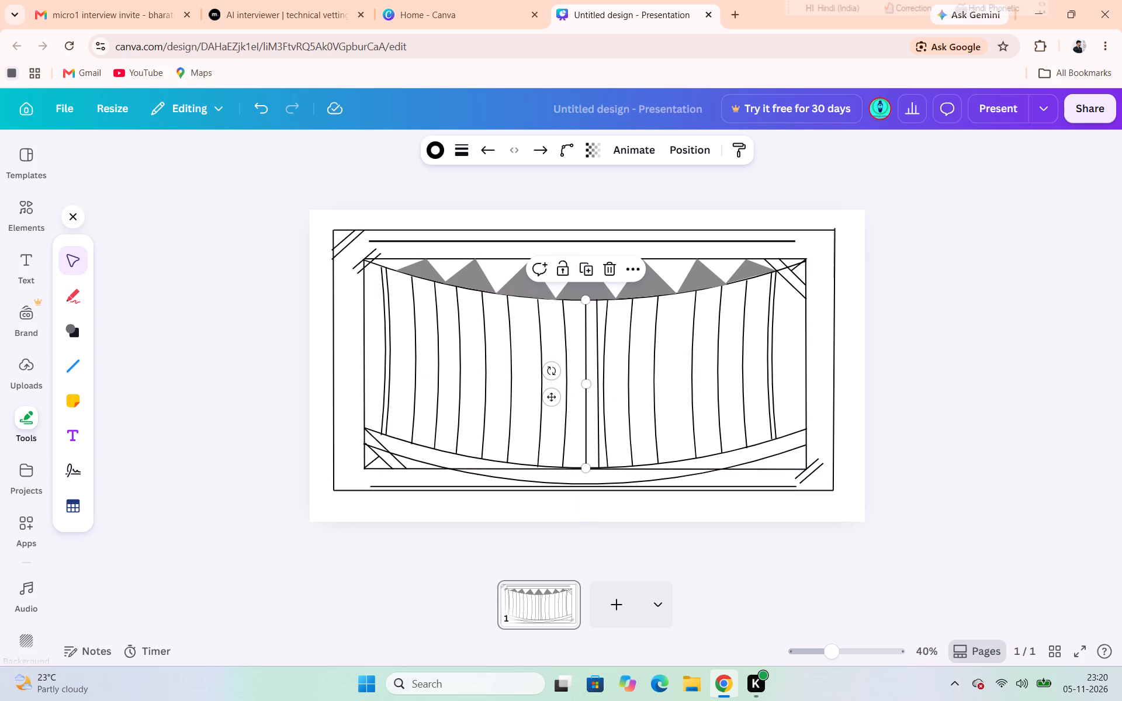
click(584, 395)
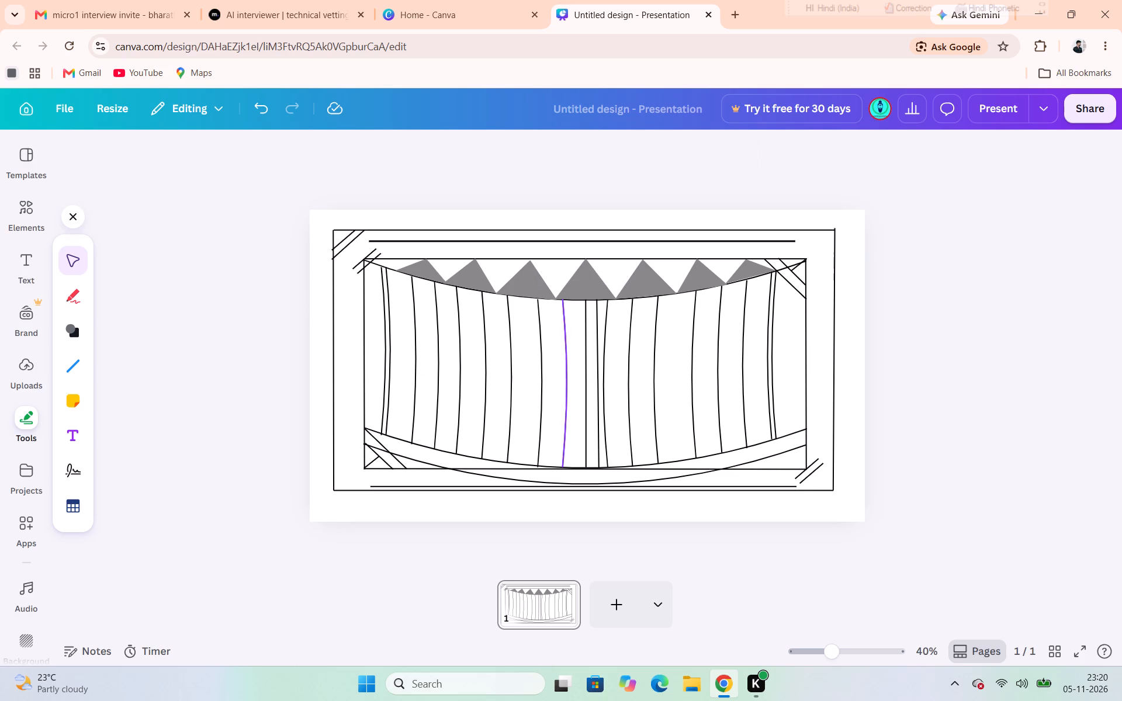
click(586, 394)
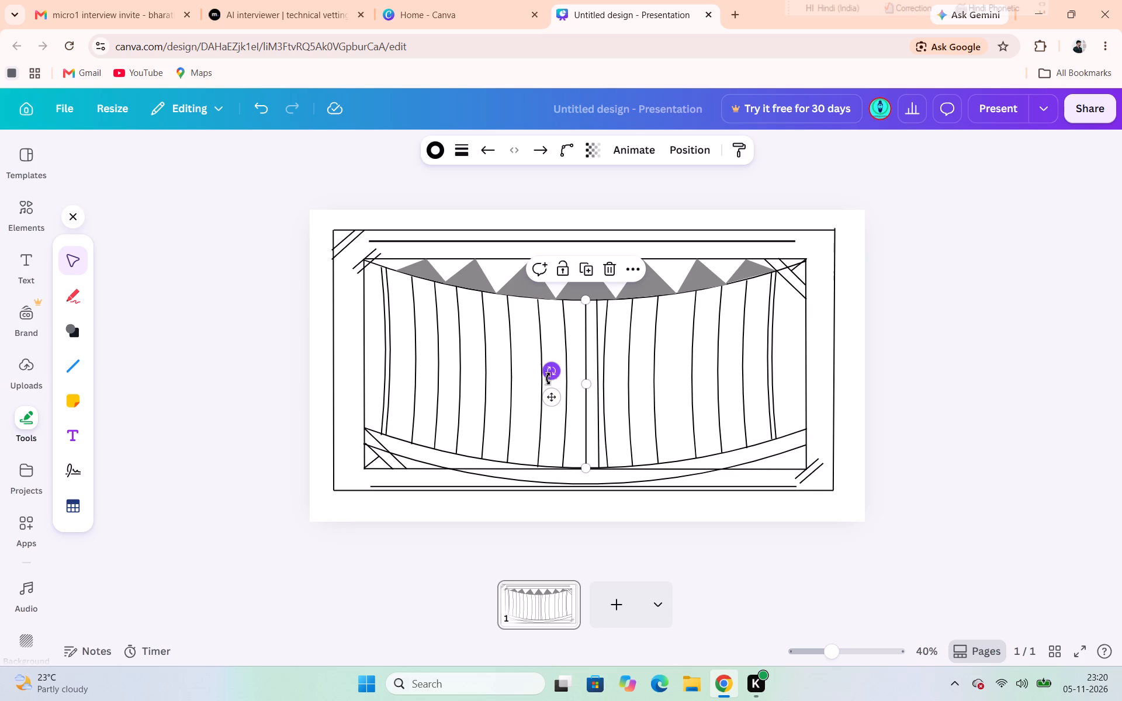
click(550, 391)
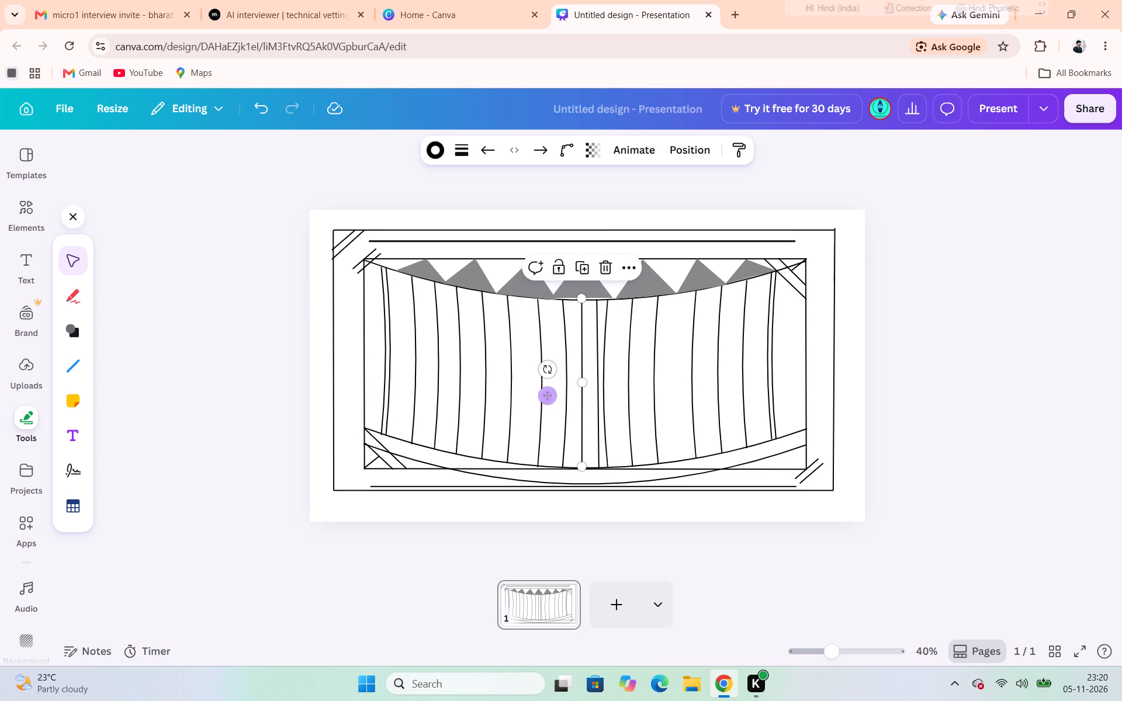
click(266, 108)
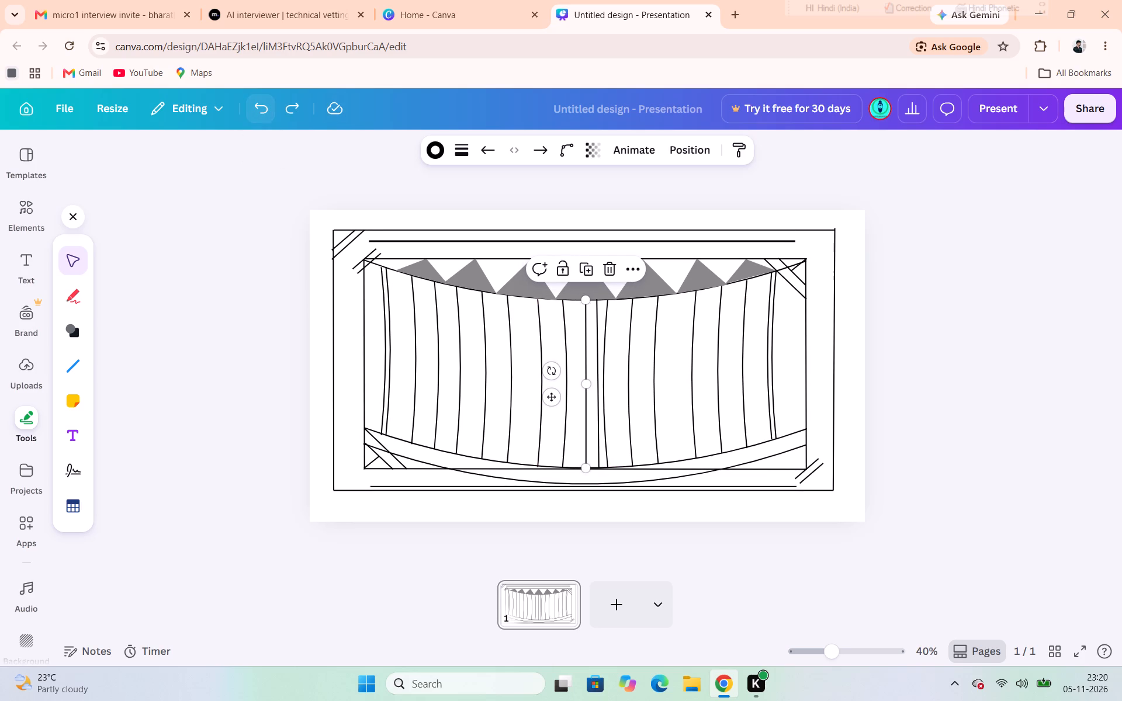
Move the duplicate centre line back against the original's left side to form a tight double line.
click(594, 437)
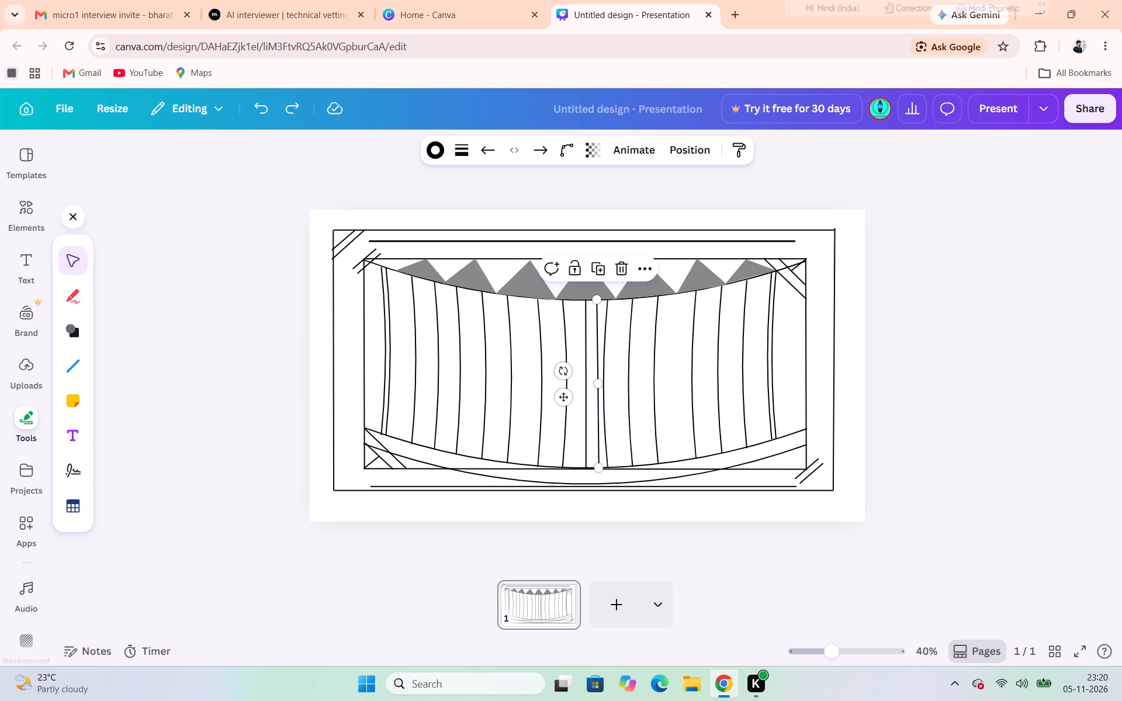
drag(598, 393, 586, 395)
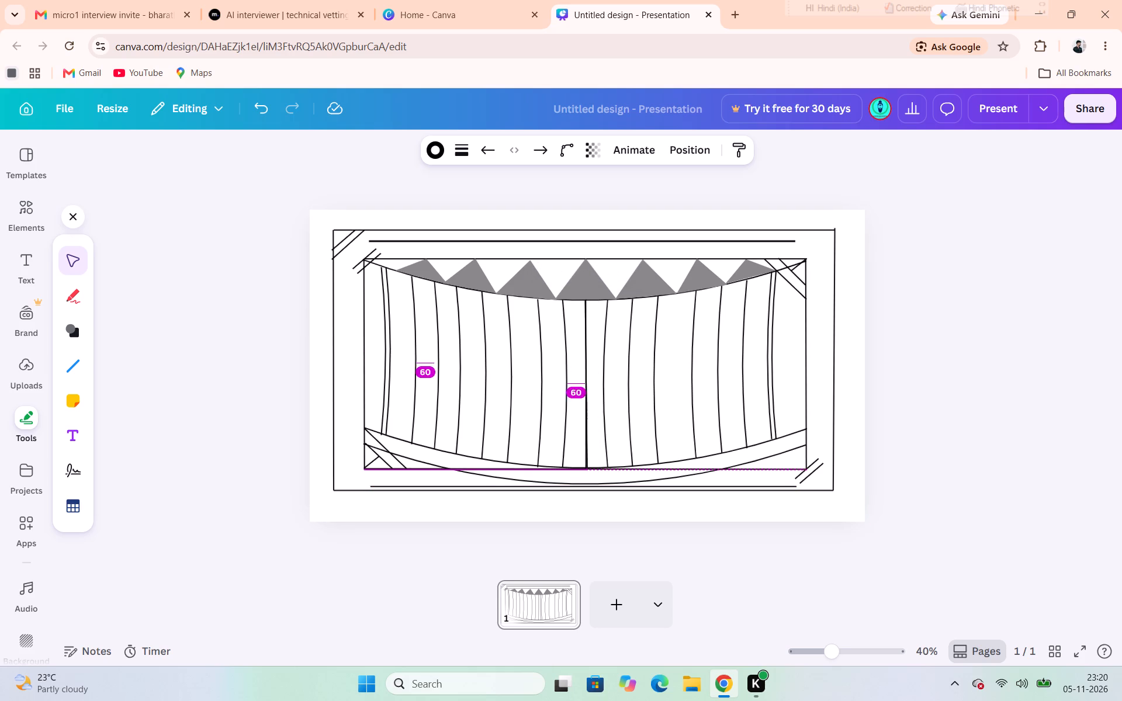
drag(586, 395, 584, 395)
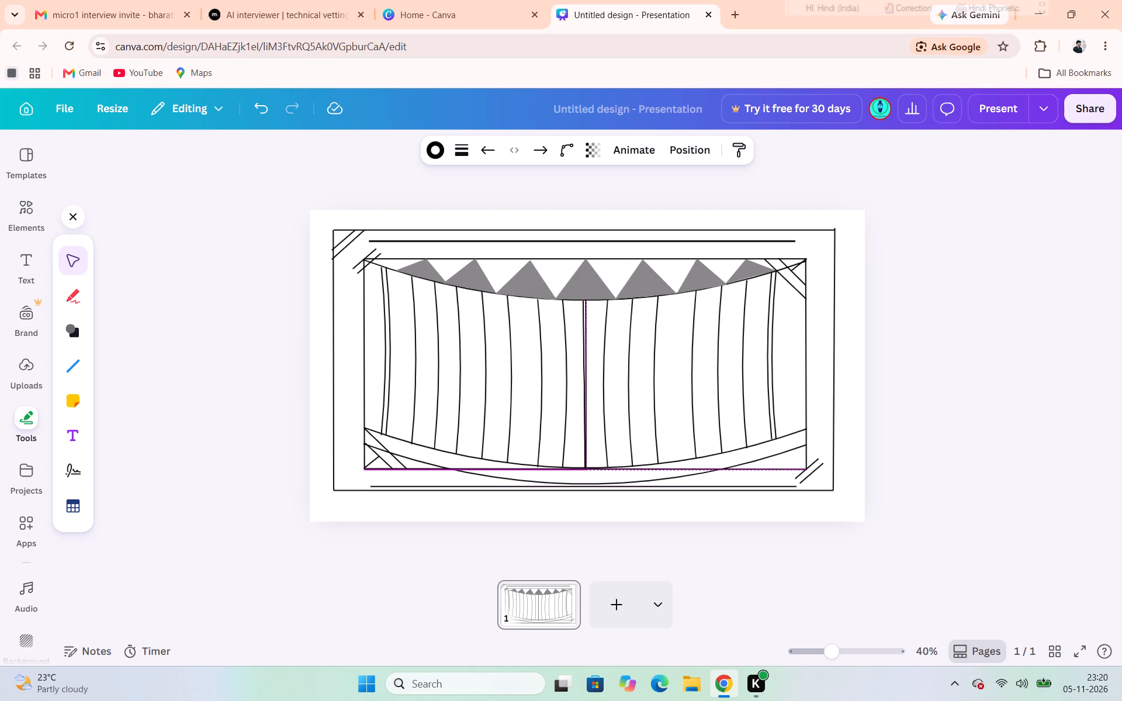
drag(584, 395, 584, 395)
click(933, 440)
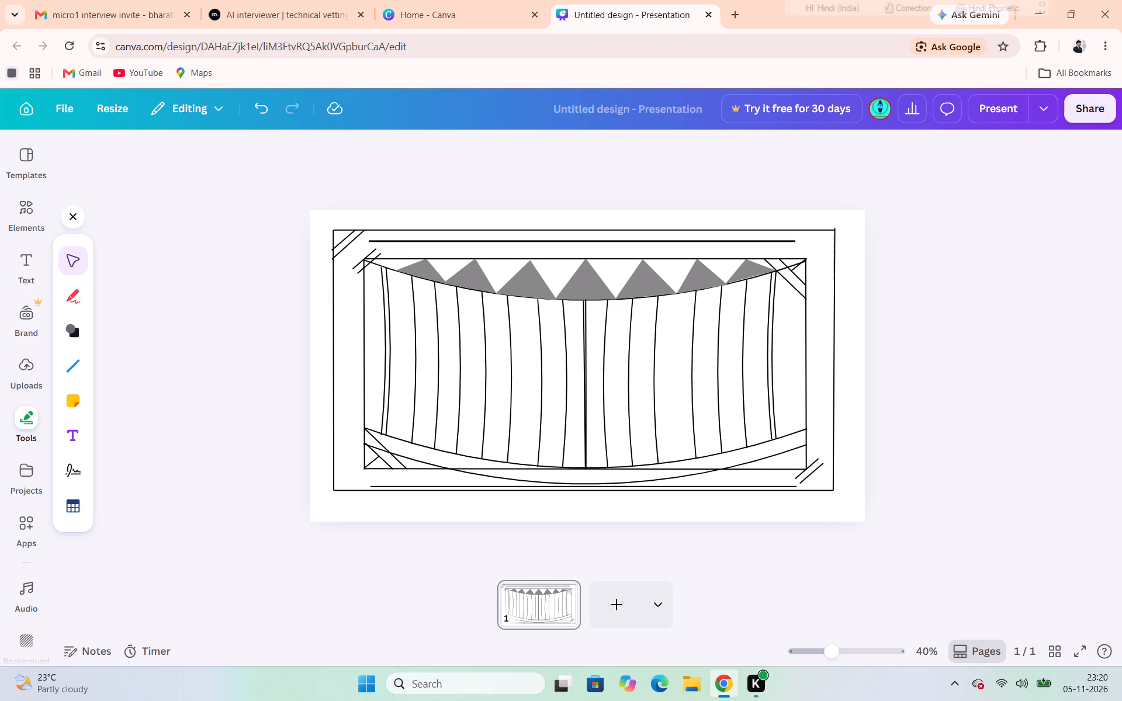
click(588, 391)
click(588, 391)
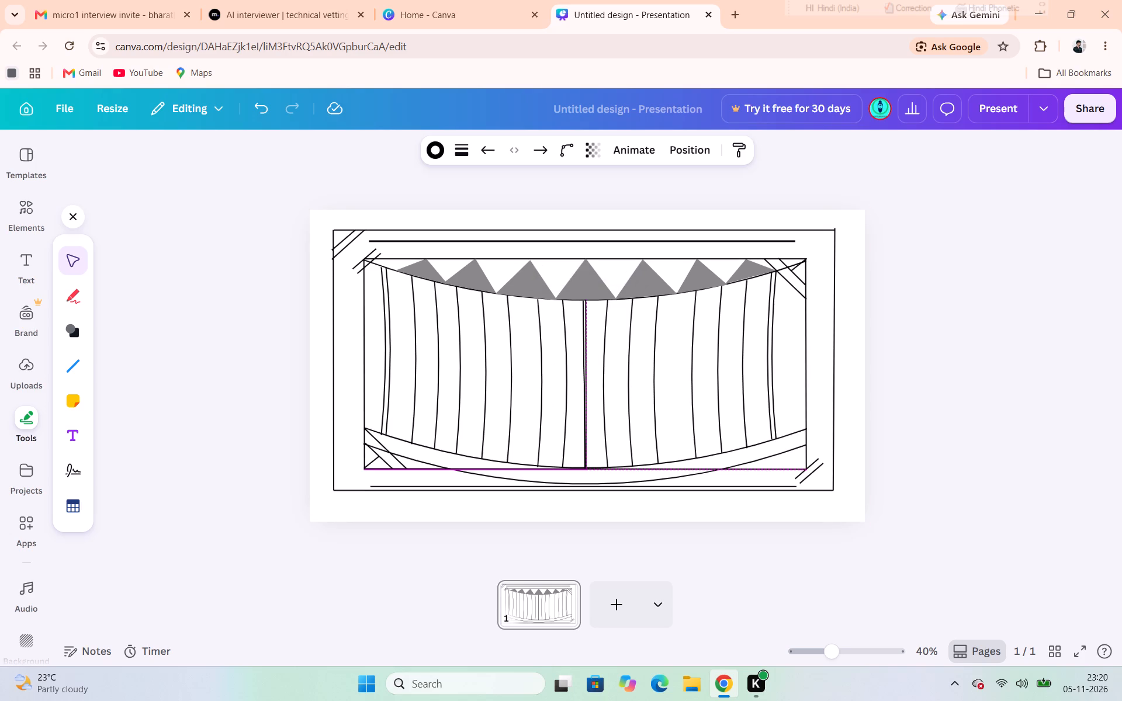
click(951, 403)
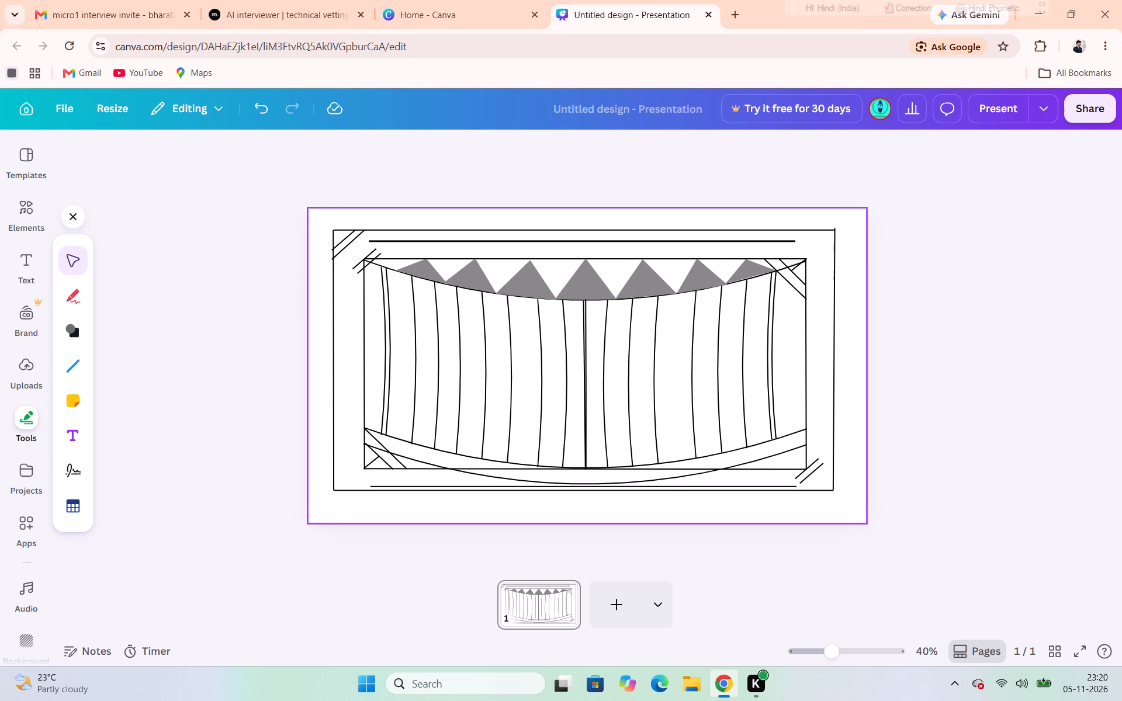
Draw a short diagonal line about 90 long at about 59° beside the third triangle's right slope, starting on the inner frame's top edge.
click(68, 366)
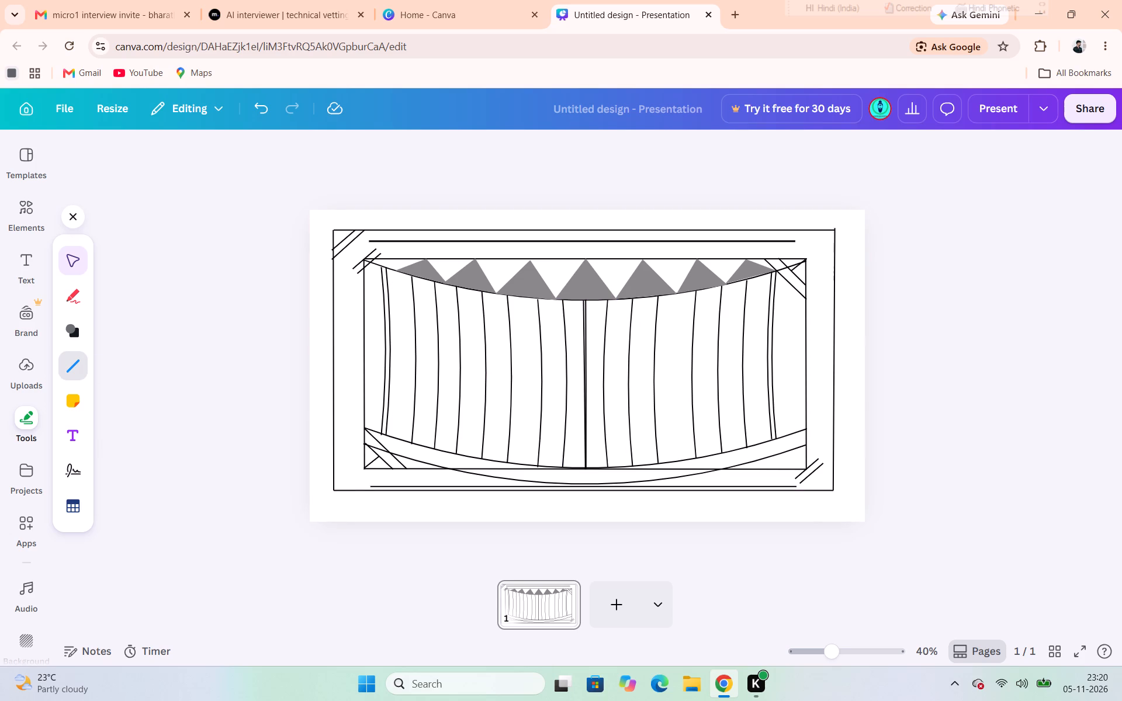
click(116, 344)
drag(542, 258, 555, 280)
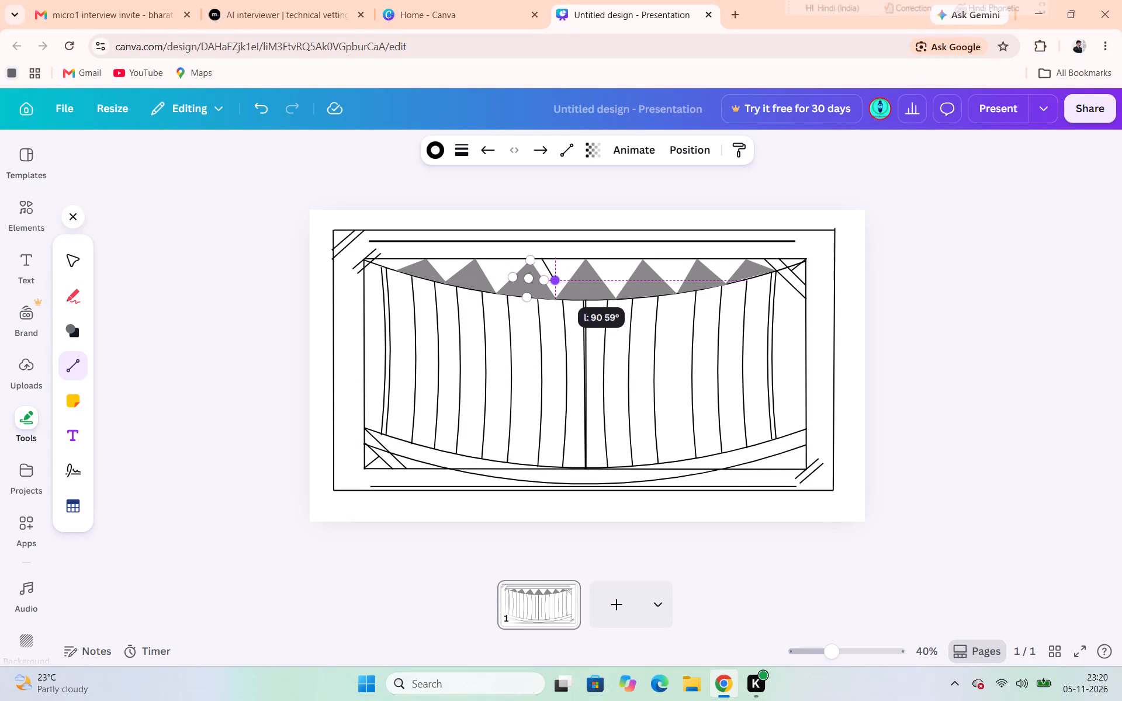
drag(555, 280, 557, 279)
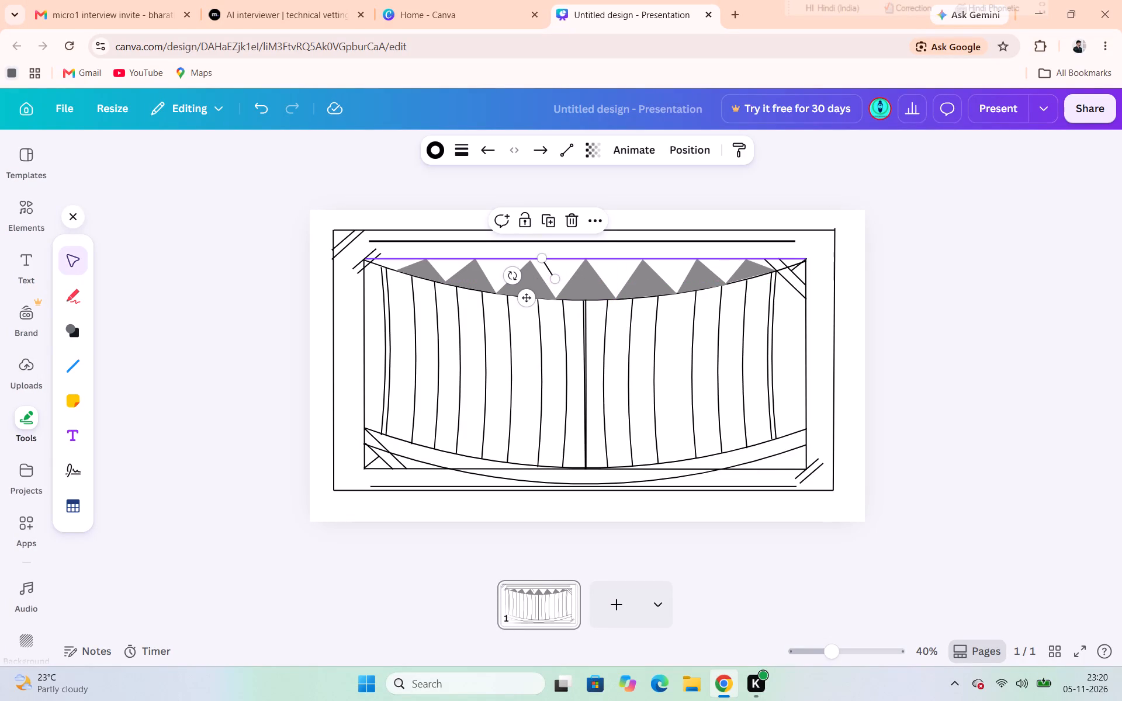
Duplicate the short diagonal three times and place two copies beside the right slopes of the fourth and fifth triangles.
click(555, 221)
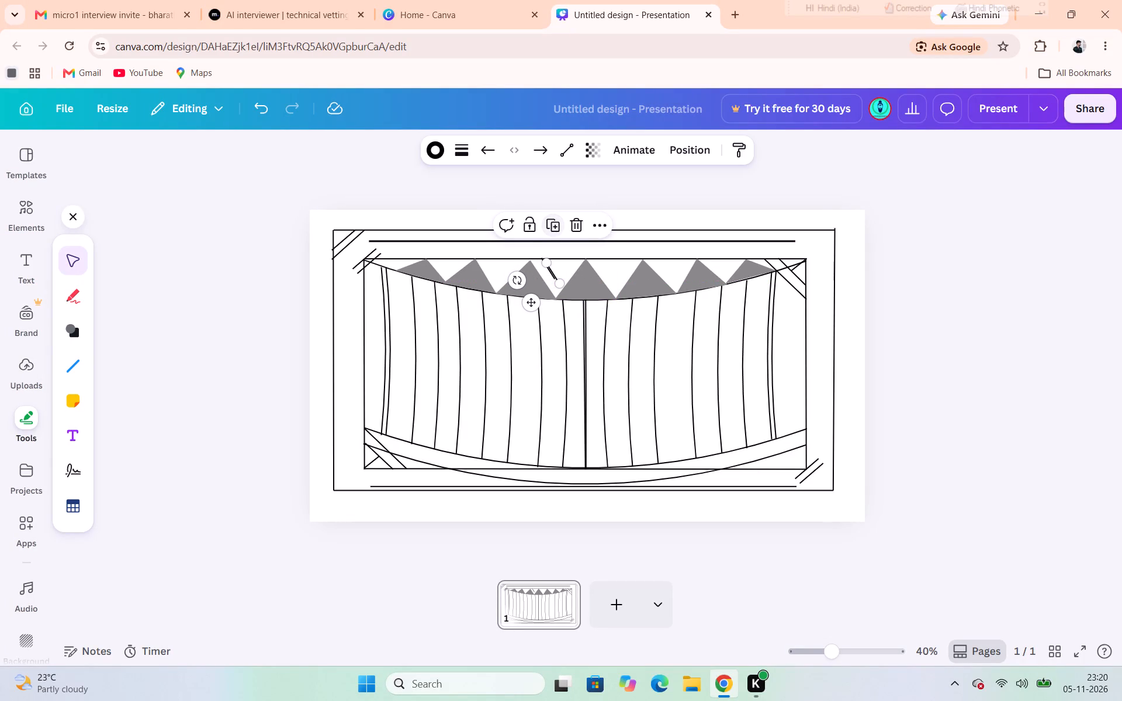
click(555, 221)
click(555, 221)
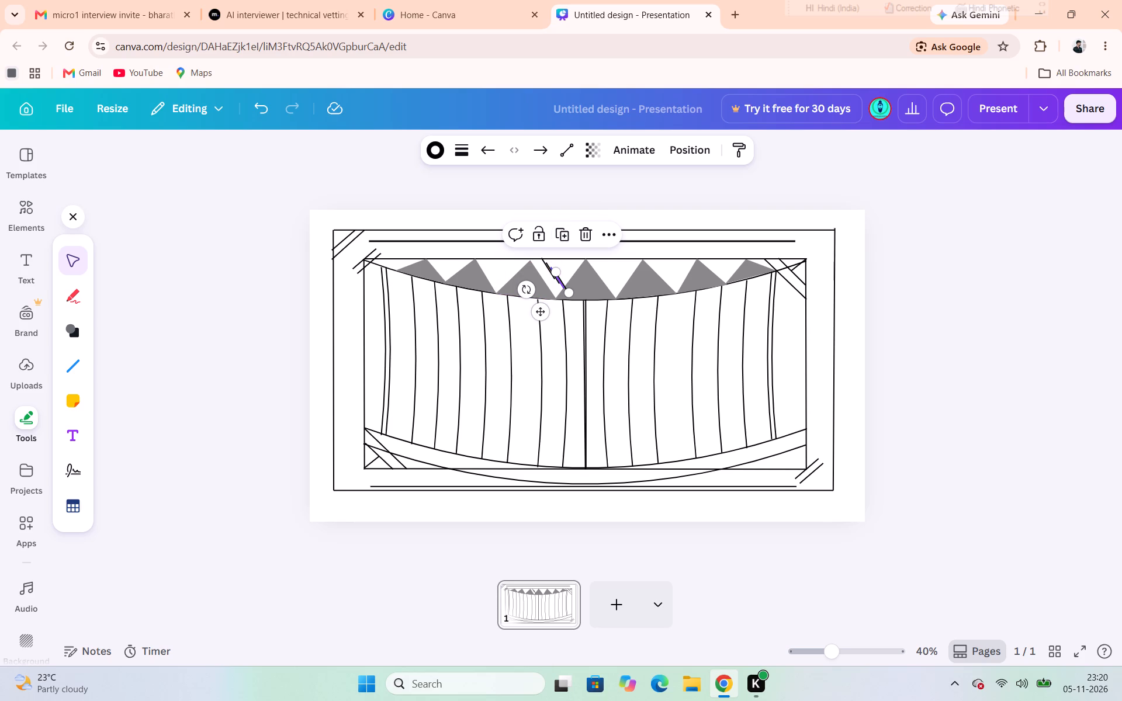
drag(563, 282, 608, 269)
click(550, 272)
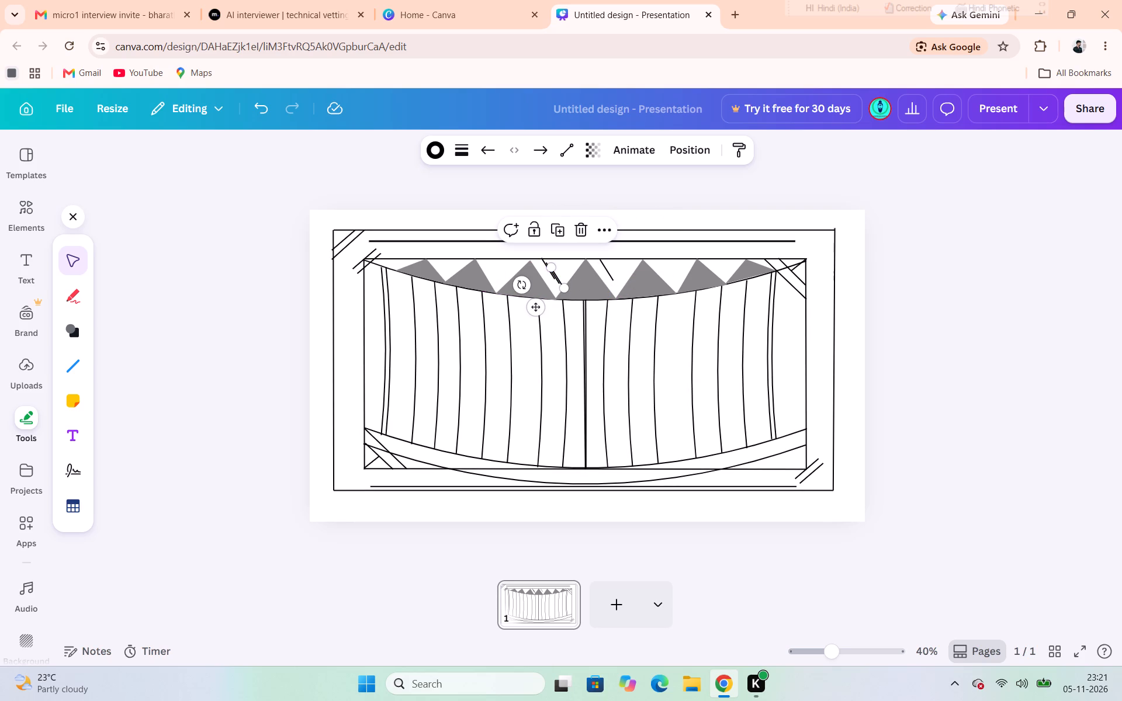
drag(556, 274, 659, 281)
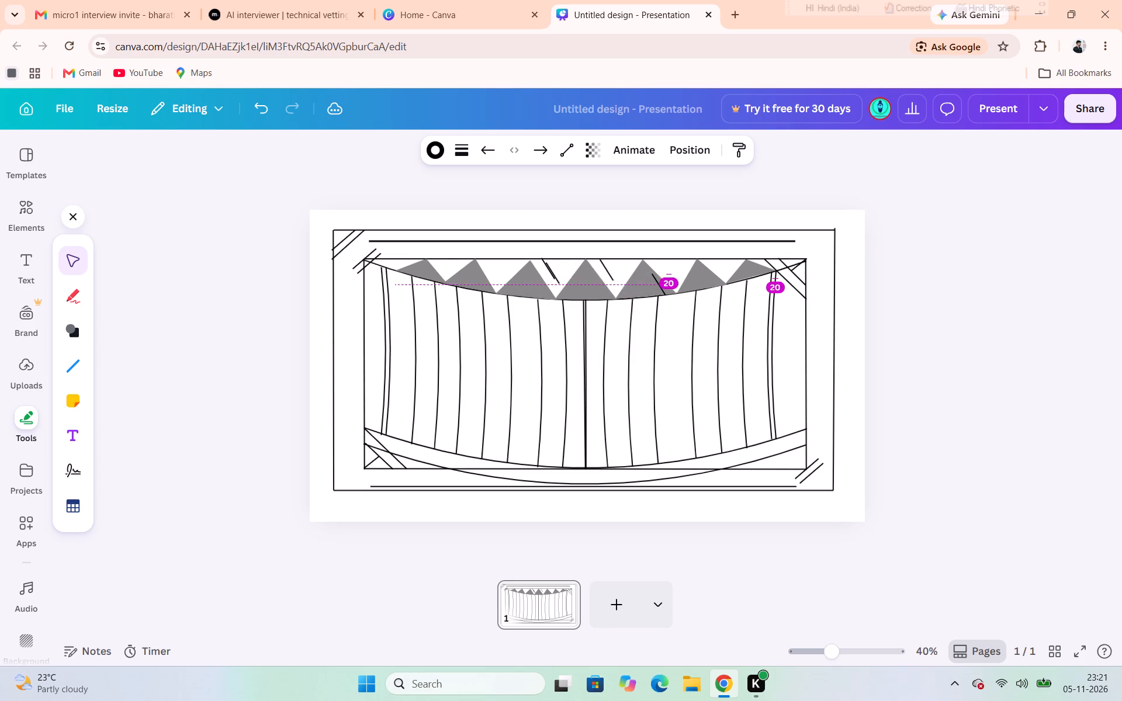
drag(659, 281, 660, 268)
click(862, 317)
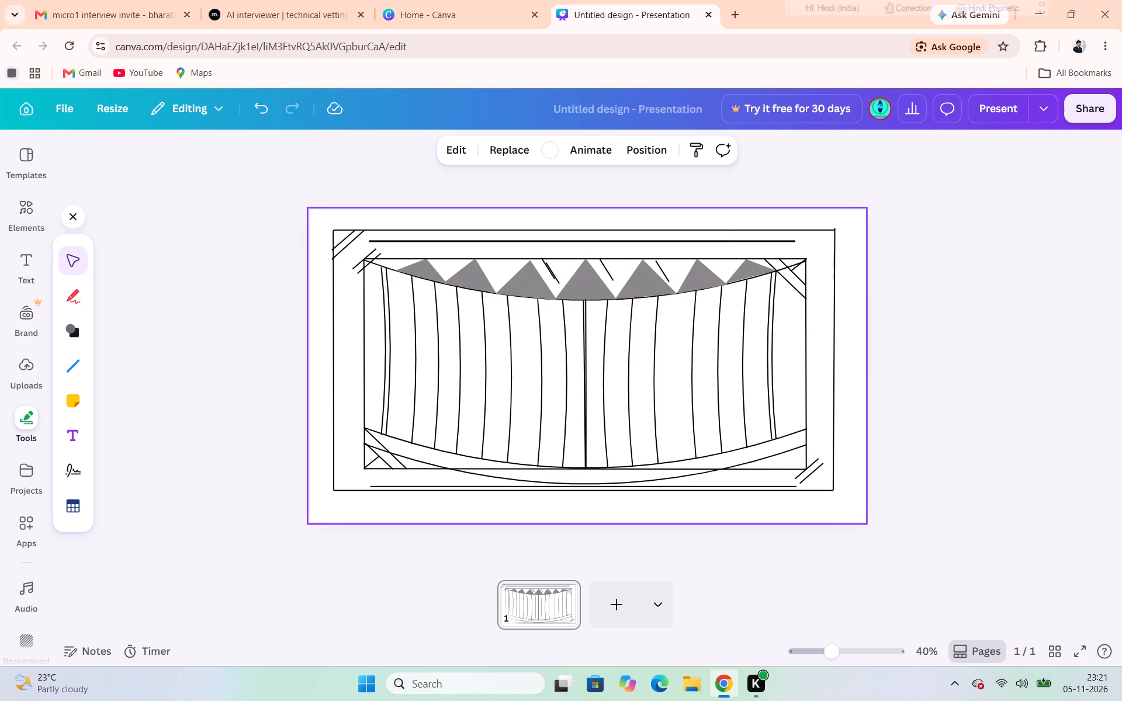
Move the remaining diagonal copy into the gap beside the sixth triangle's right slope.
click(550, 270)
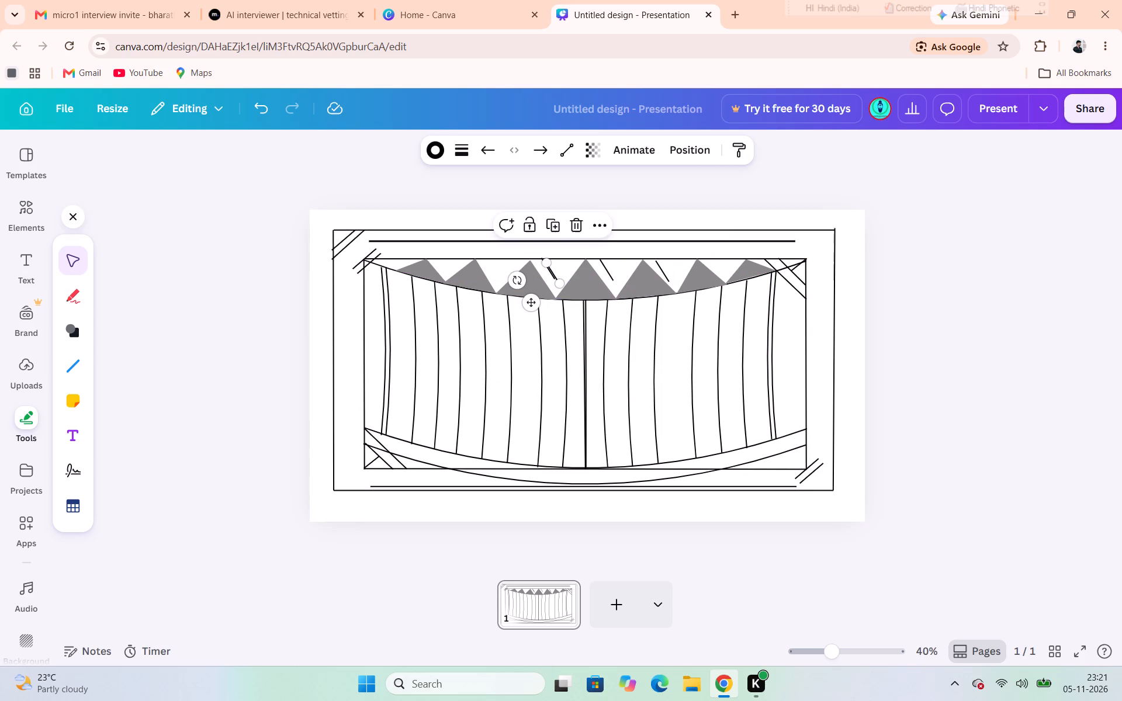
drag(550, 270, 712, 265)
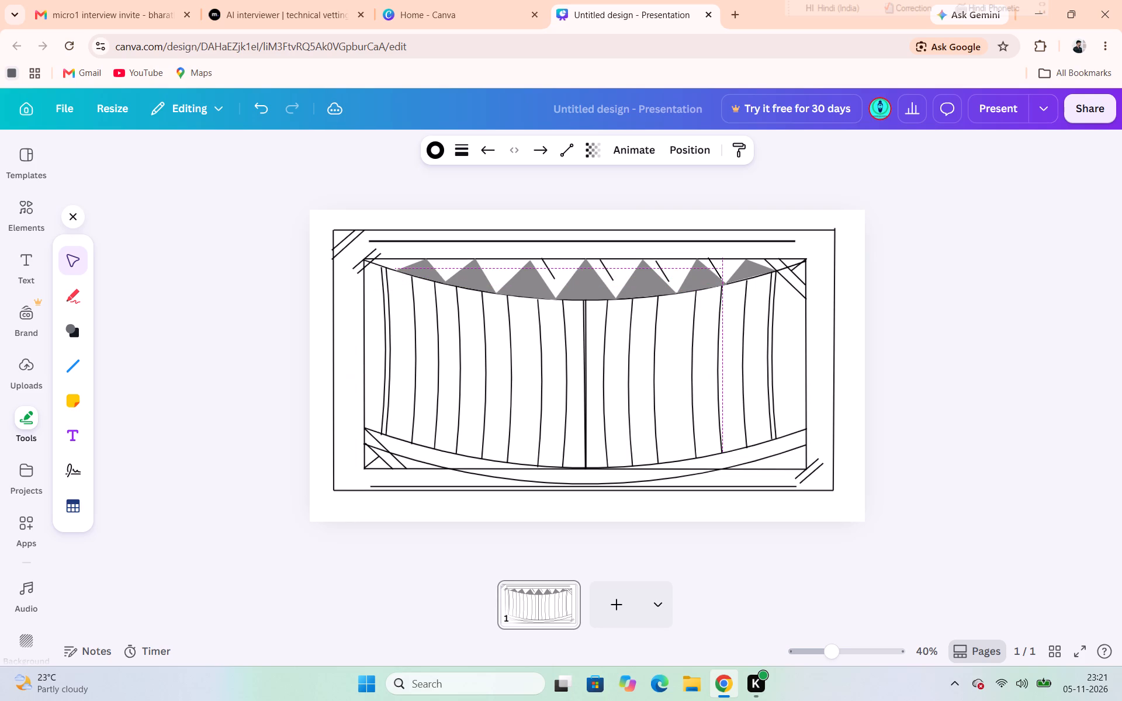
drag(712, 265, 715, 268)
click(715, 268)
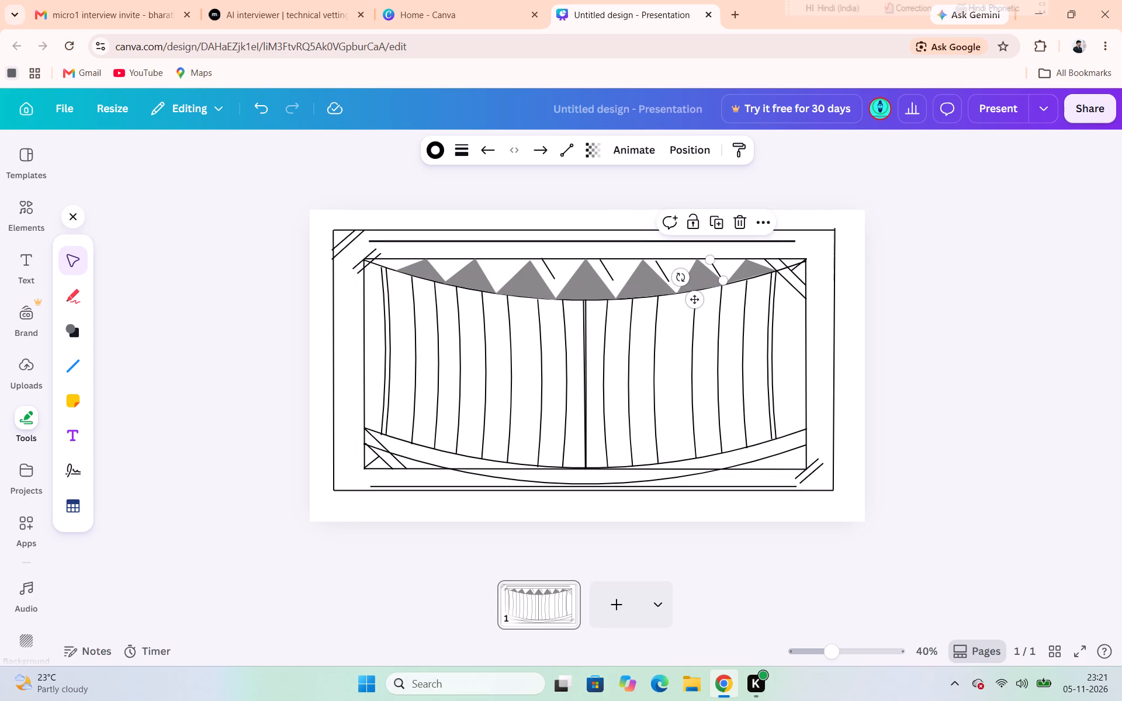
click(882, 287)
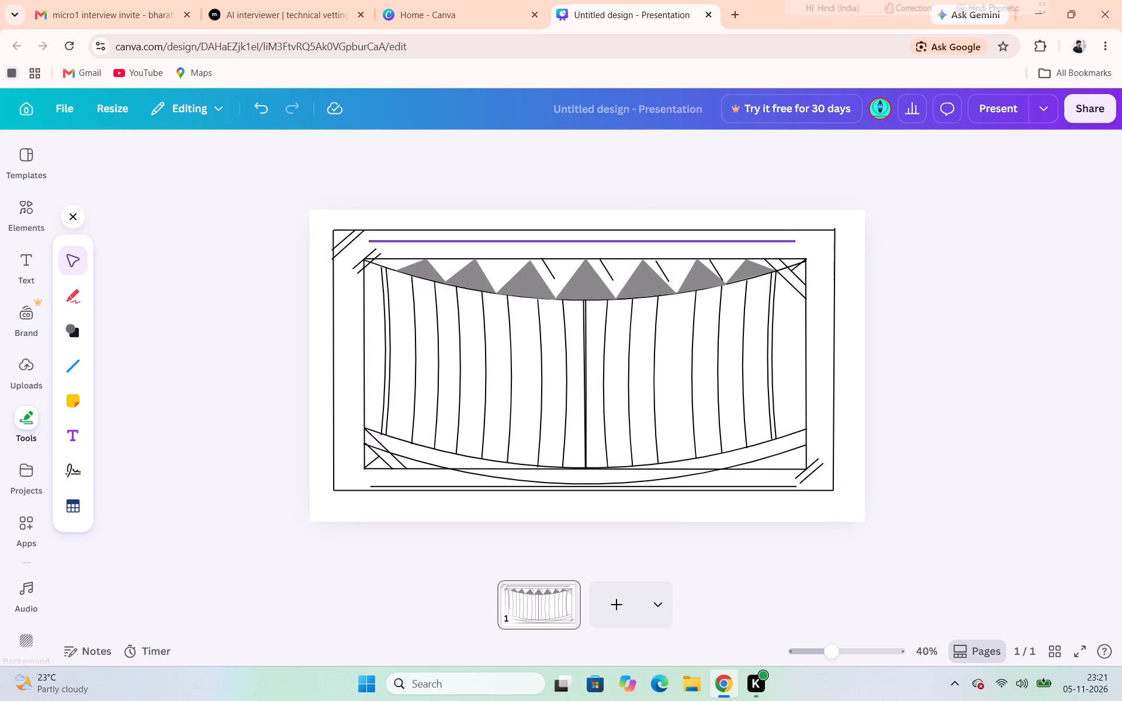
click(543, 266)
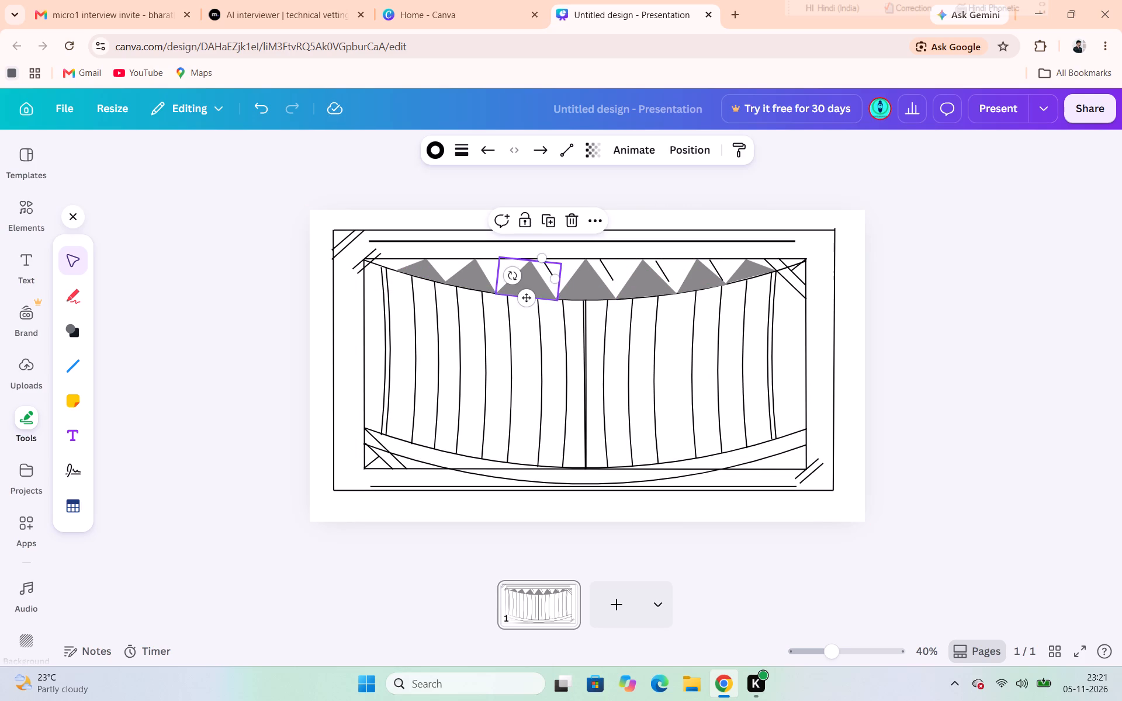
click(525, 178)
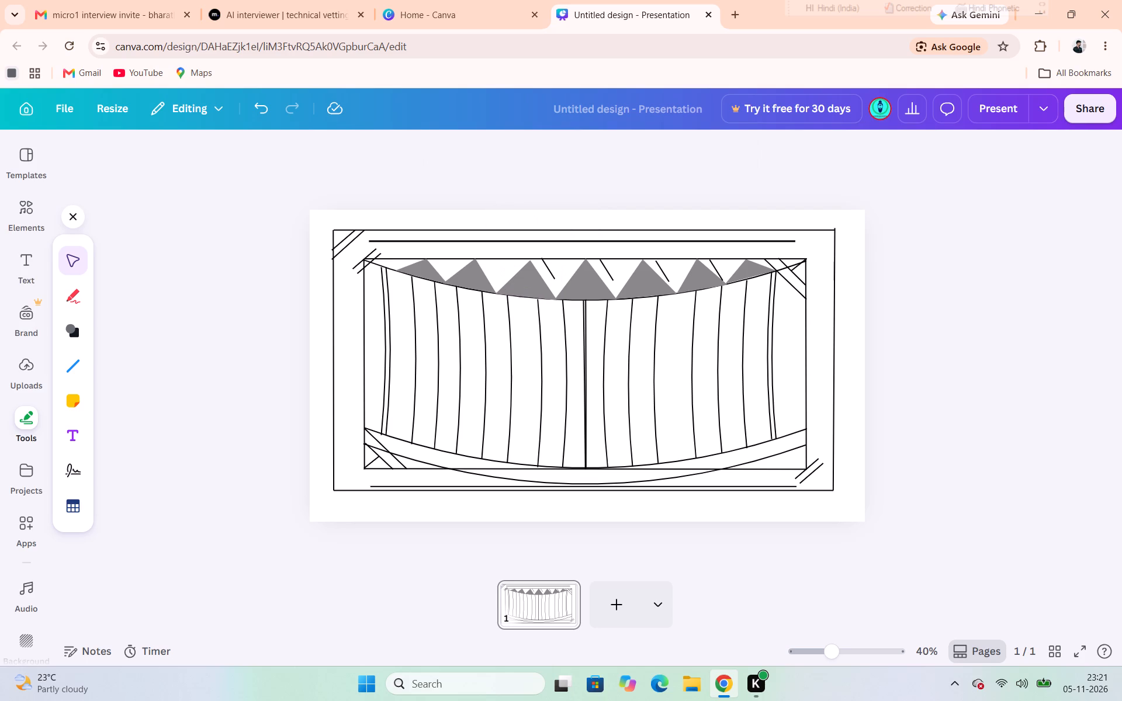
Draw a short diagonal slanting the opposite way and position it beside the third triangle's left slope.
click(75, 370)
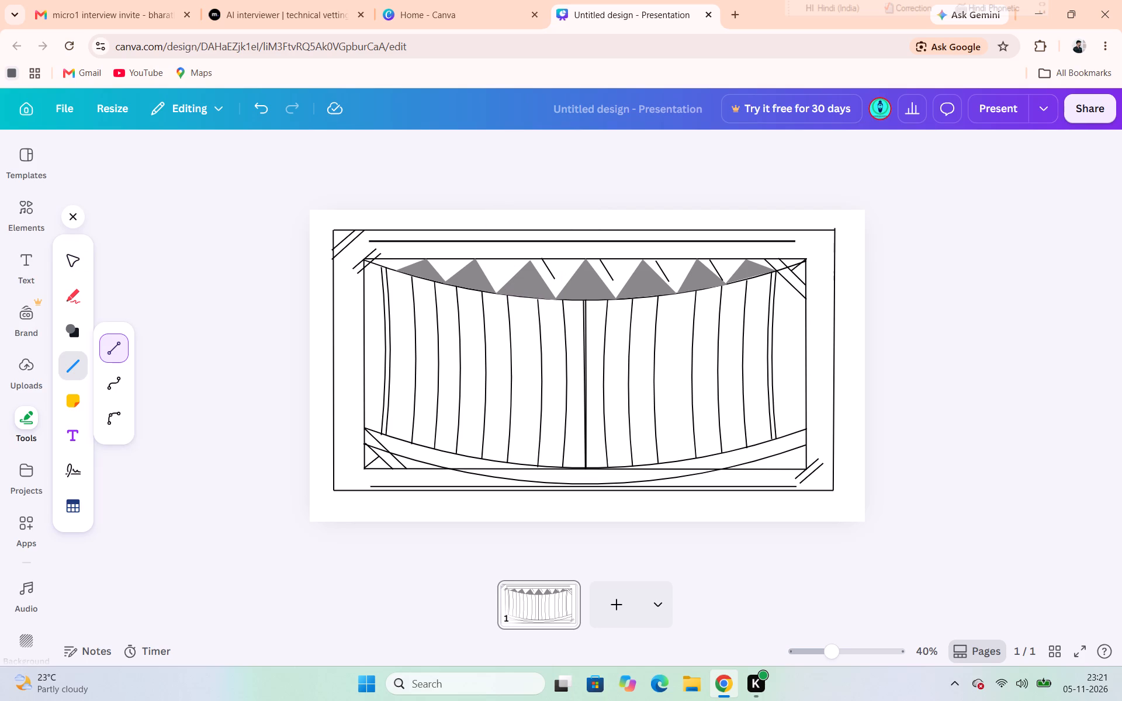
click(121, 353)
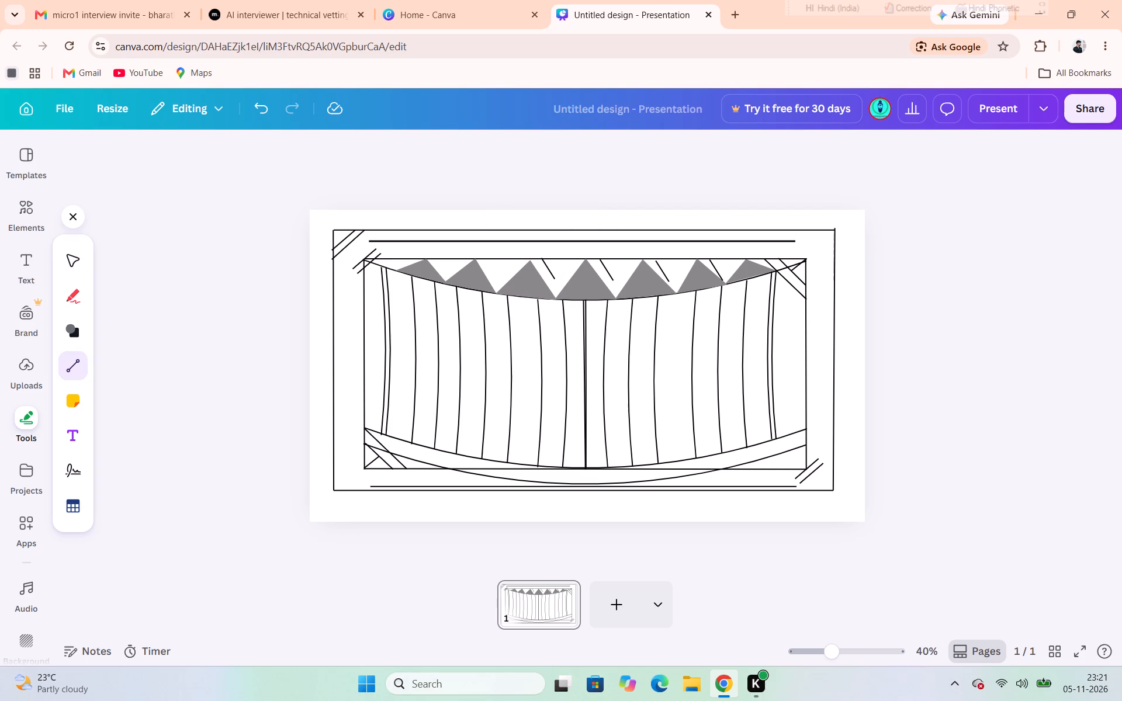
drag(511, 261, 505, 276)
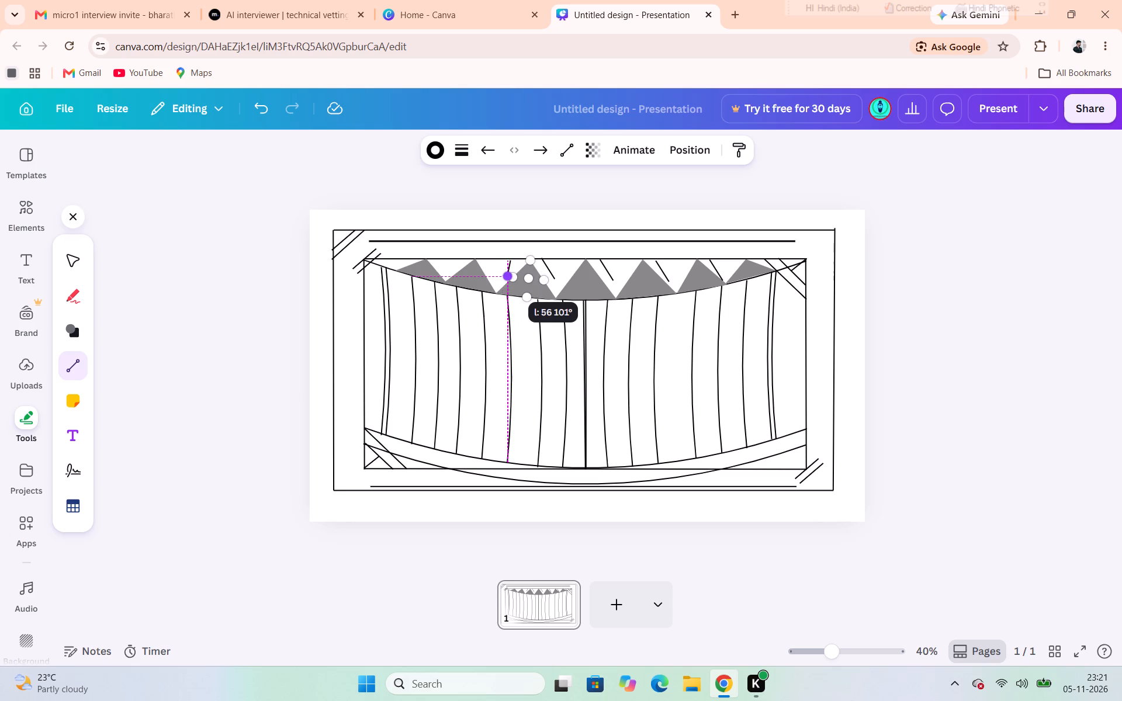
drag(505, 276, 498, 275)
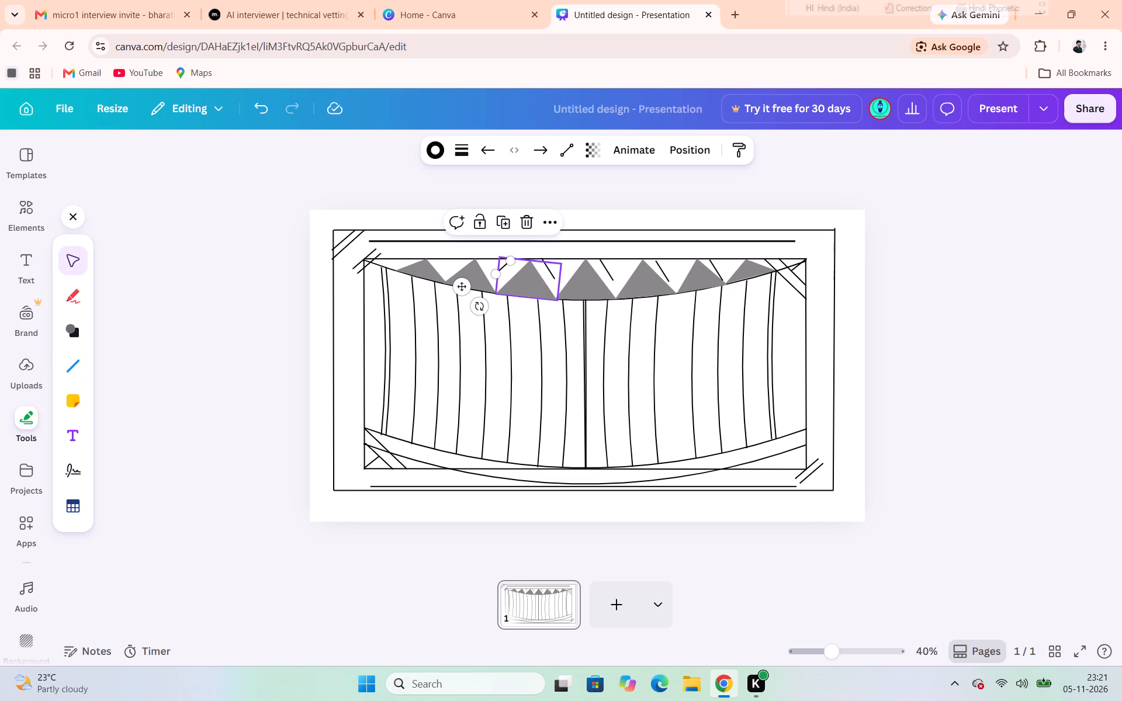
click(470, 287)
drag(470, 287, 482, 282)
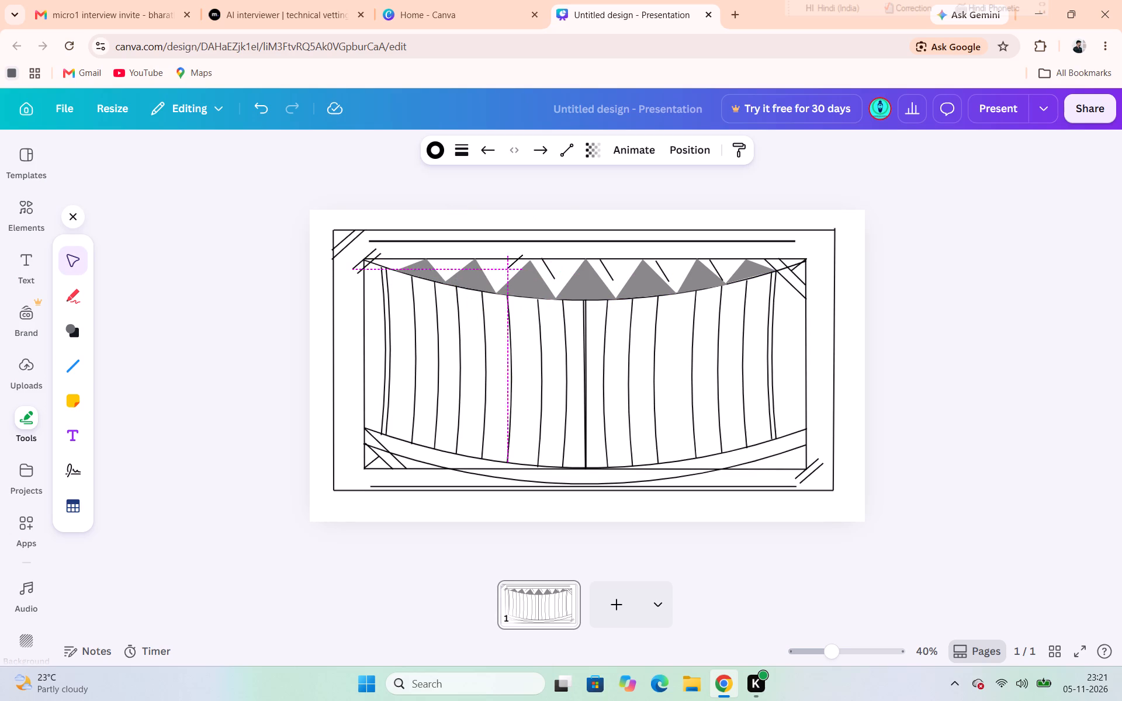
drag(482, 282, 479, 285)
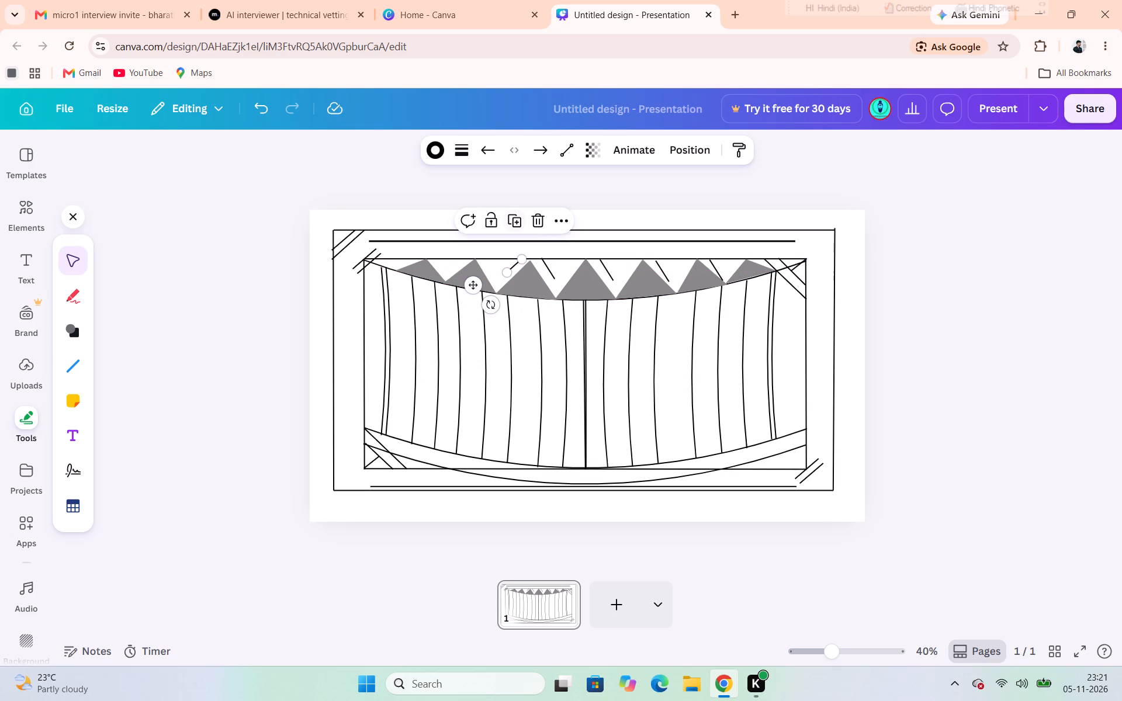
Duplicate the opposite-slanting diagonal three times and place one copy beside the second triangle's left slope.
click(519, 226)
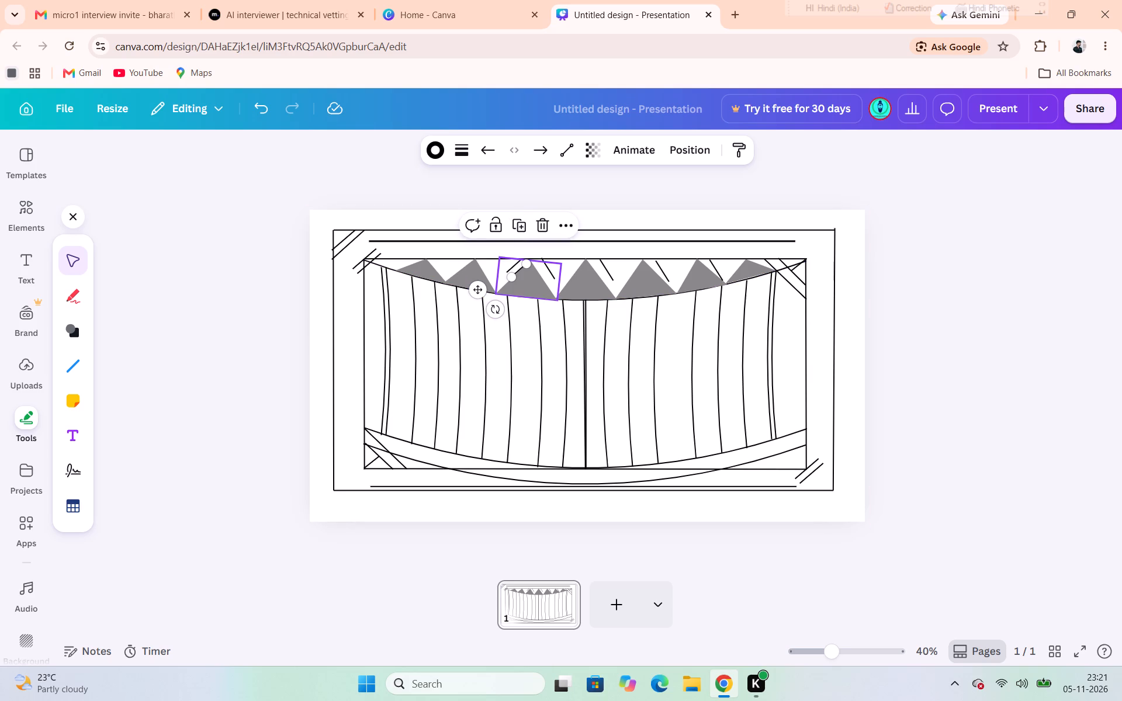
click(518, 231)
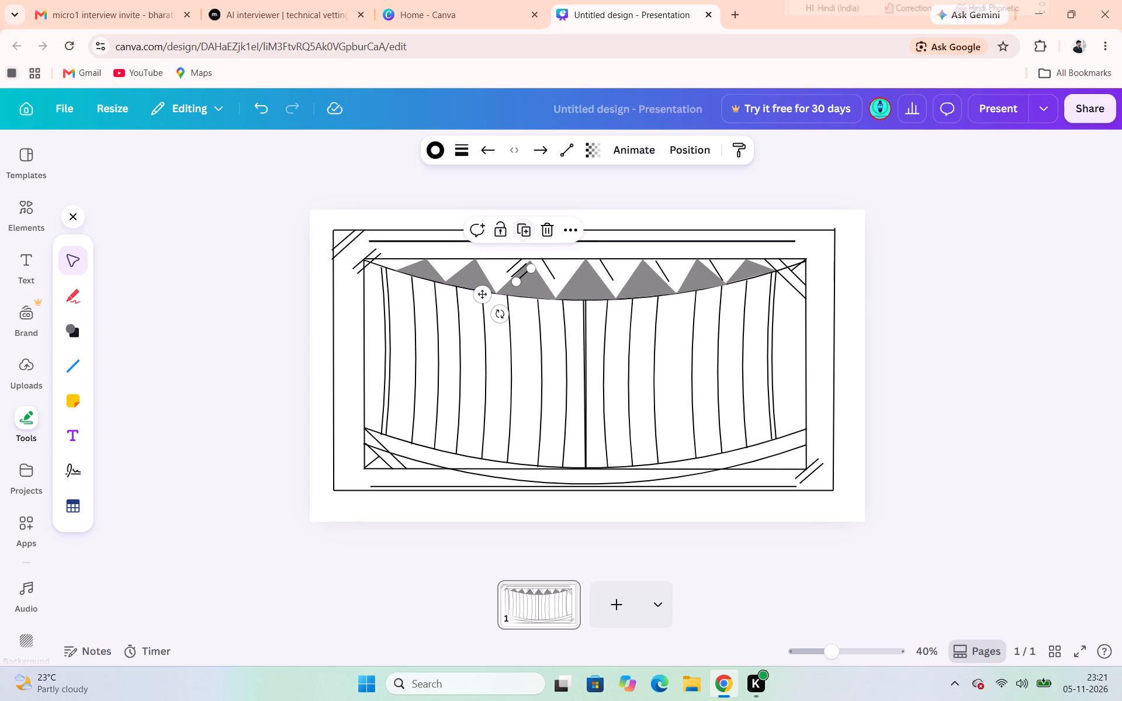
click(518, 231)
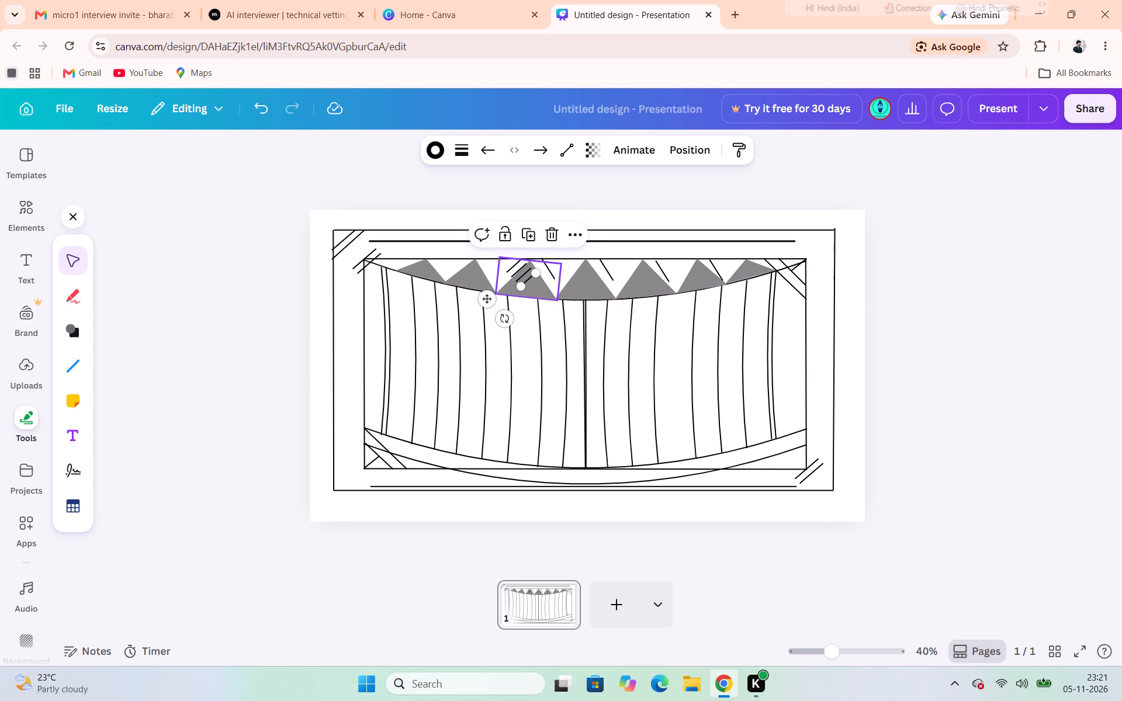
click(532, 283)
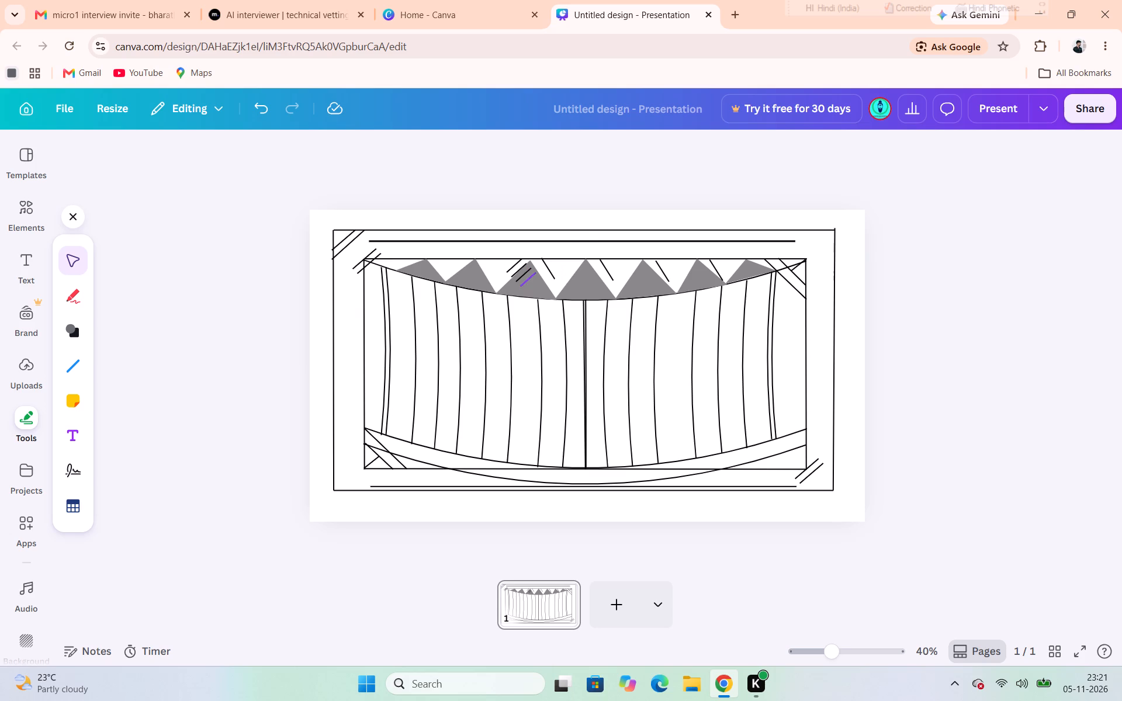
click(524, 276)
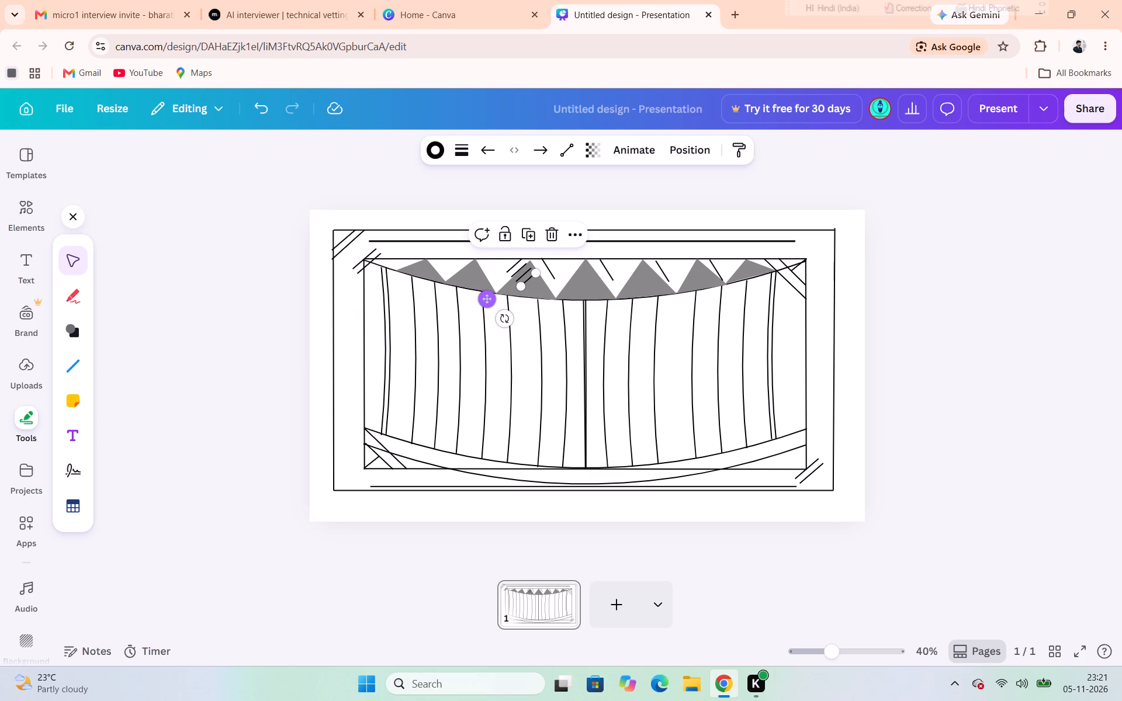
drag(485, 300, 411, 284)
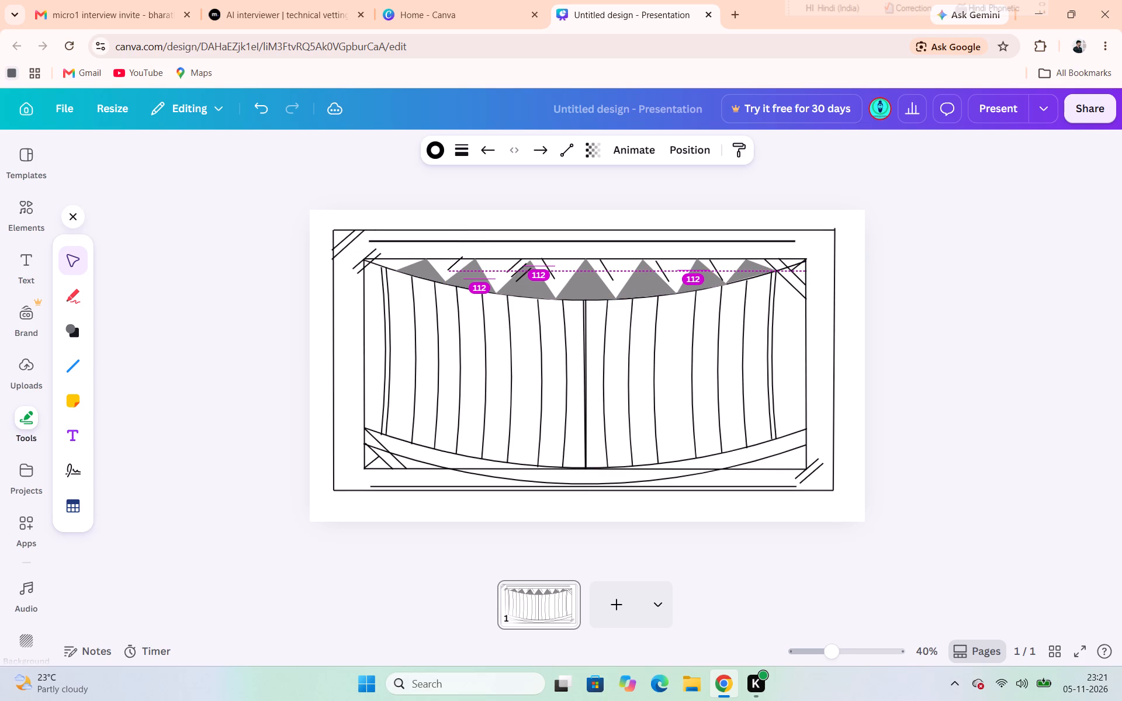
drag(411, 284, 413, 287)
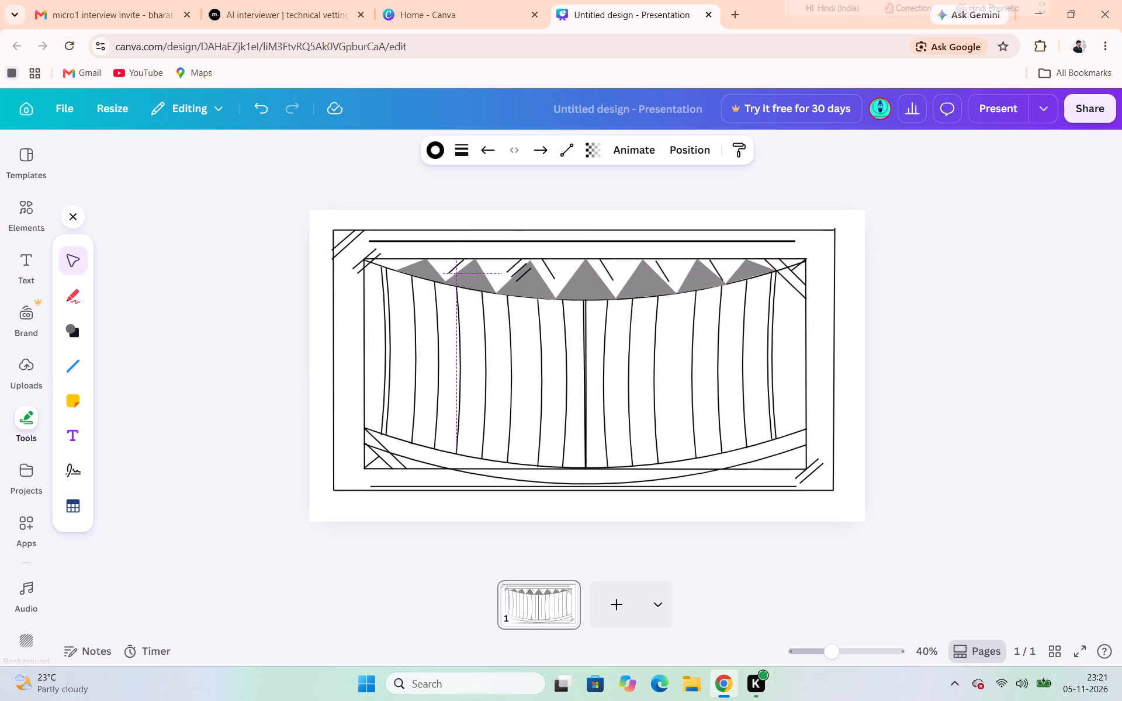
drag(413, 287, 414, 287)
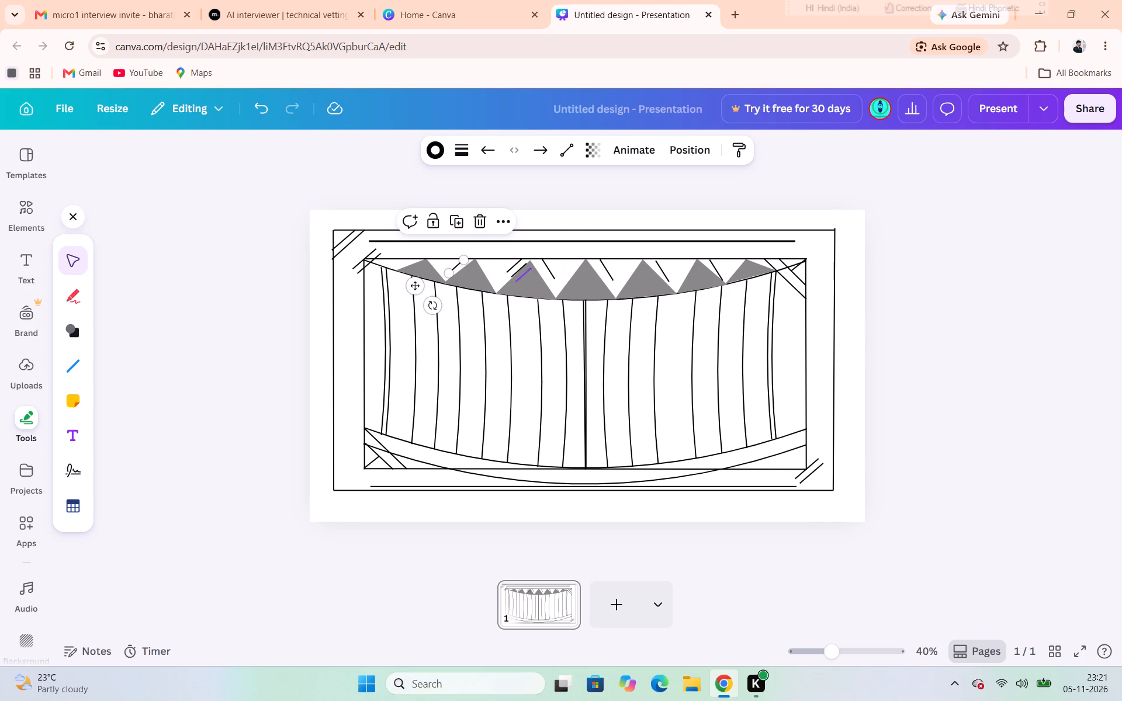
Move a second opposite-slanting copy into the gap beside the fourth triangle's left slope.
click(529, 272)
click(513, 272)
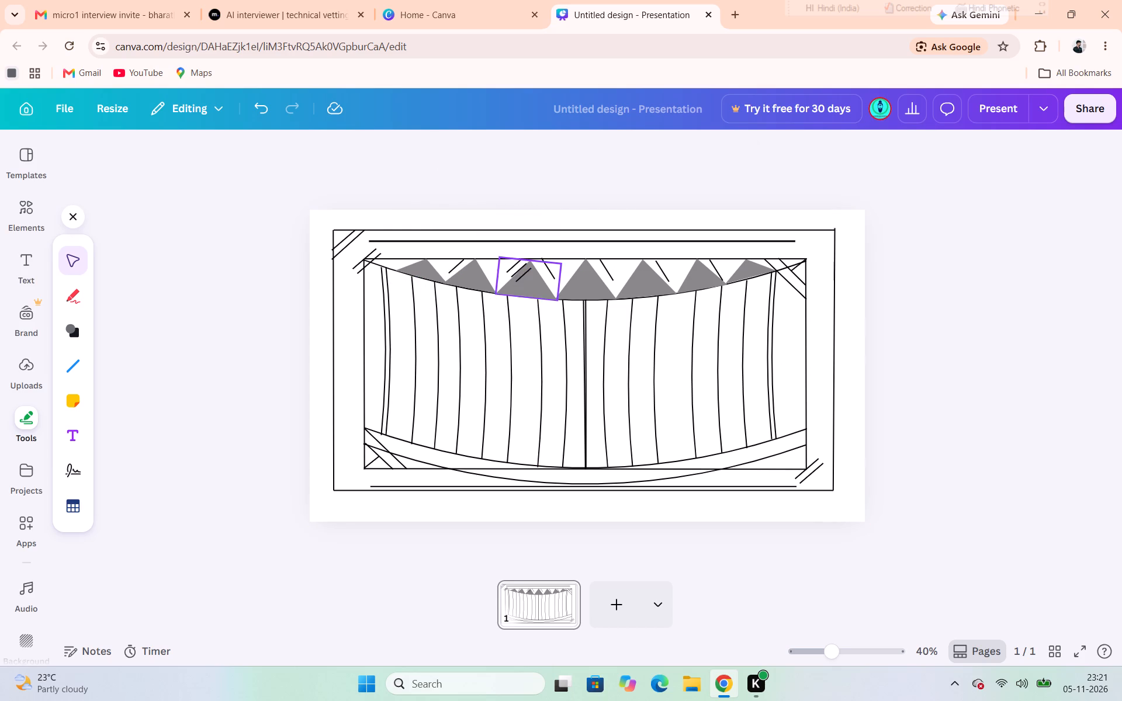
click(520, 281)
drag(479, 294, 488, 296)
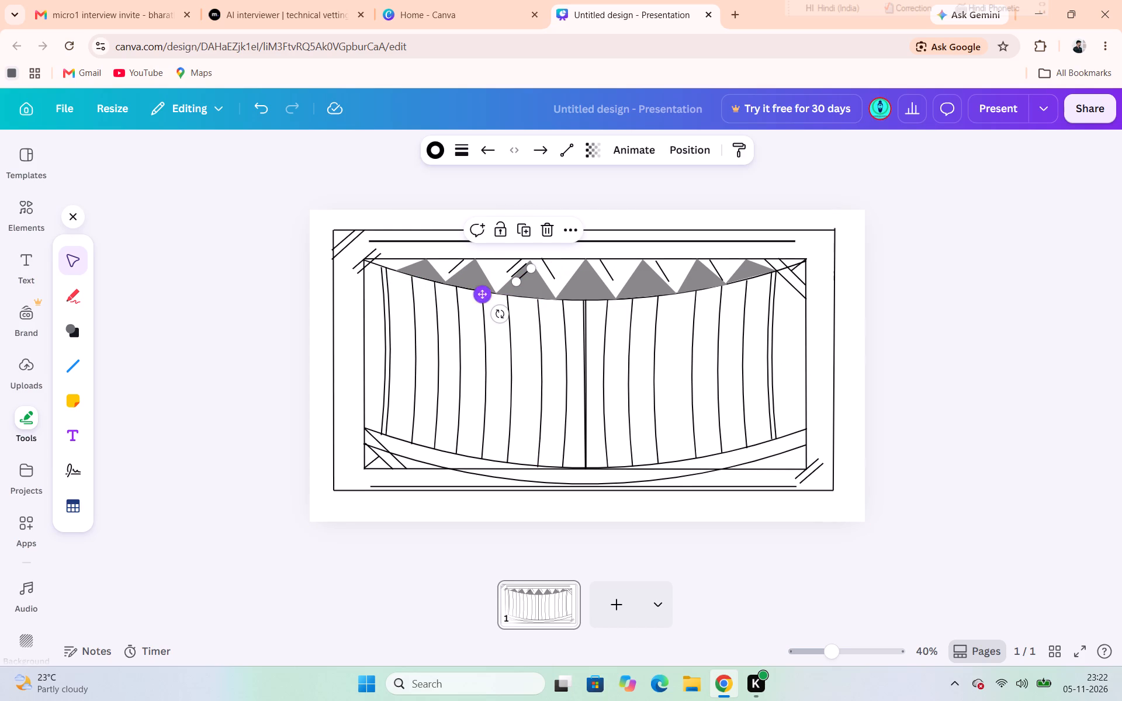
drag(488, 296, 520, 286)
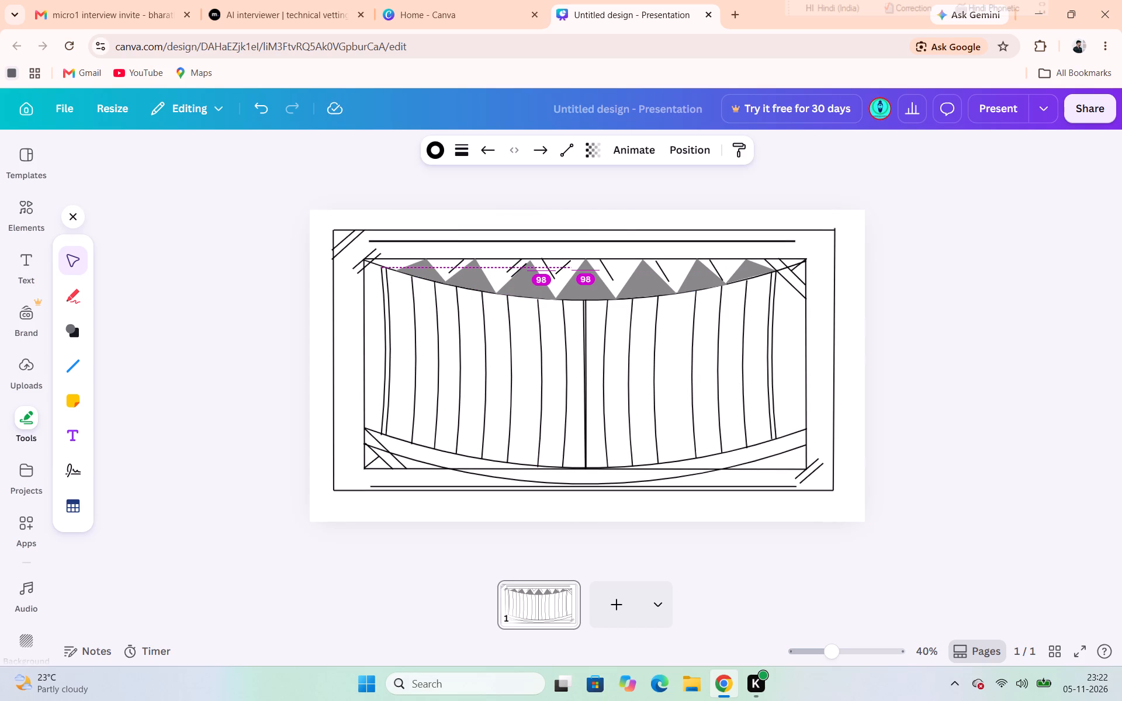
drag(520, 286, 522, 286)
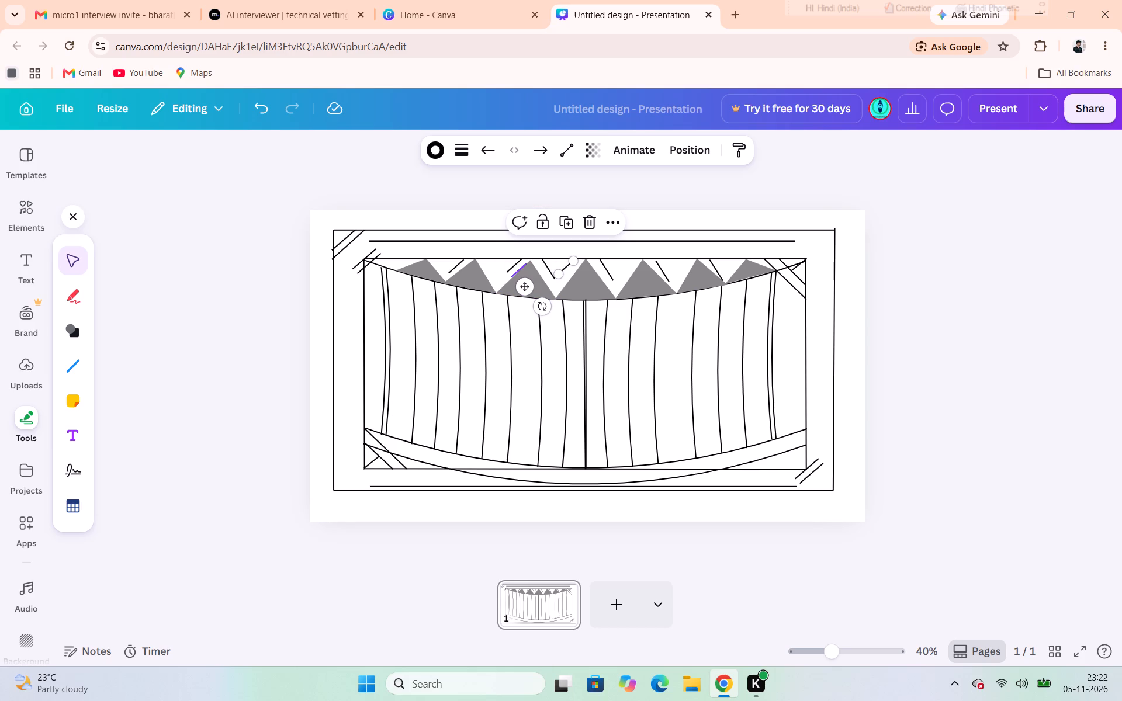
Move the remaining opposite-slanting copy off the third triangle into the gap beside the fifth triangle's left slope.
click(518, 268)
drag(518, 268, 597, 281)
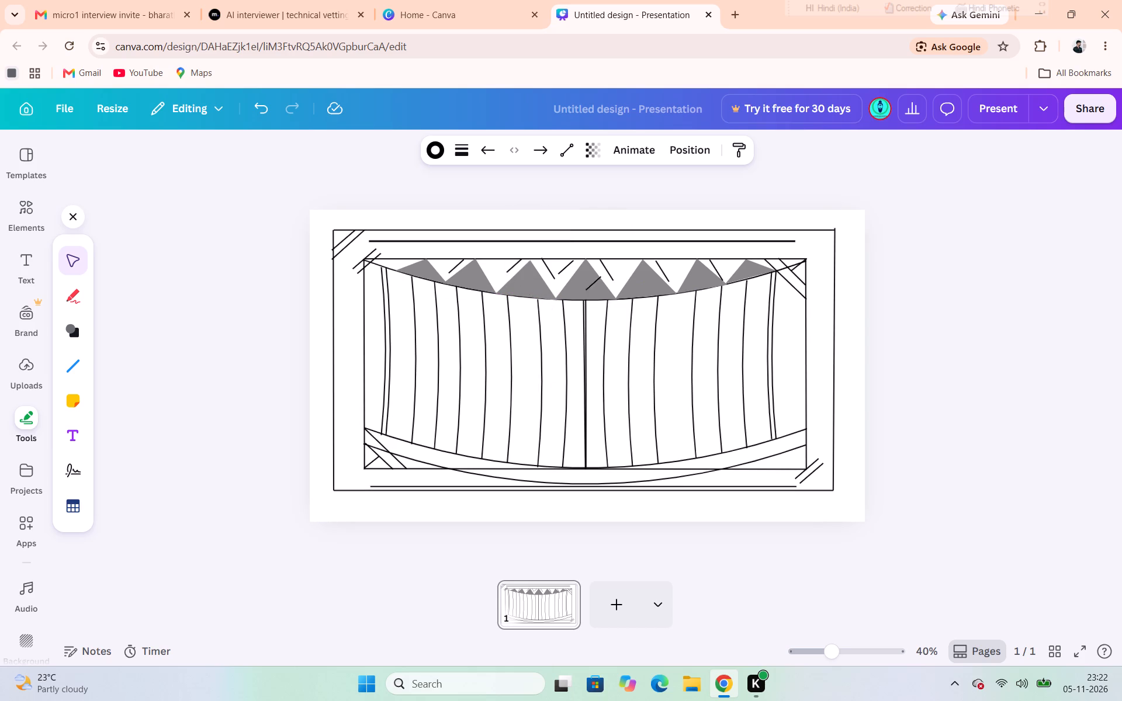
drag(597, 281, 626, 261)
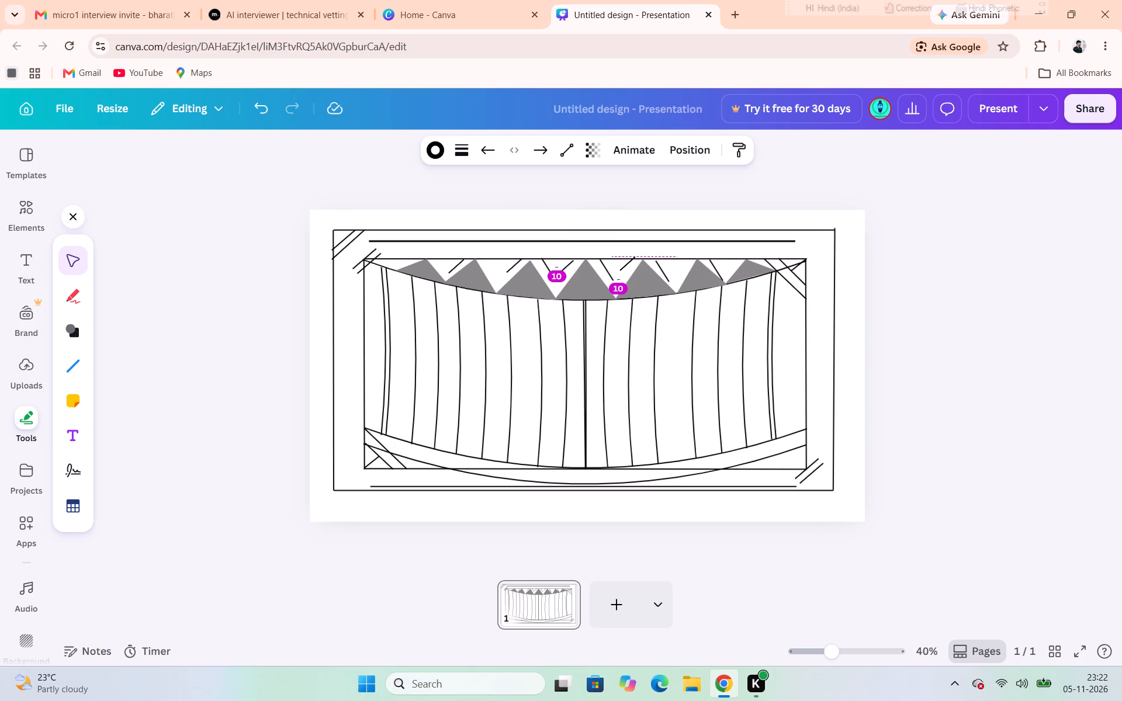
drag(626, 261, 627, 263)
click(627, 263)
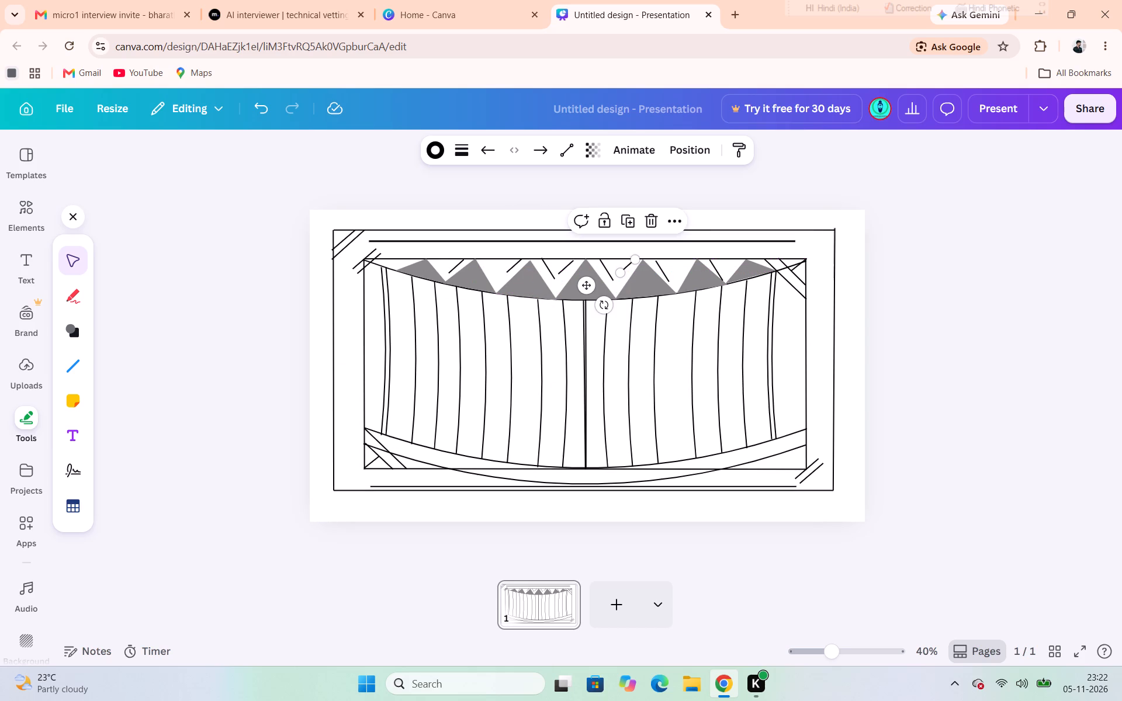
click(894, 231)
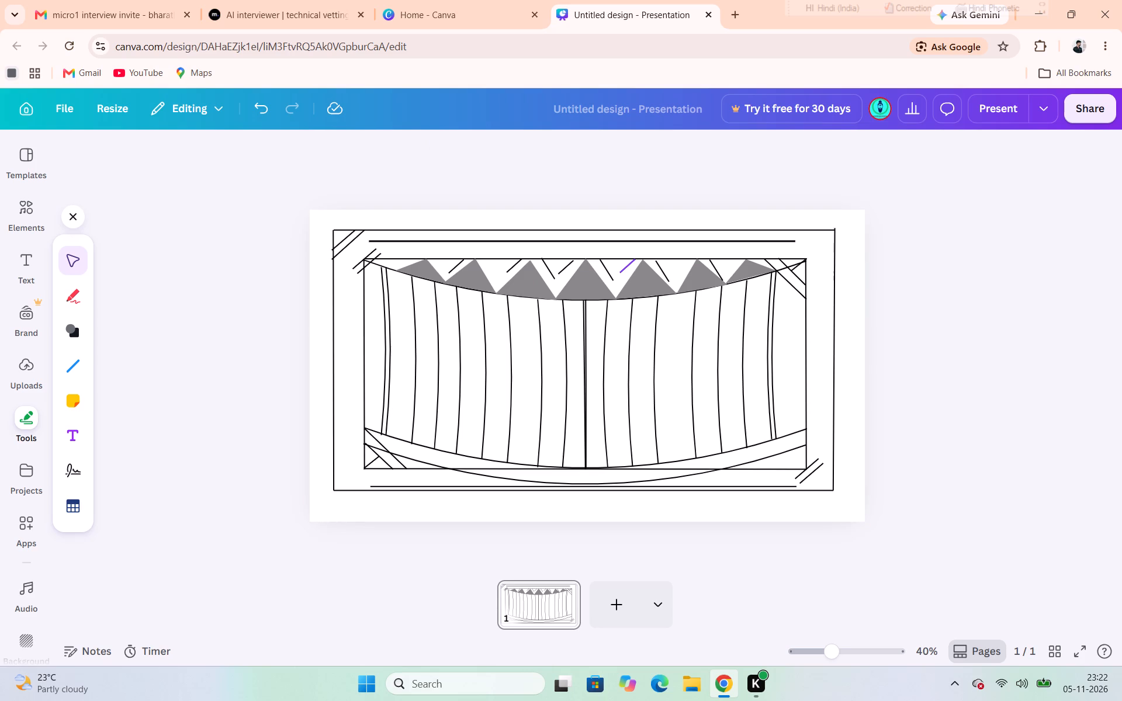
Extend the lower ends of both diagonals between the third and fourth triangles so they meet in a V just above the curve.
click(453, 264)
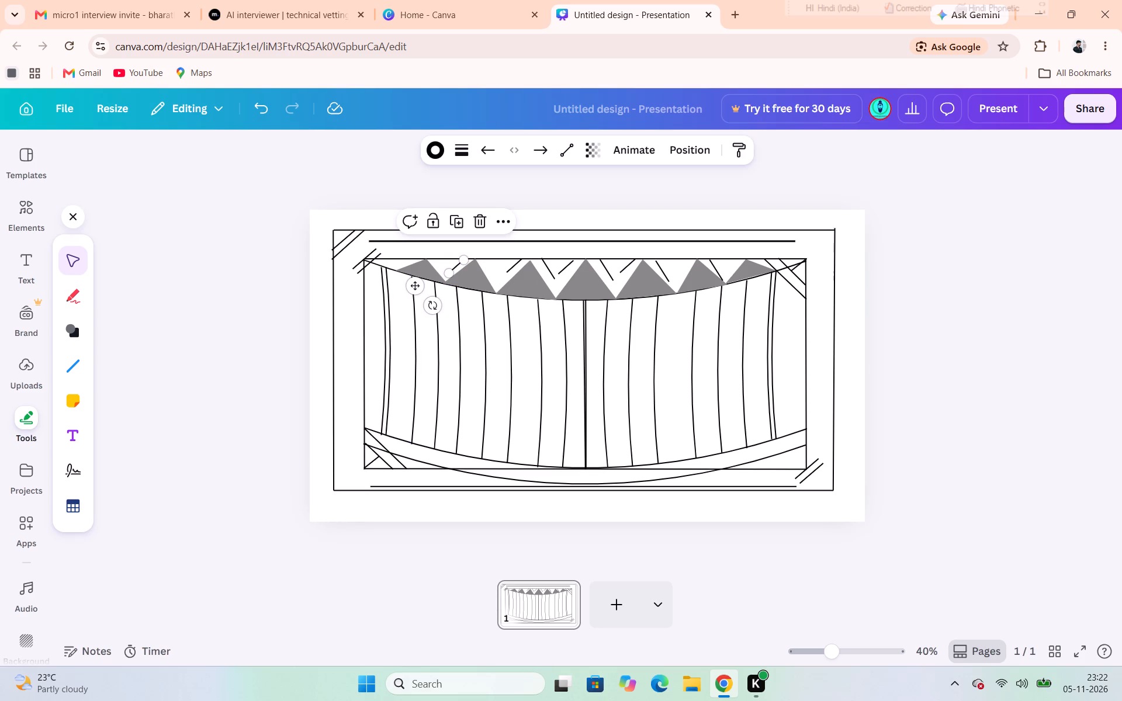
click(508, 271)
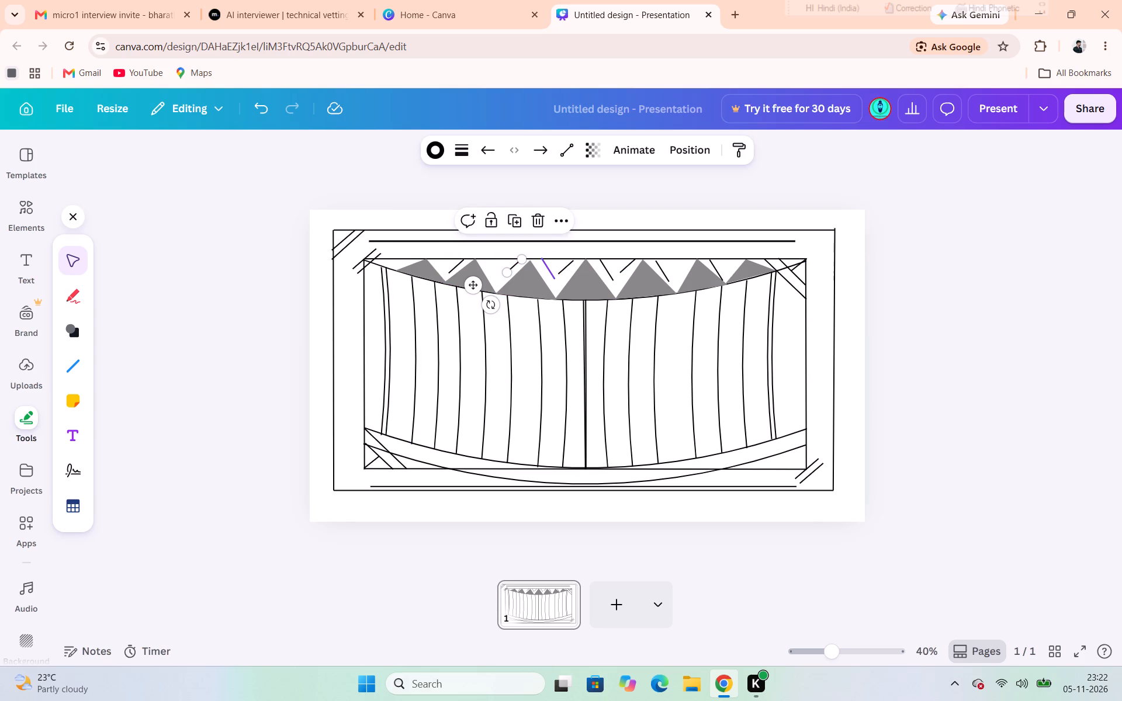
click(553, 272)
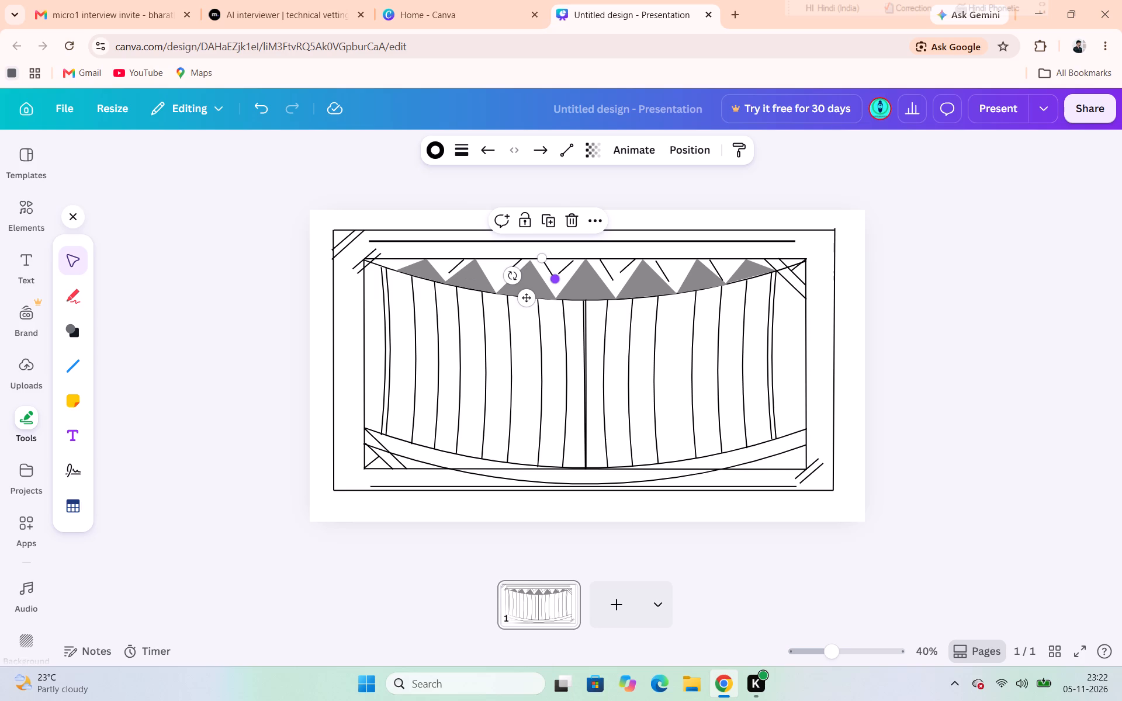
click(567, 274)
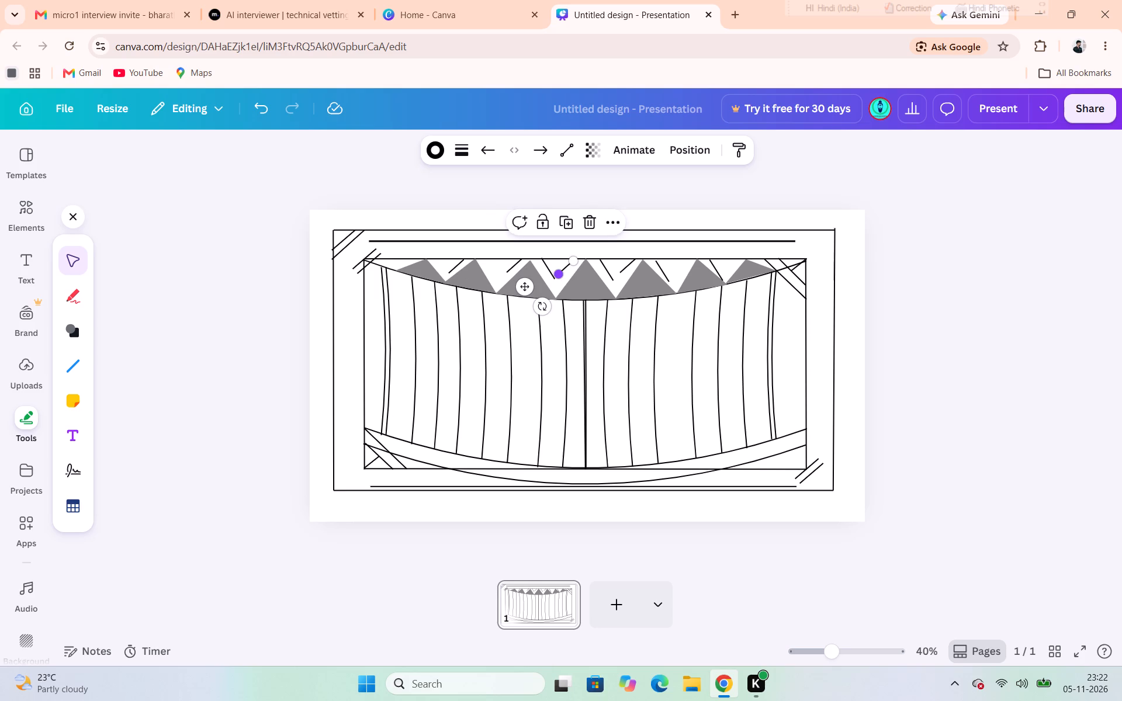
drag(559, 272, 557, 282)
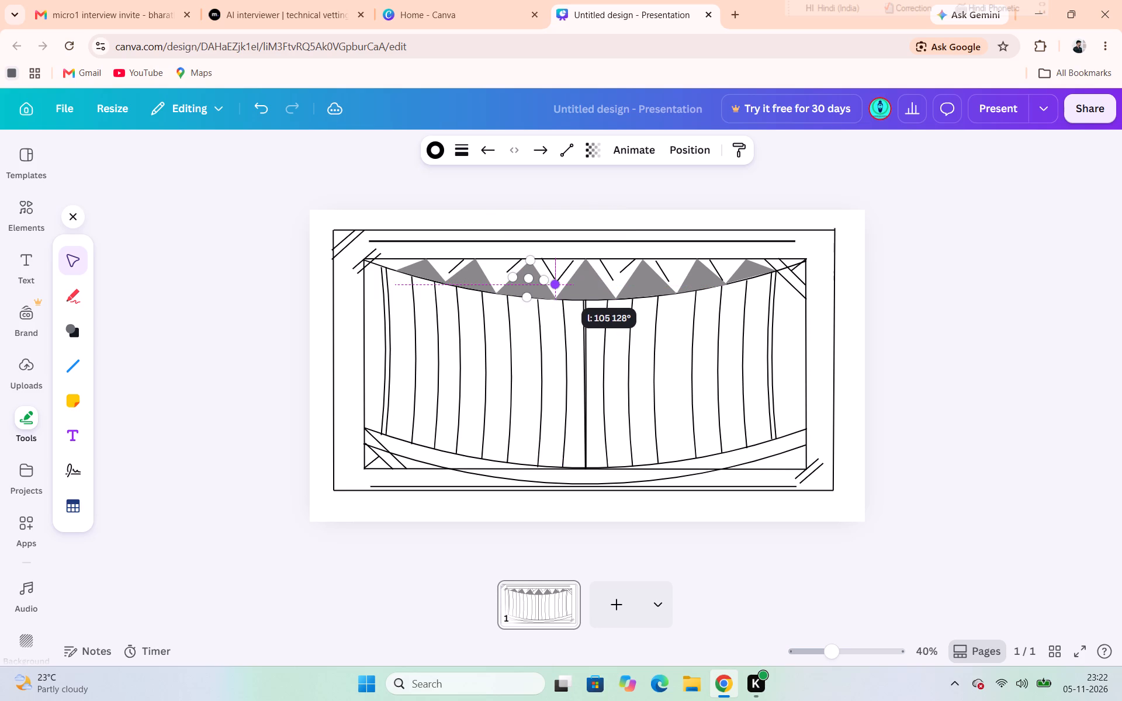
drag(557, 282, 559, 283)
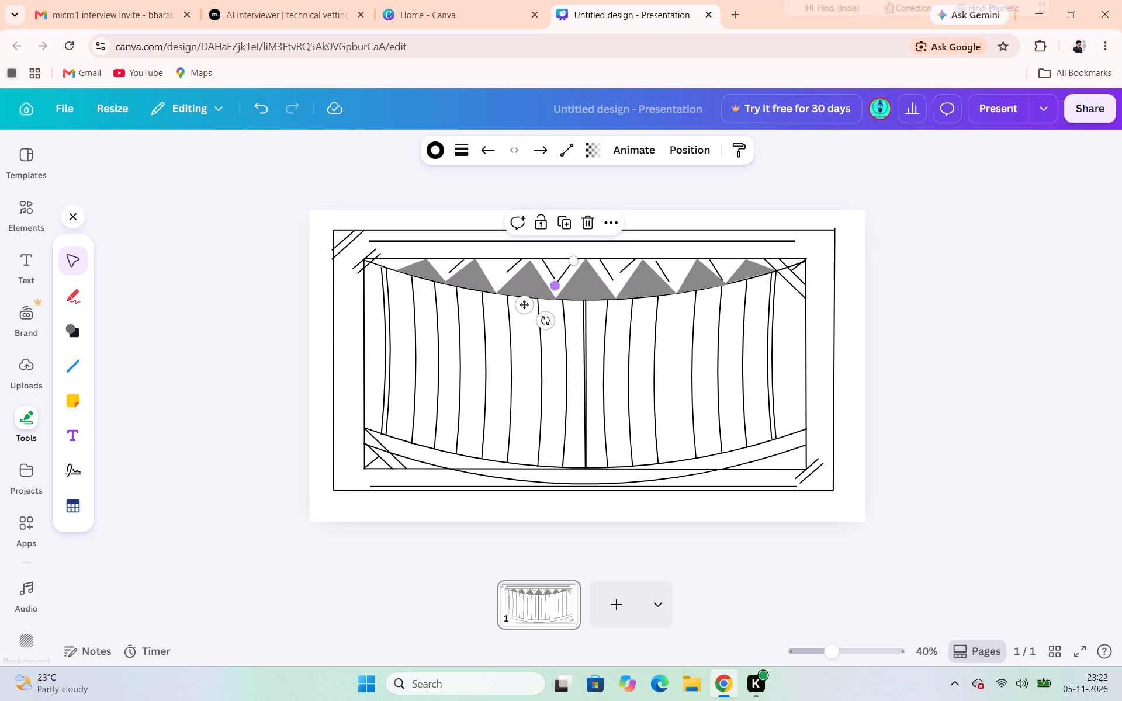
click(552, 273)
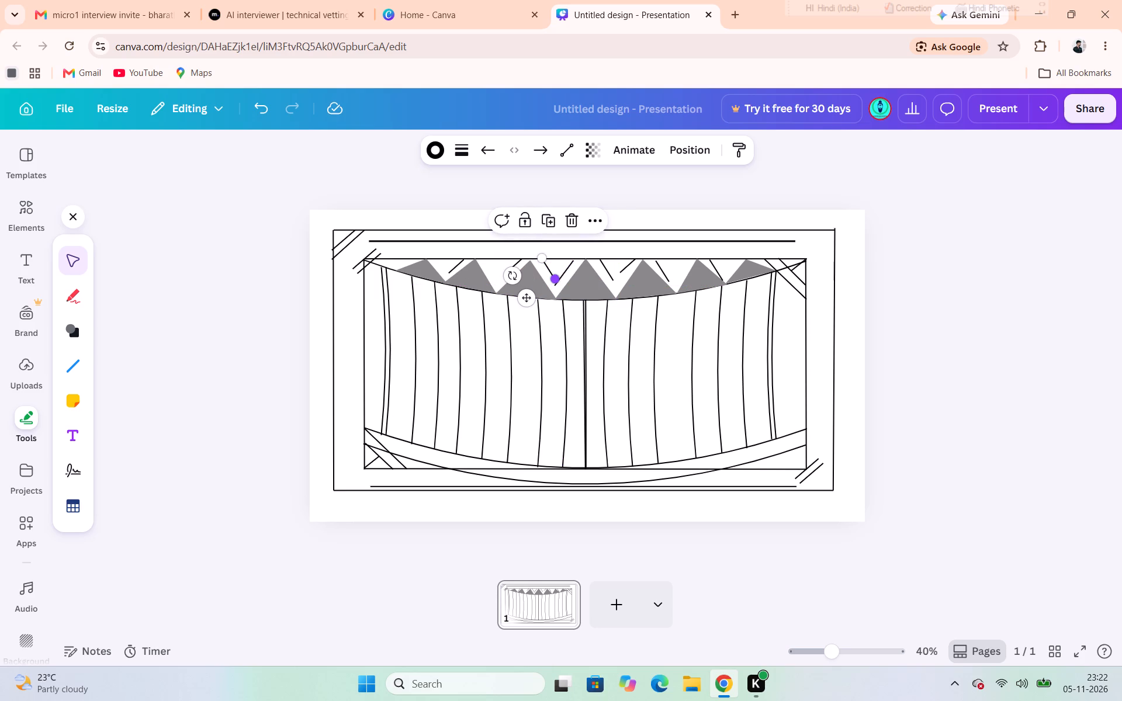
click(556, 279)
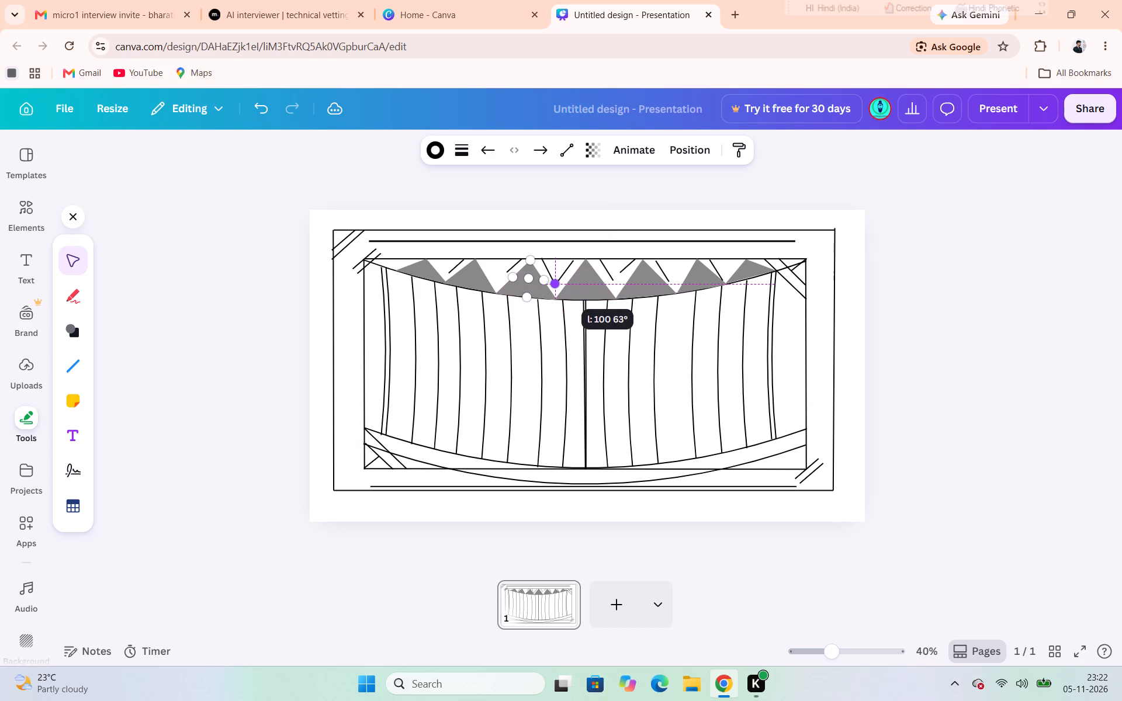
click(853, 352)
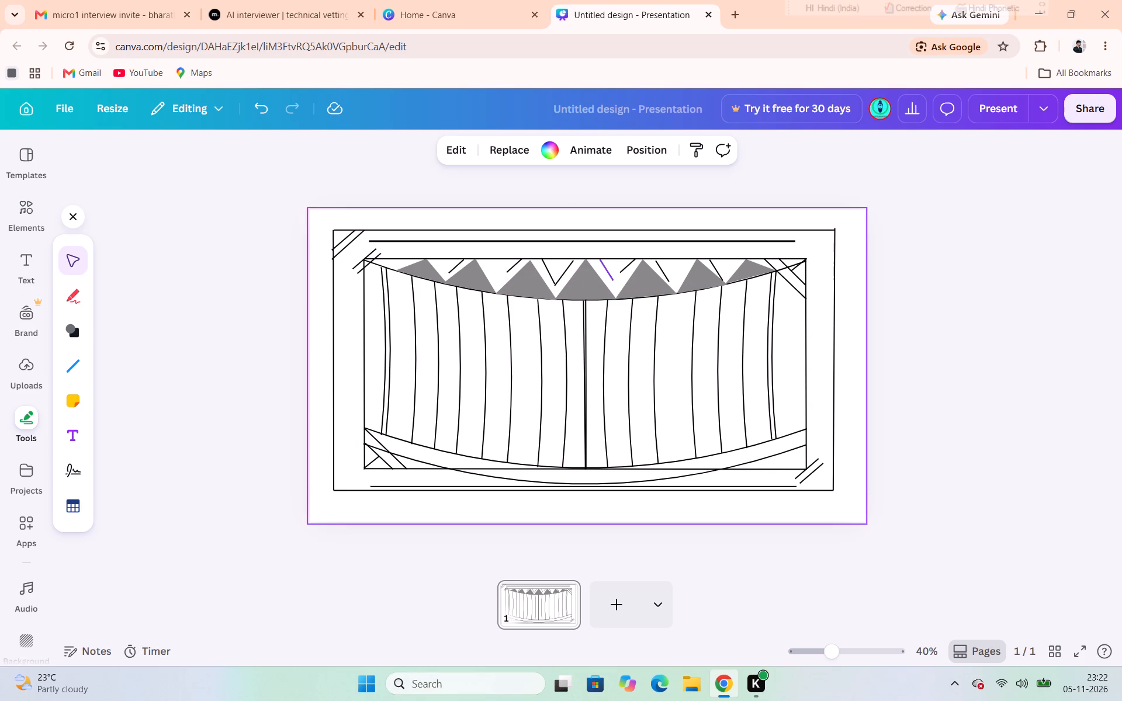
Adjust the upper end of the V's stroke beside the third triangle's right slope, placing it just under the inner frame's top line.
click(543, 262)
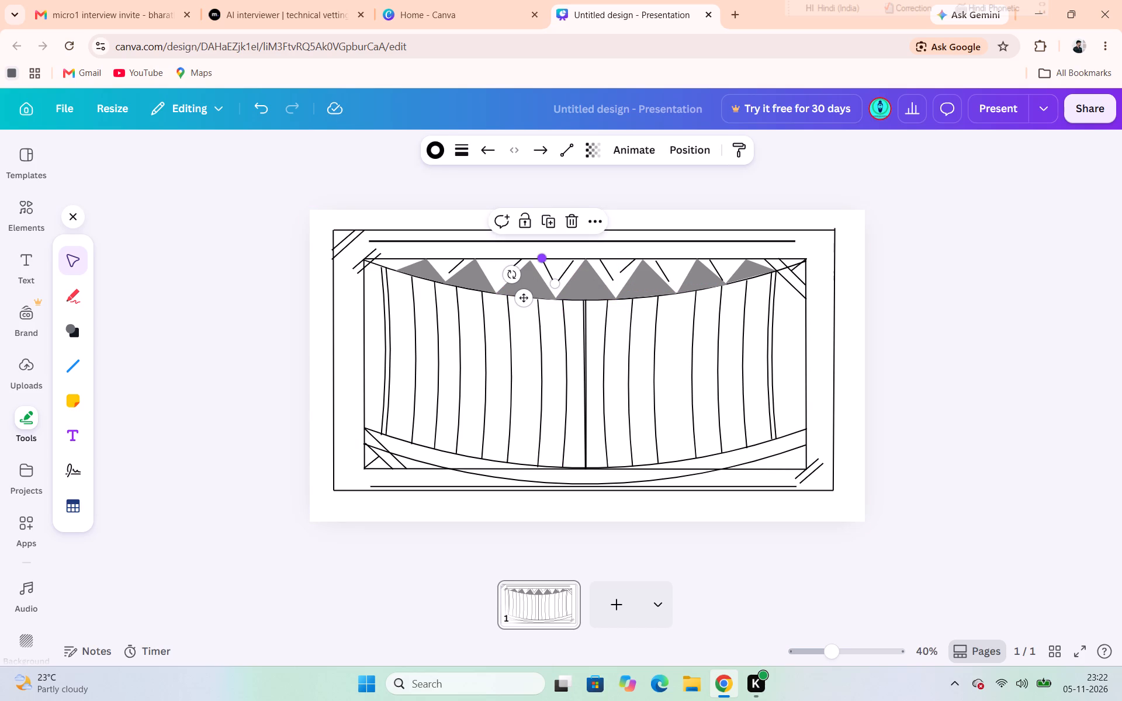
click(539, 258)
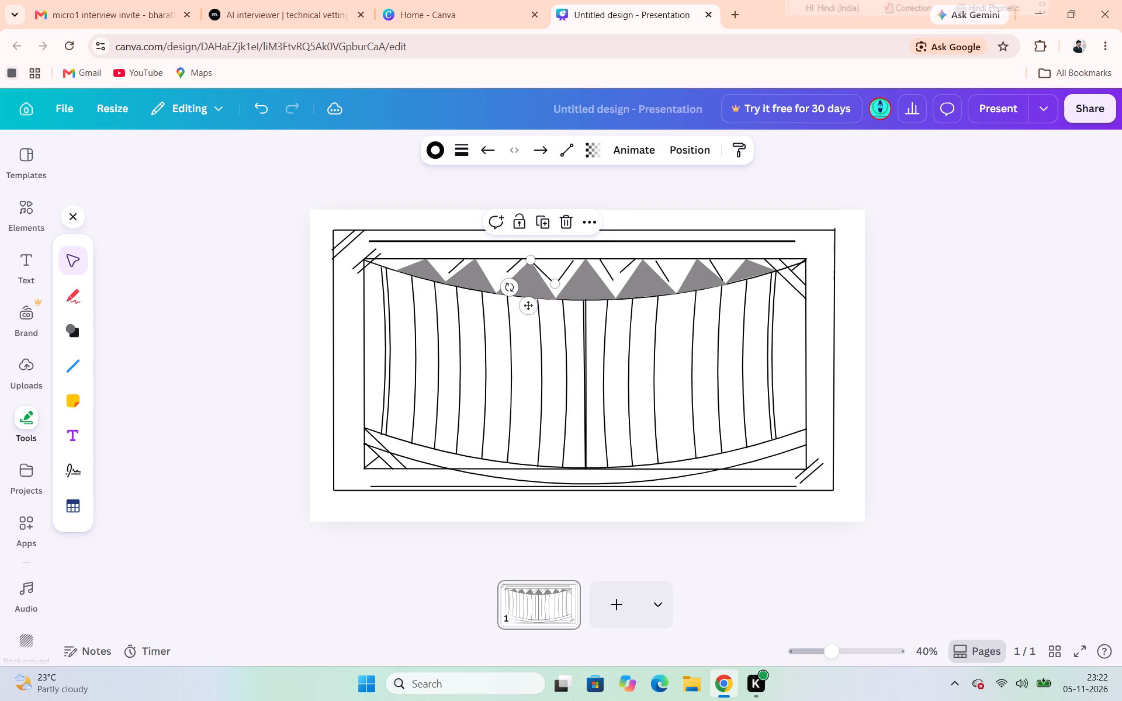
drag(532, 261, 542, 255)
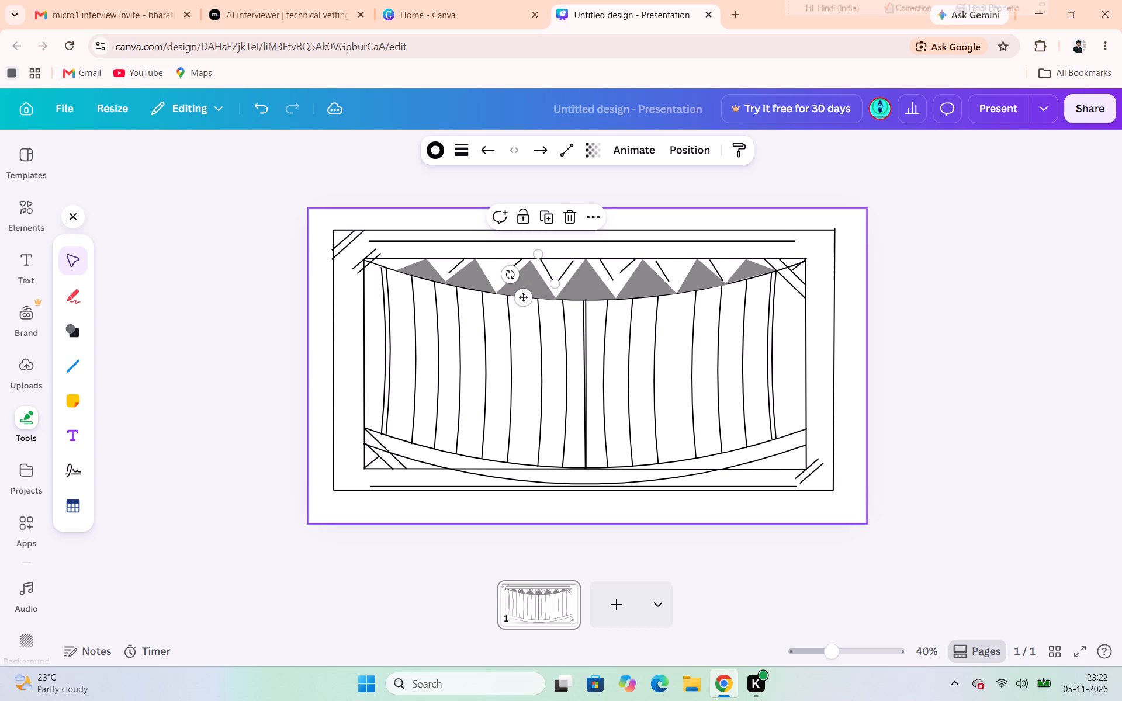
click(654, 220)
click(542, 254)
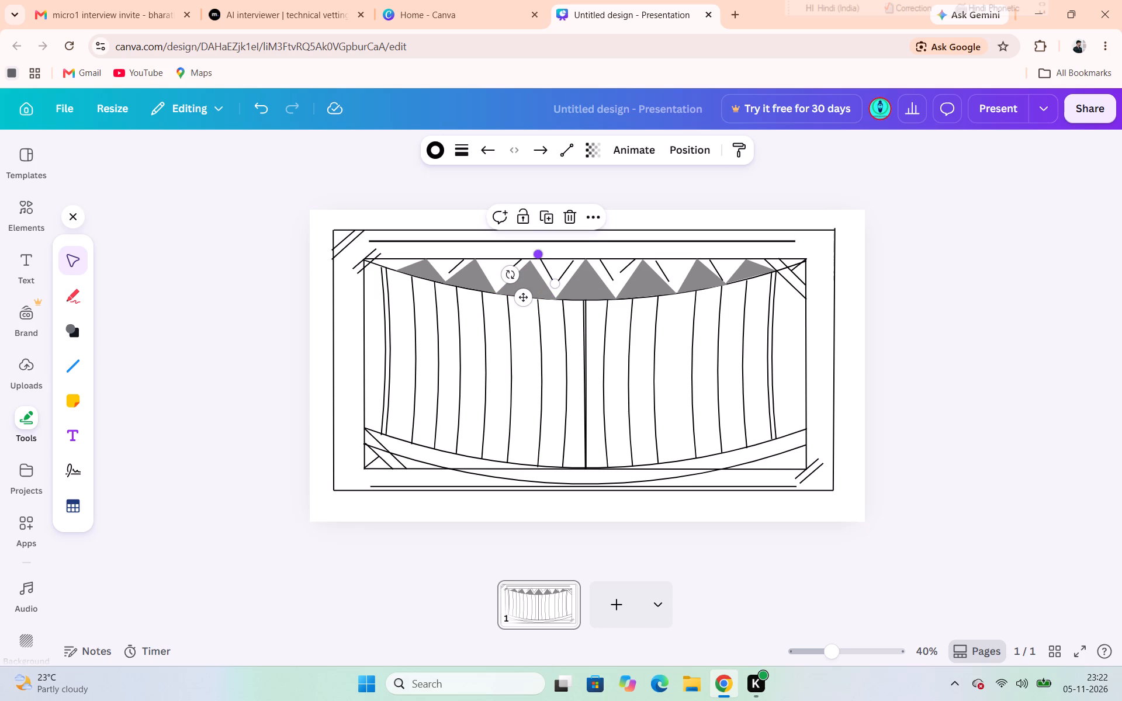
drag(538, 255, 541, 271)
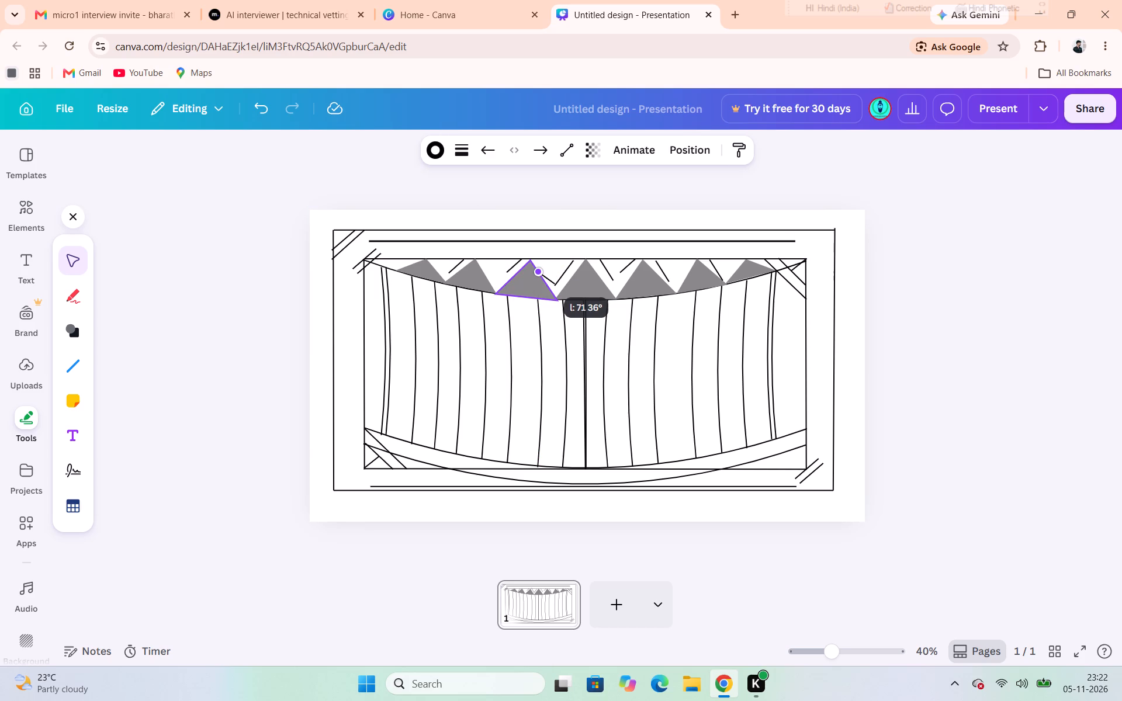
drag(541, 271, 545, 263)
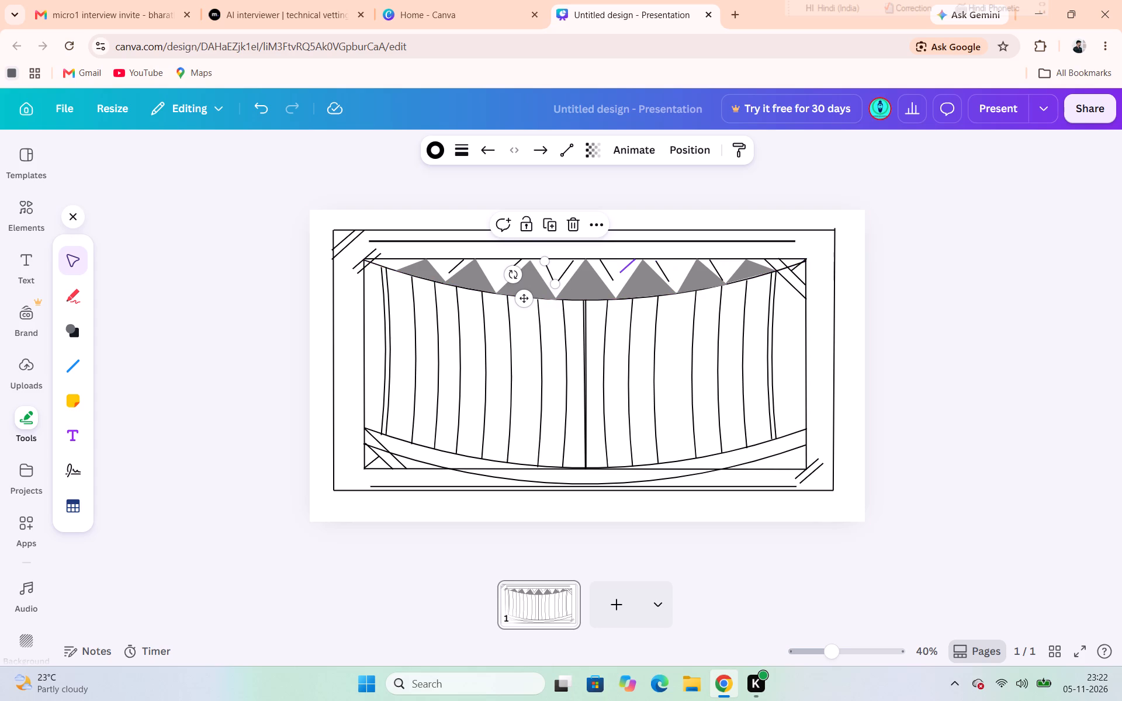
click(541, 262)
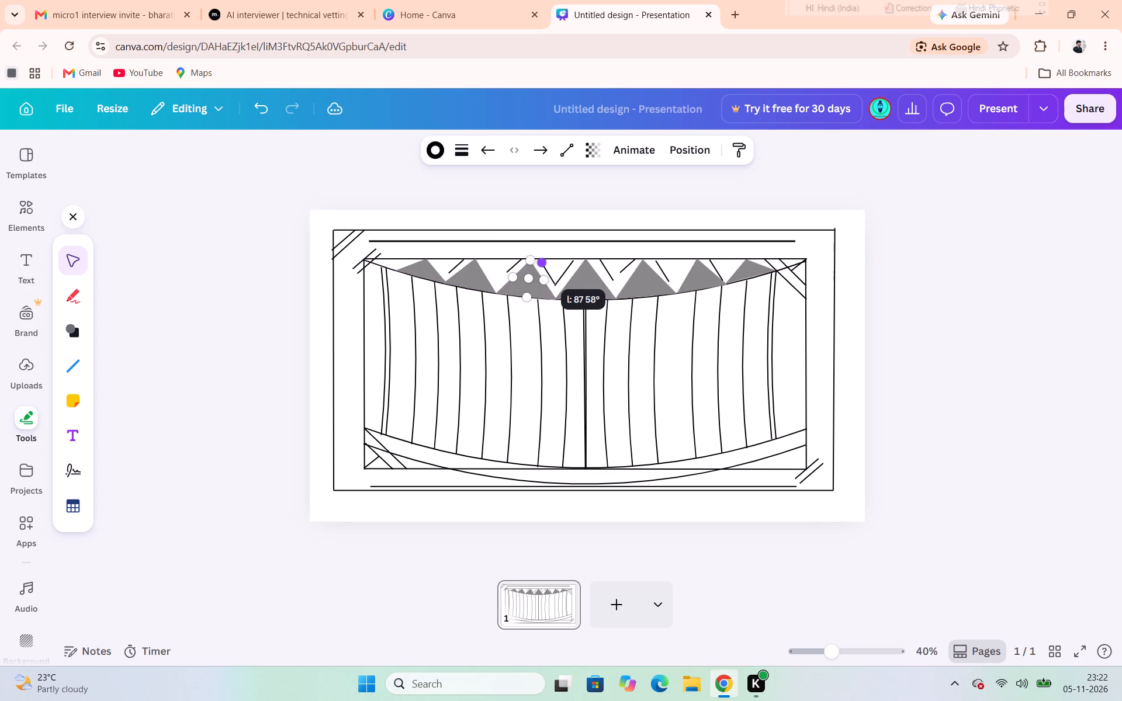
click(935, 294)
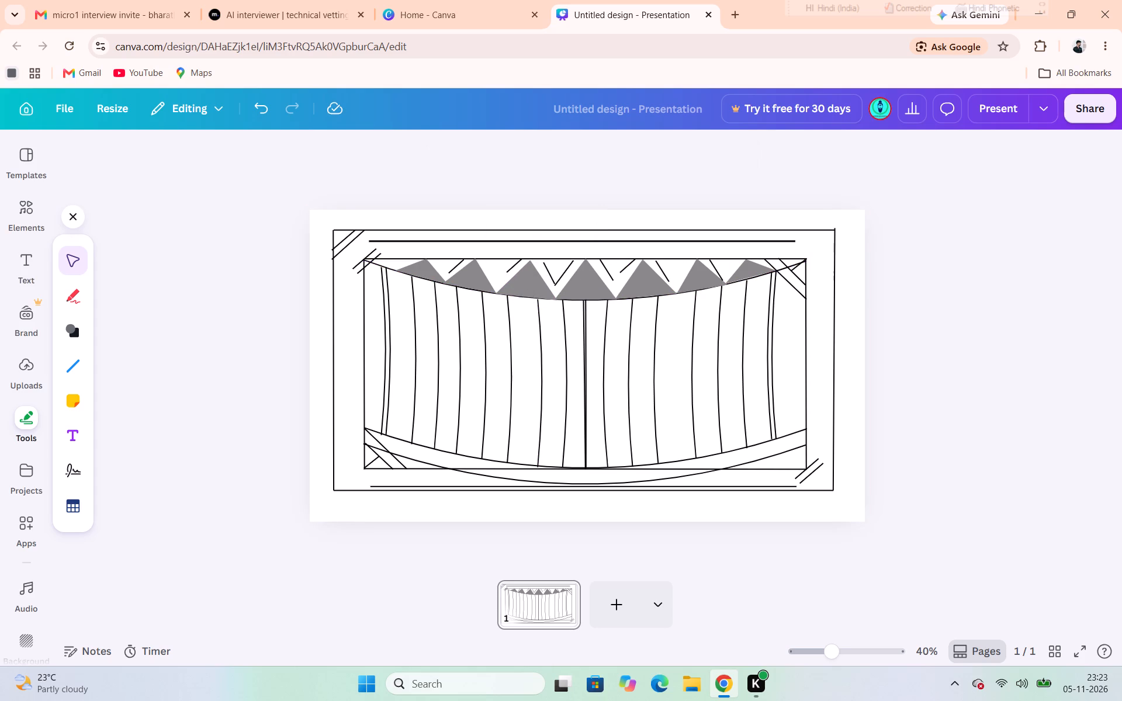
click(550, 268)
drag(544, 261, 532, 256)
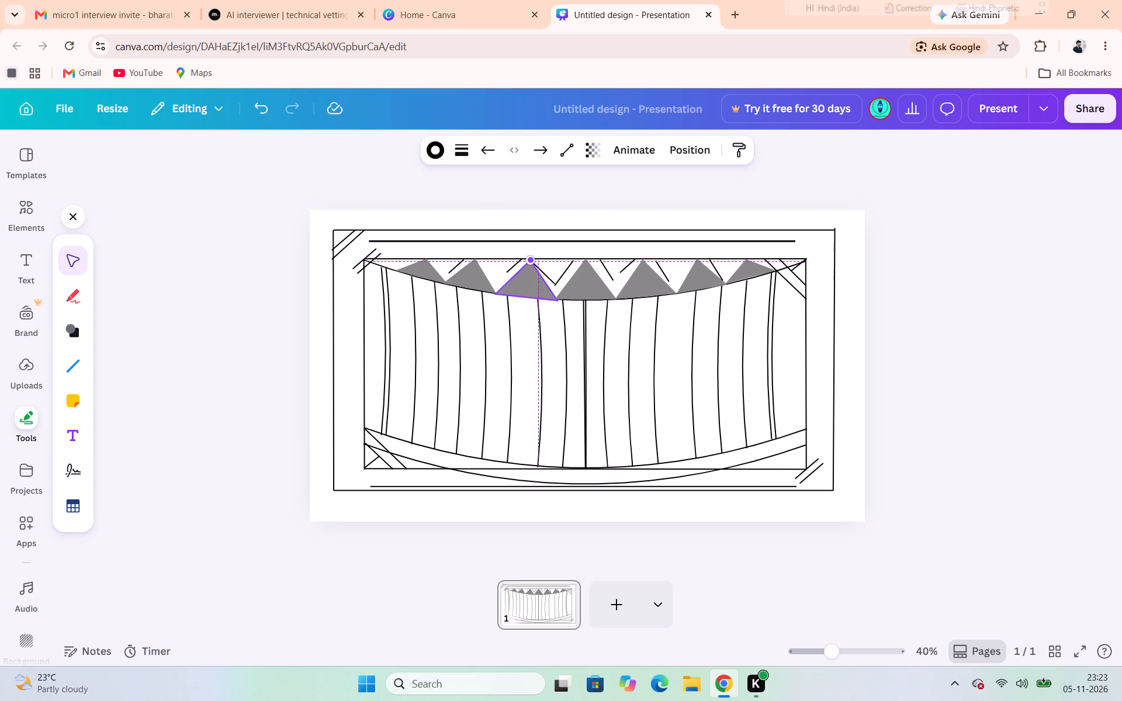
drag(532, 256, 539, 255)
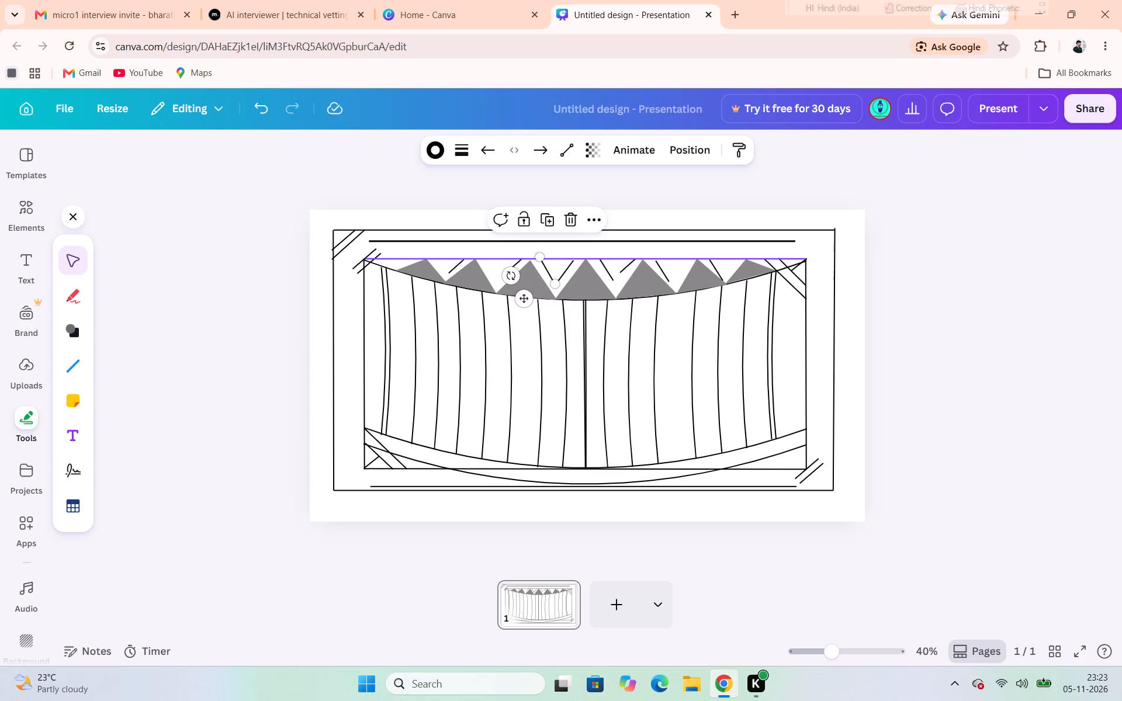
click(872, 282)
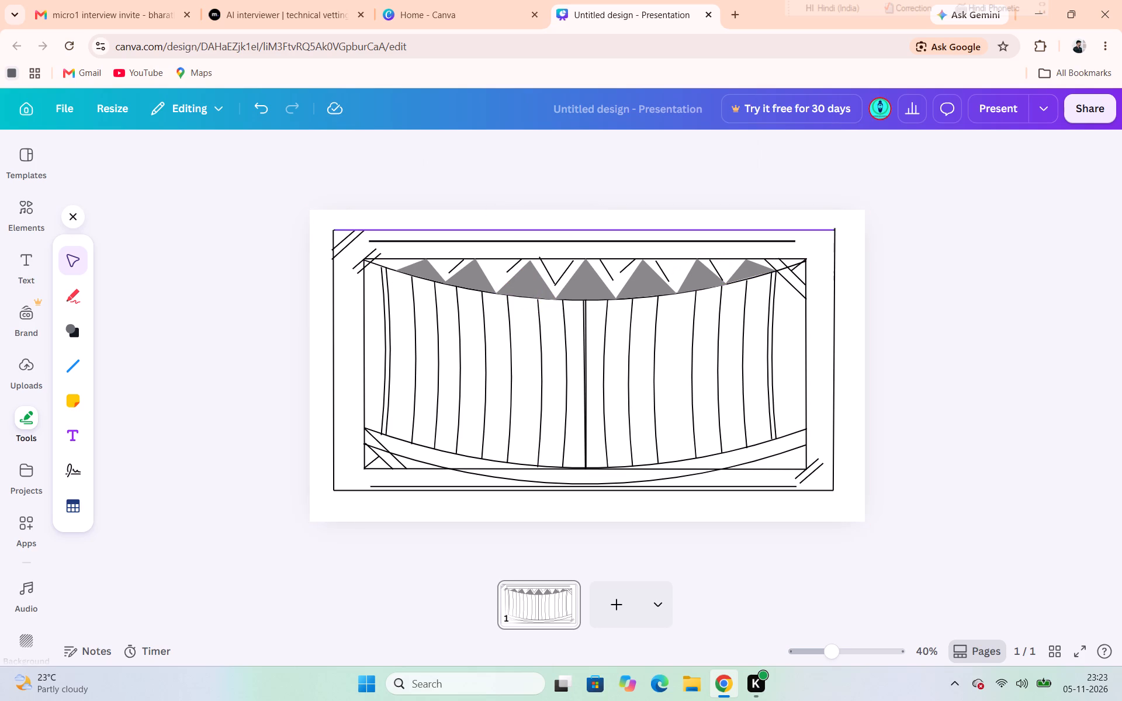
click(544, 264)
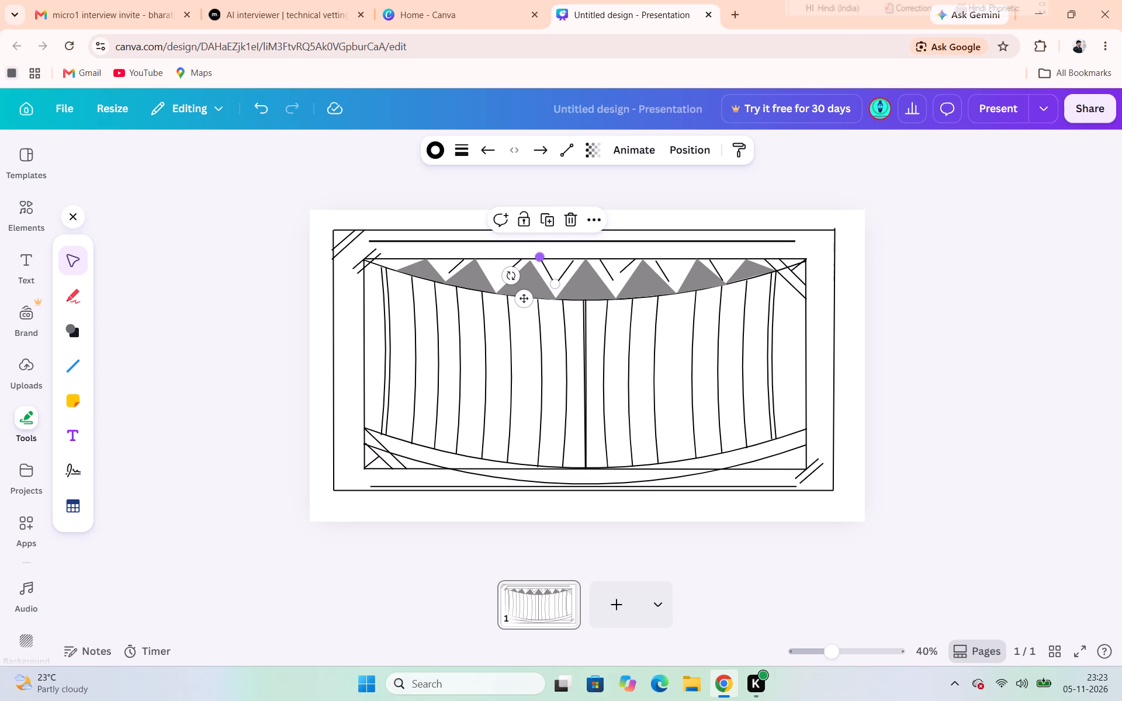
click(541, 255)
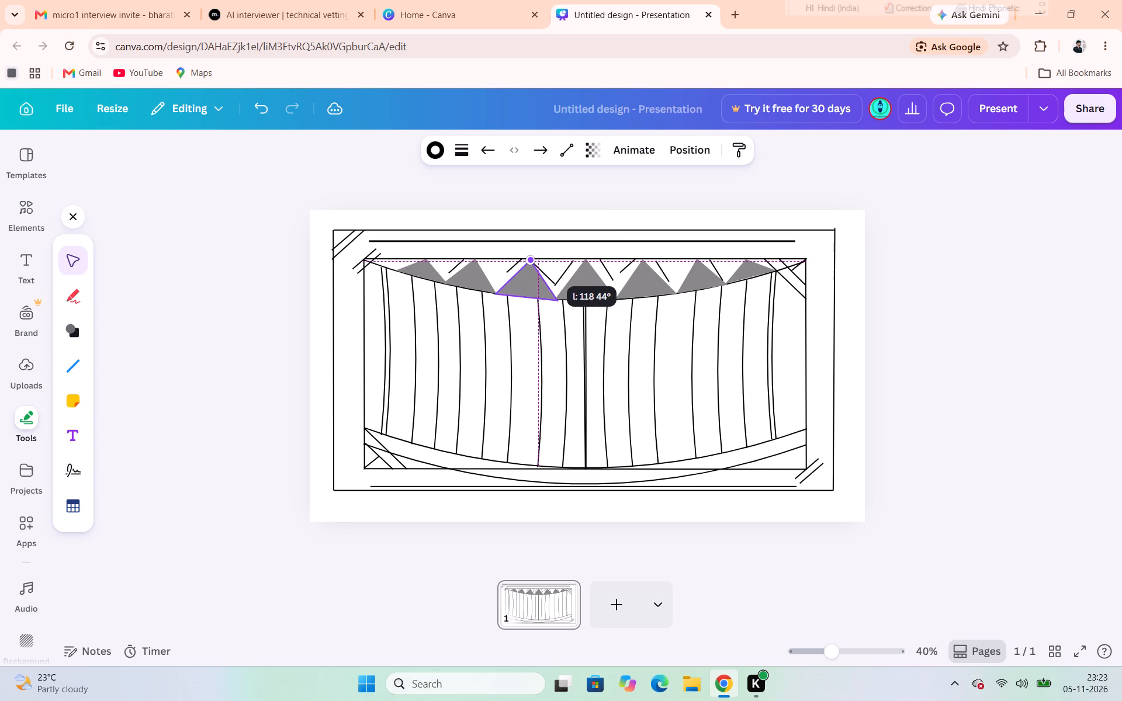
click(901, 224)
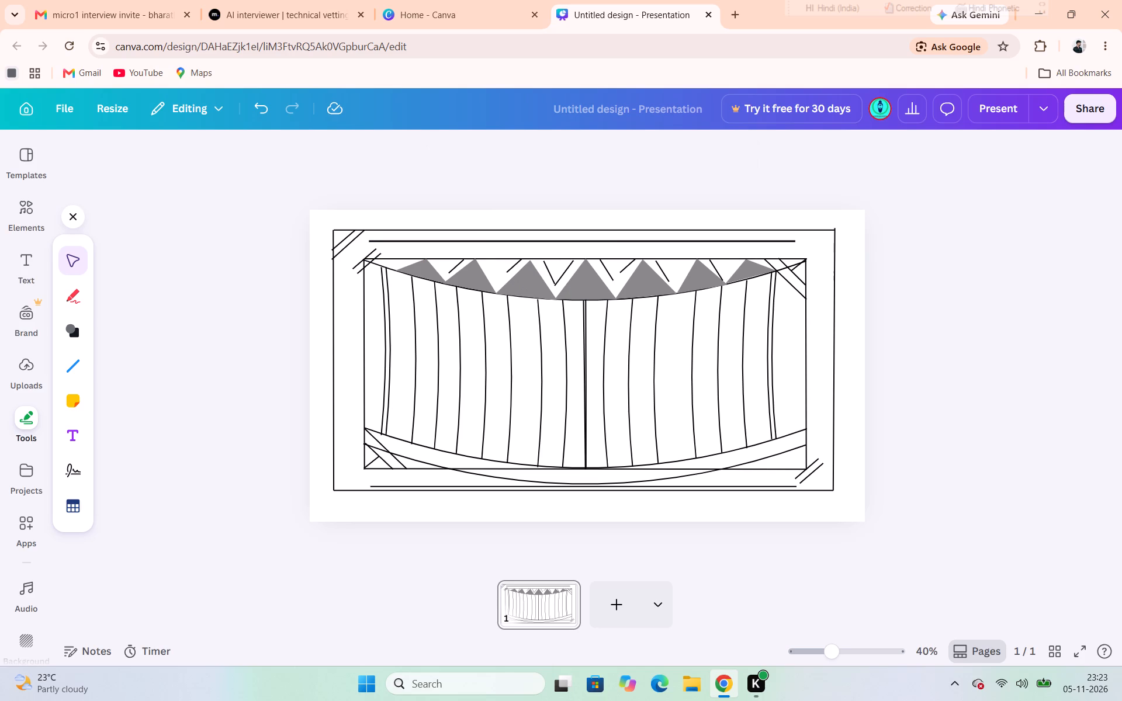
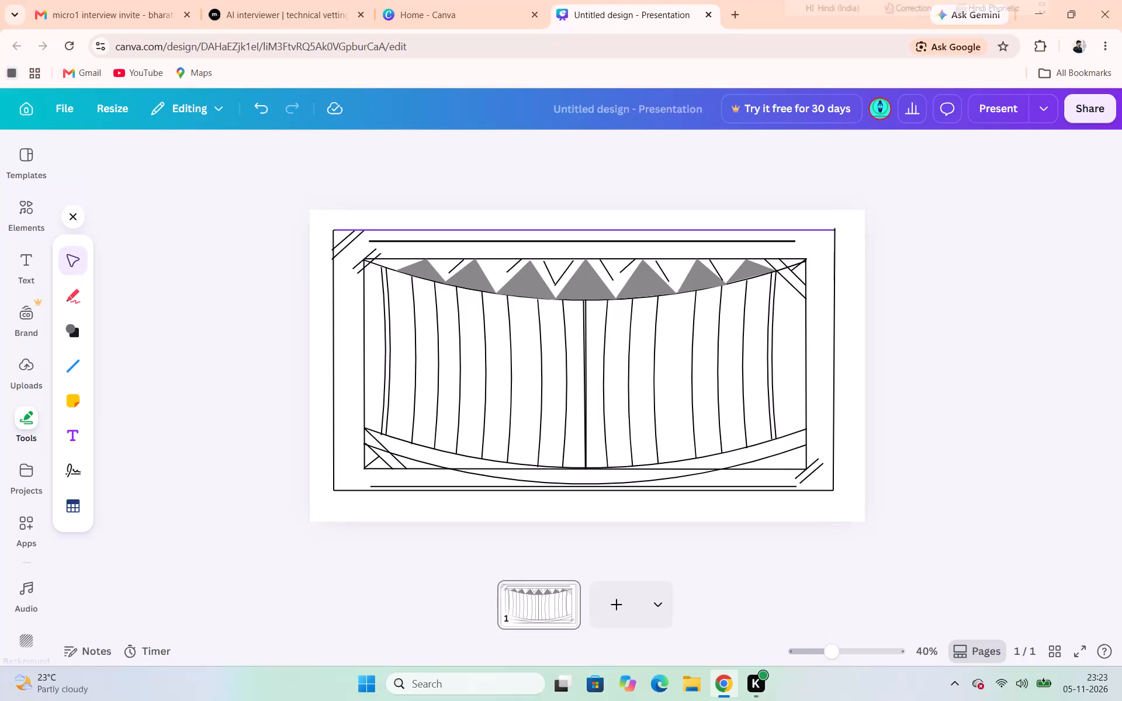
Undo the recent edits until all the V-shaped diagonals in the gaps between the triangles are removed.
click(264, 92)
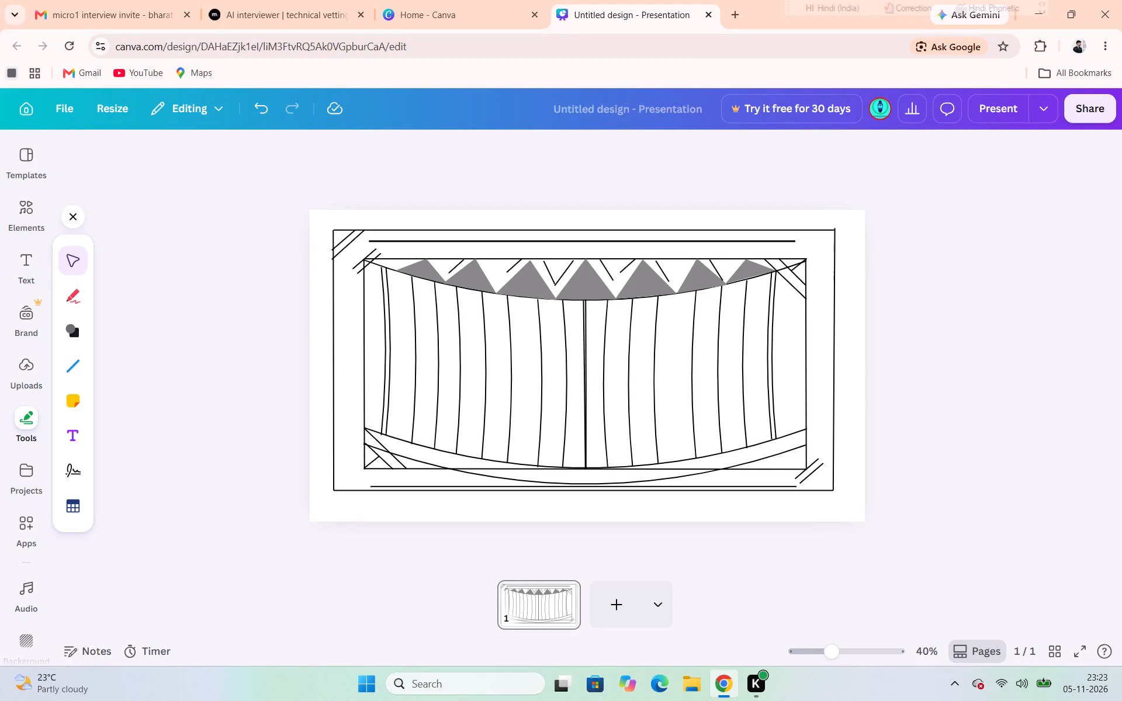
triple_click(264, 102)
triple_click(264, 102)
click(264, 102)
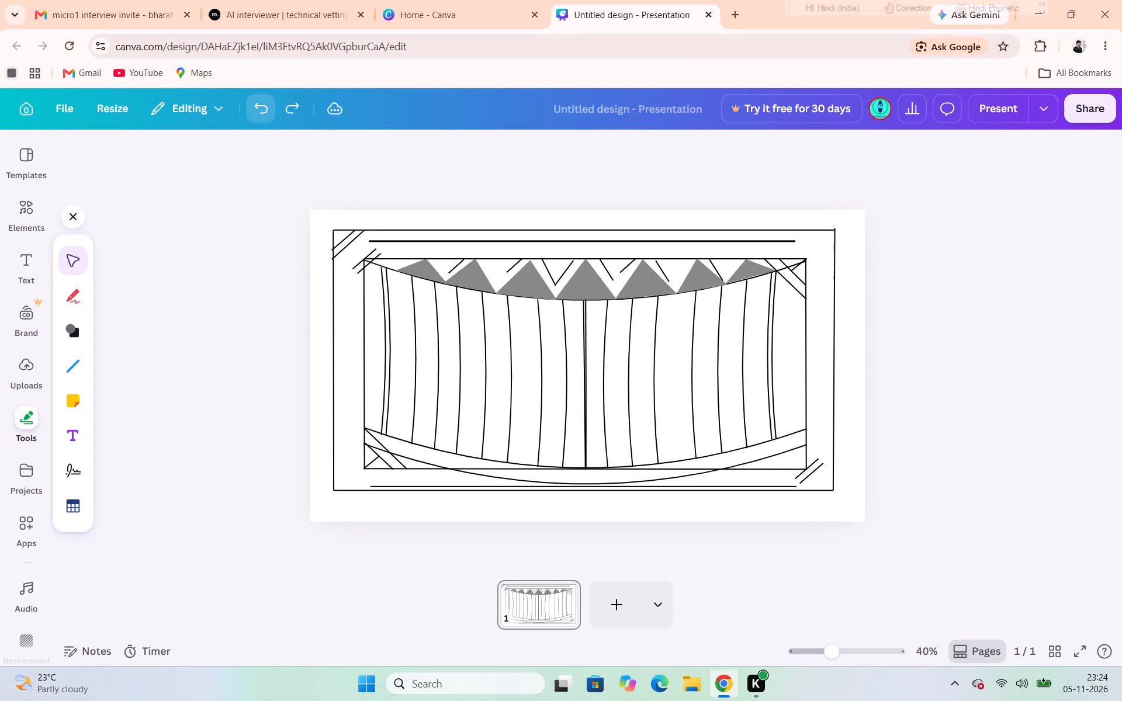
click(264, 102)
triple_click(264, 102)
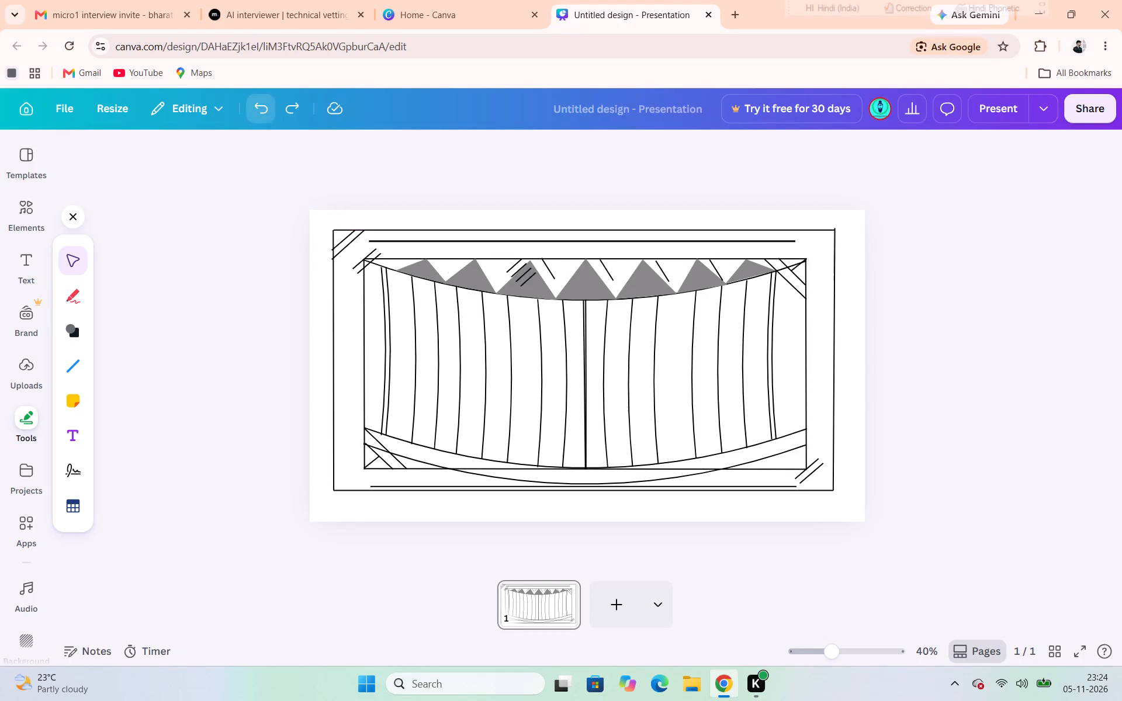
double_click(264, 102)
triple_click(264, 102)
click(264, 102)
triple_click(264, 102)
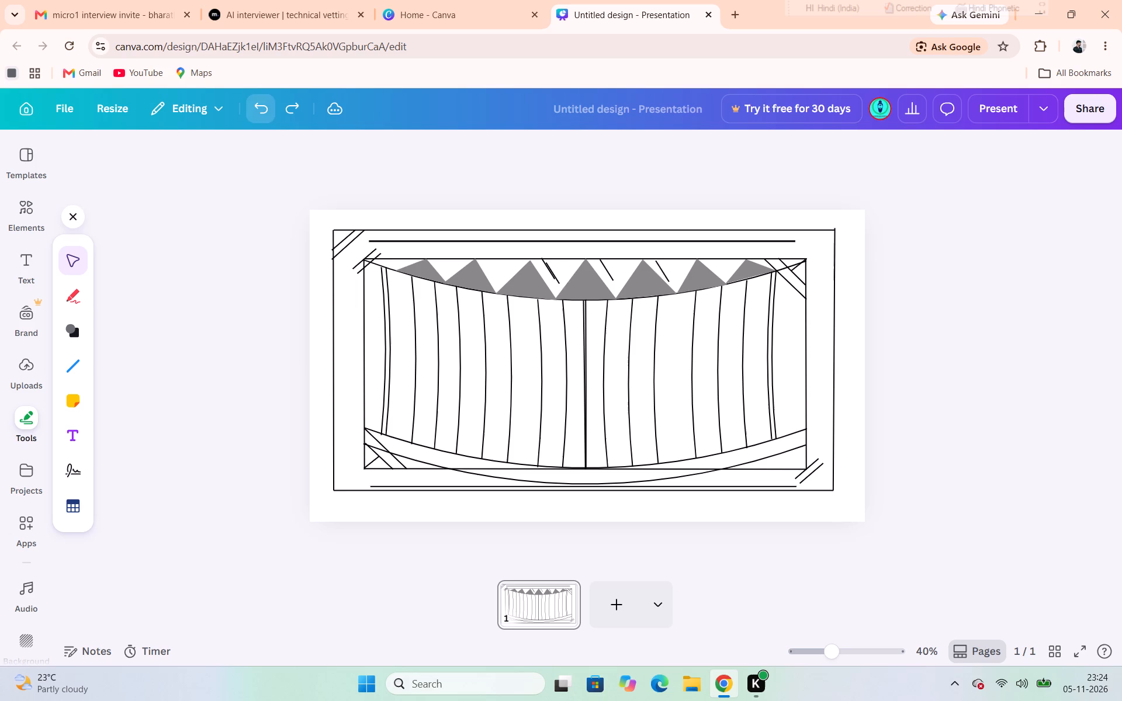
click(264, 102)
double_click(264, 102)
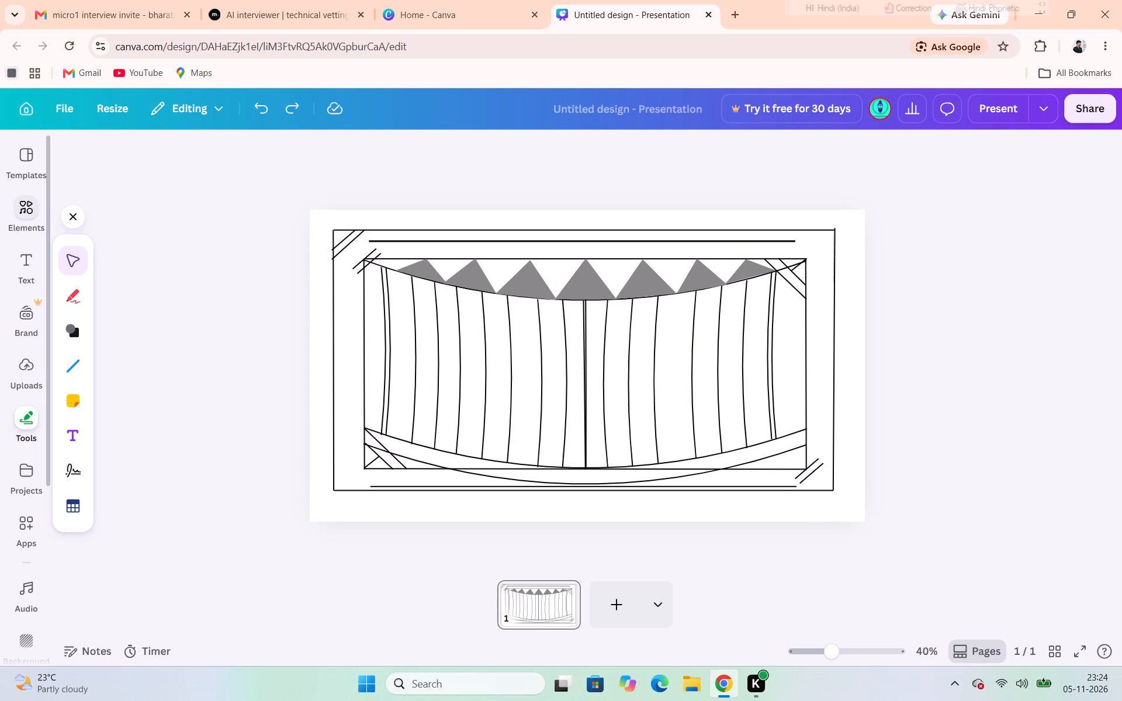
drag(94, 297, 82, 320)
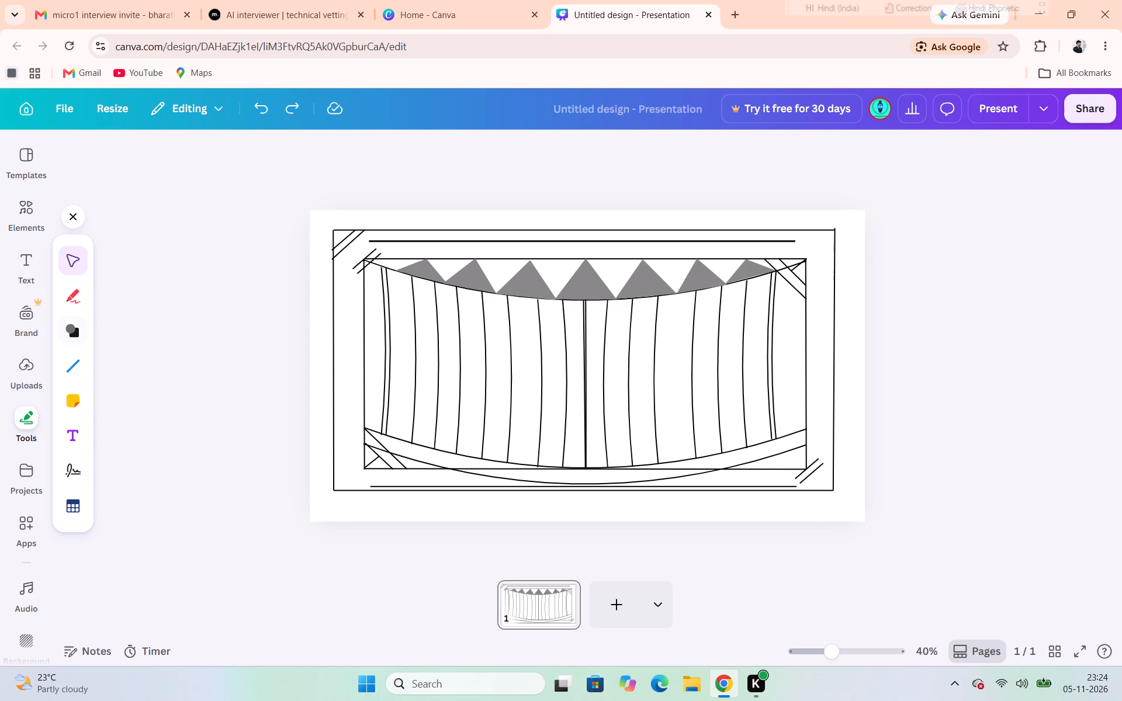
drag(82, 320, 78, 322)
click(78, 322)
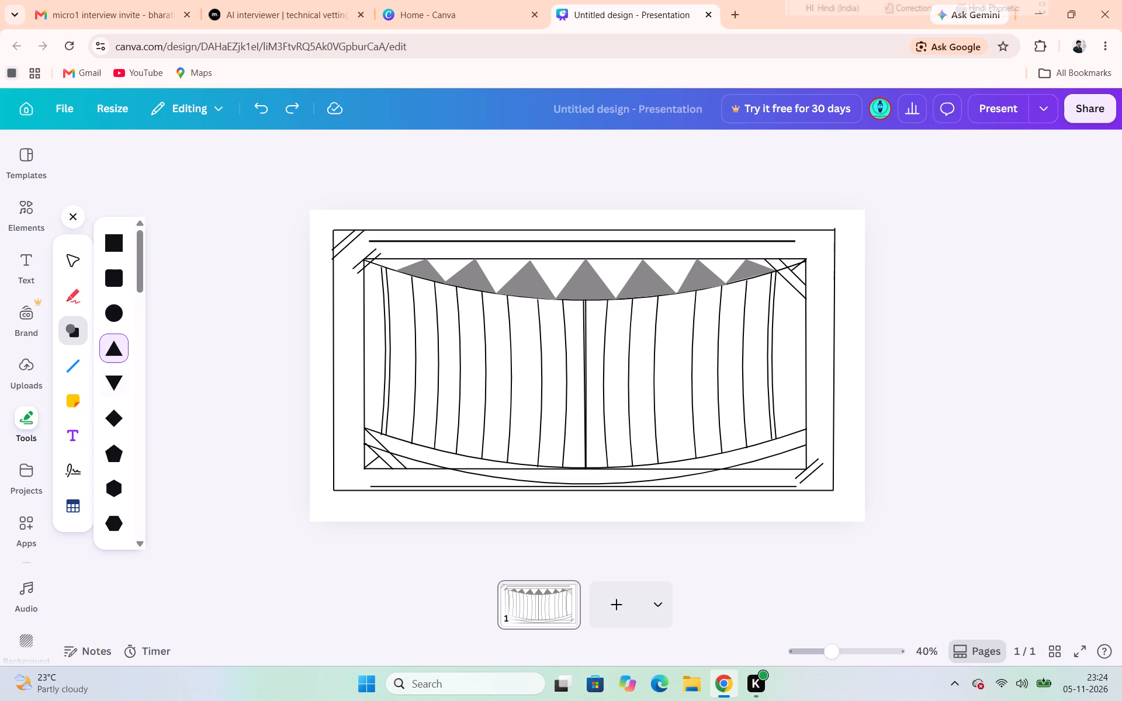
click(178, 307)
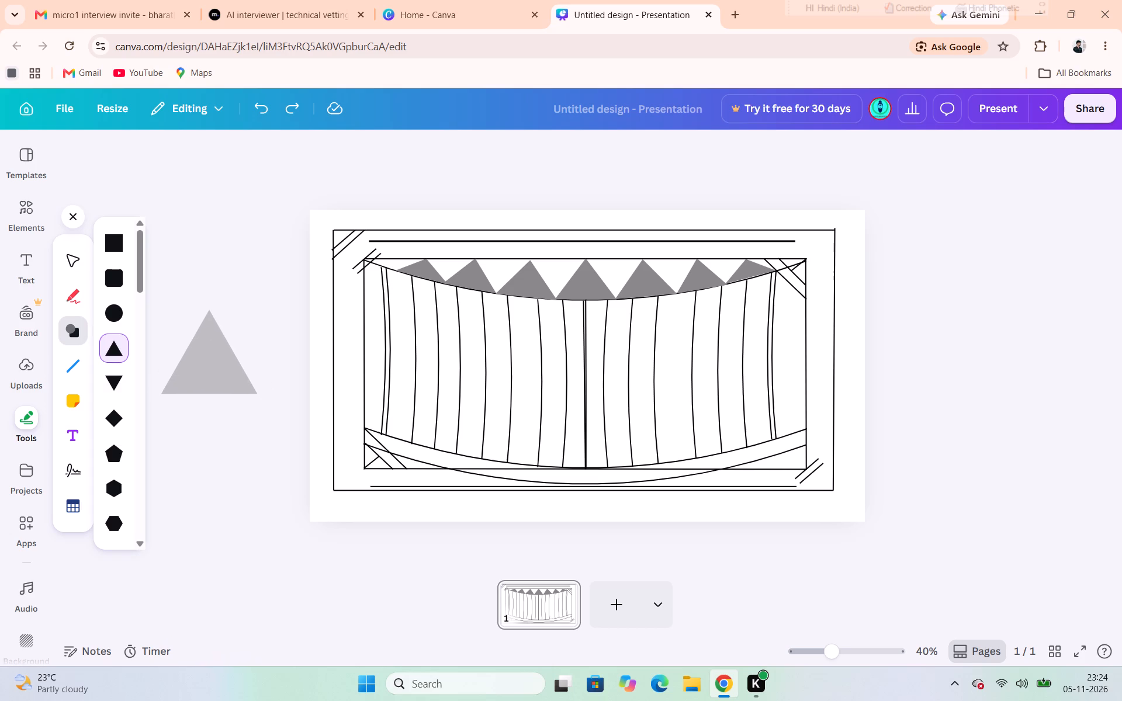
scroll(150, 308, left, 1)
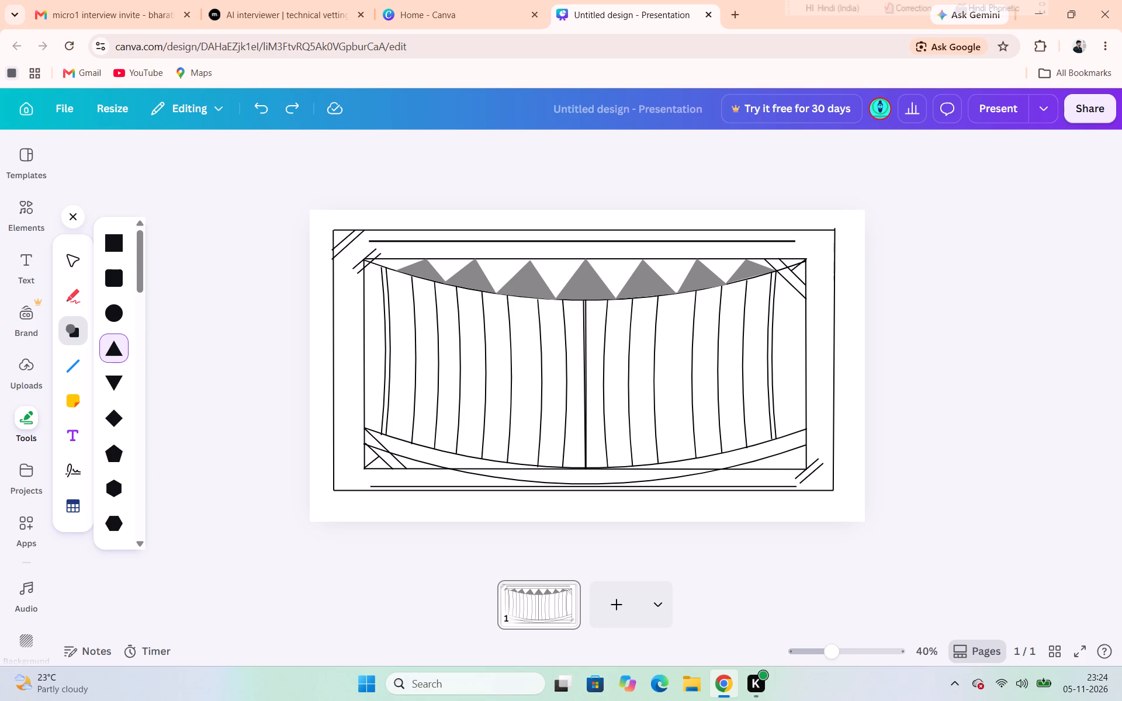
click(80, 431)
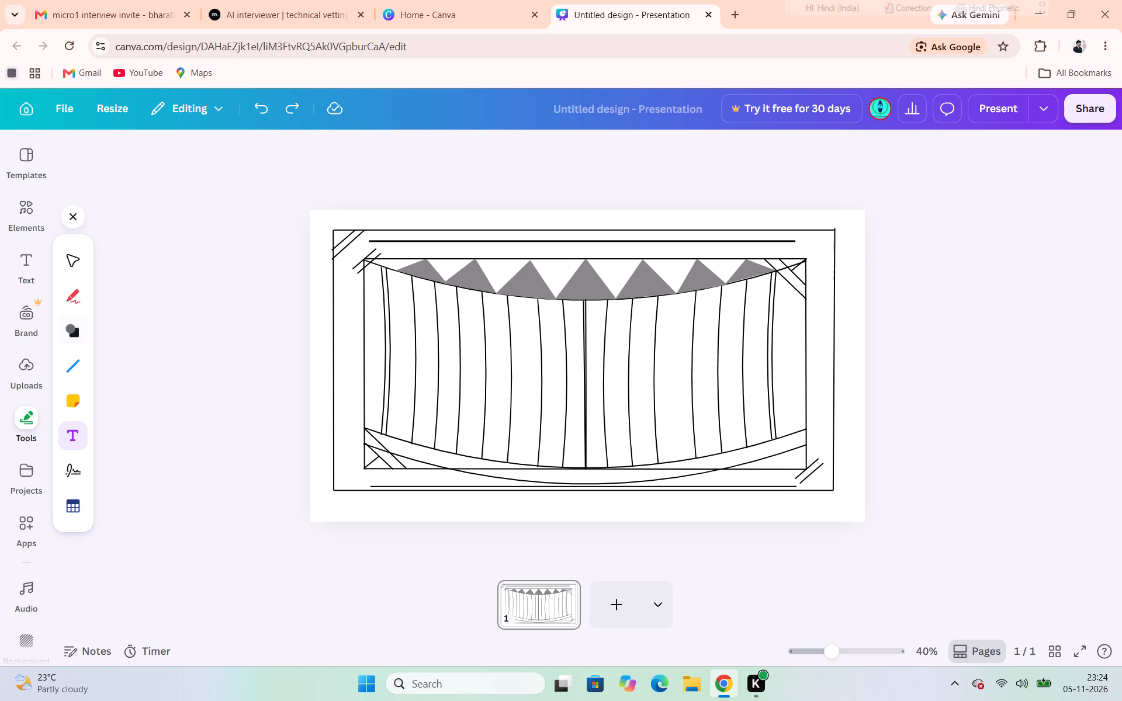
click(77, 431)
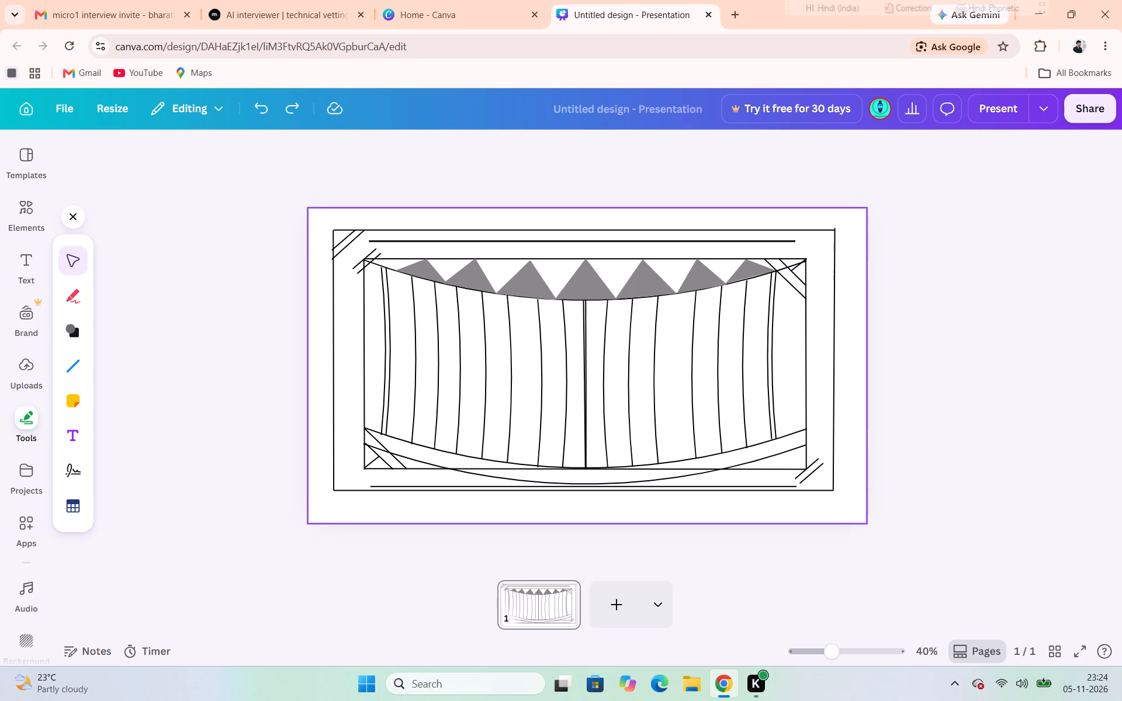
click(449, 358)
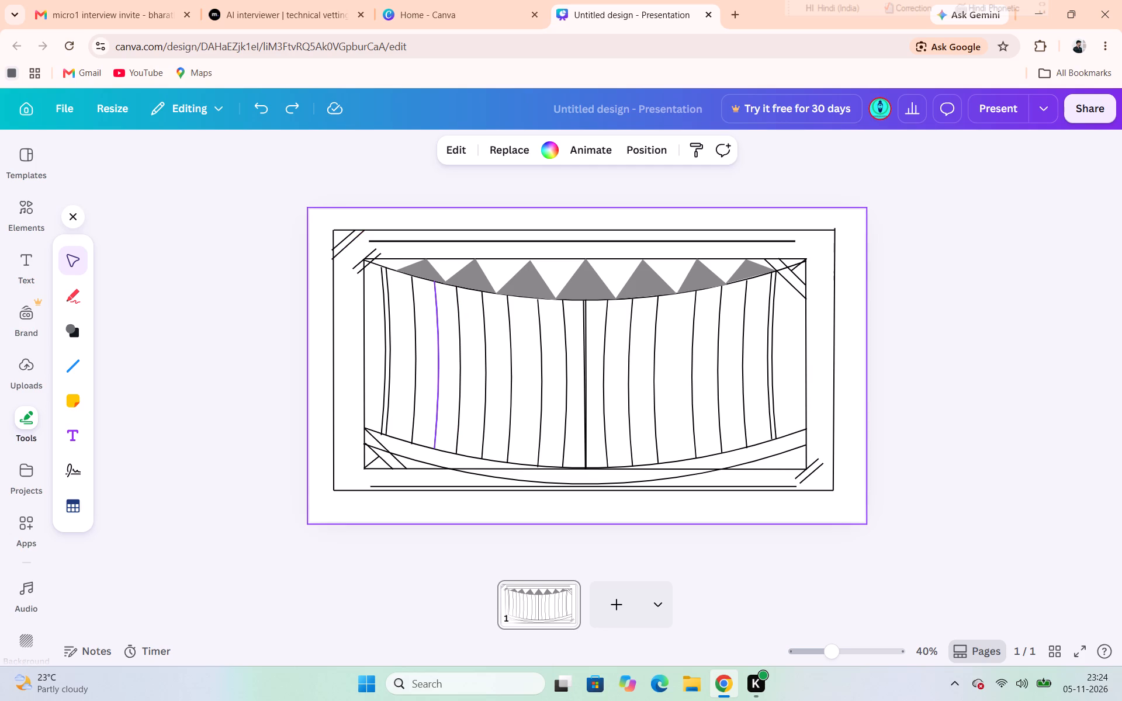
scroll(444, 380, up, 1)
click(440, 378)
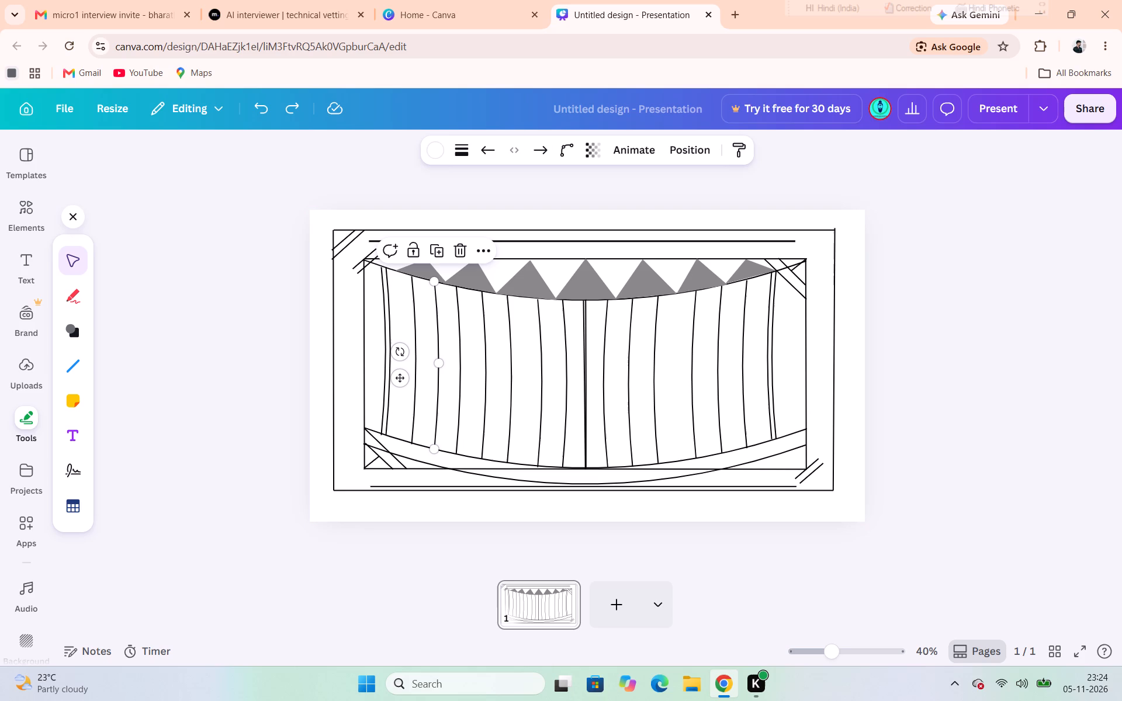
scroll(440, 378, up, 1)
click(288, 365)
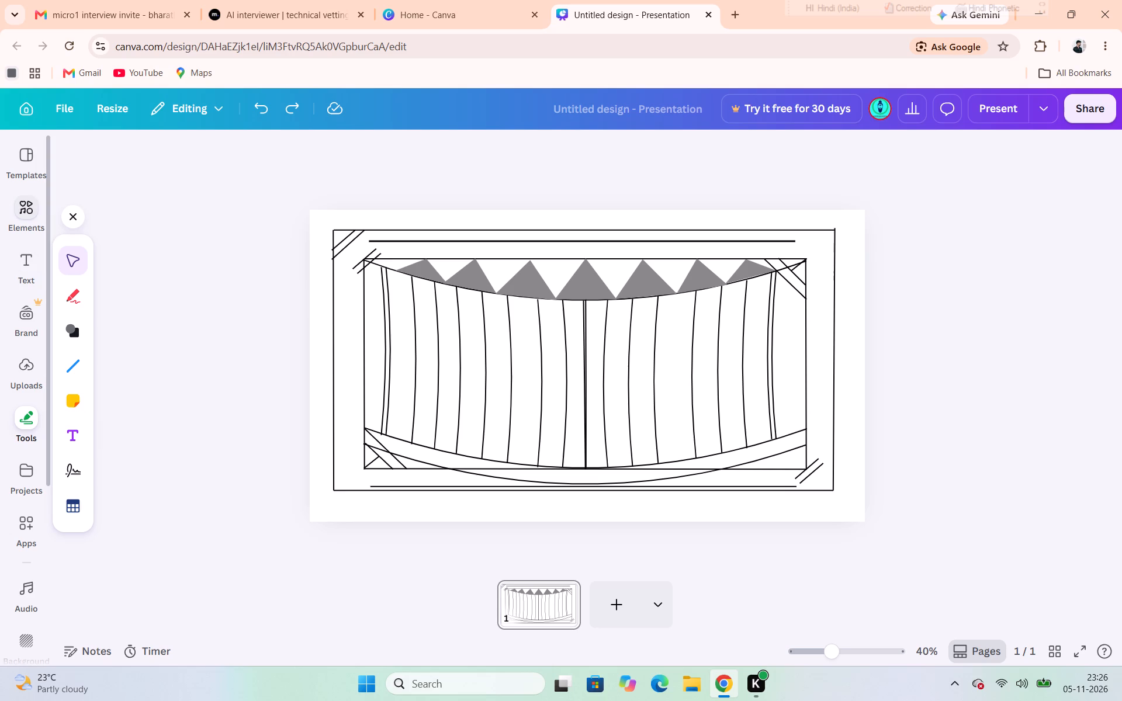
Open the Elements library to browse its categories.
click(34, 211)
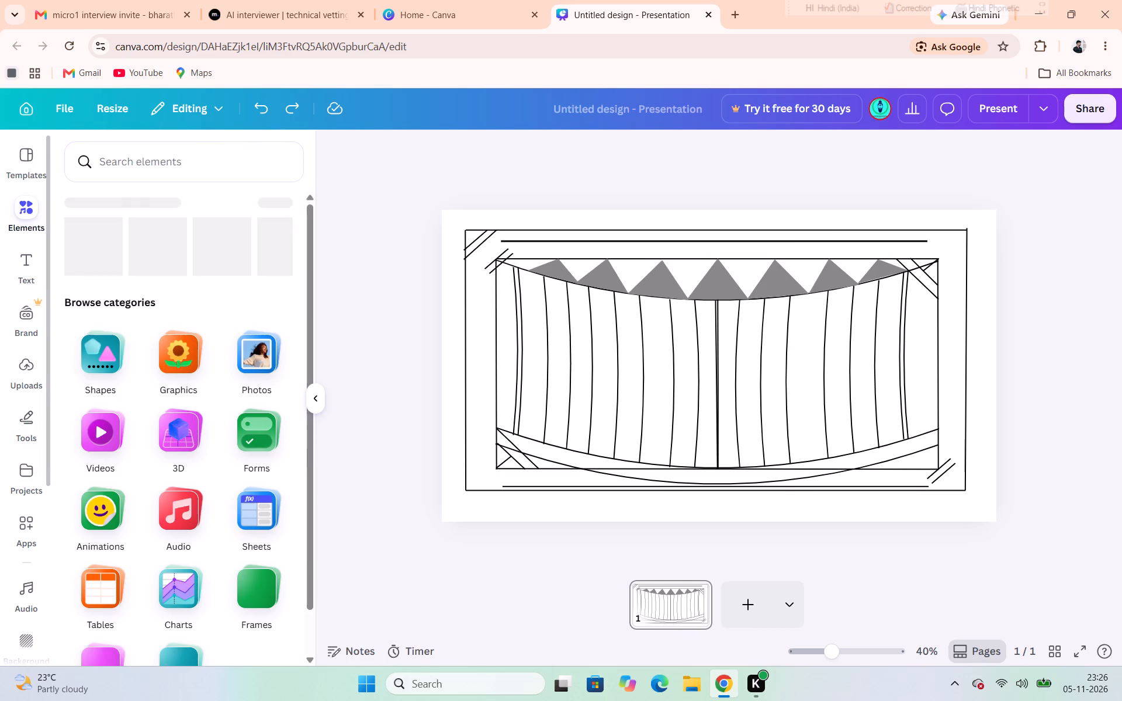
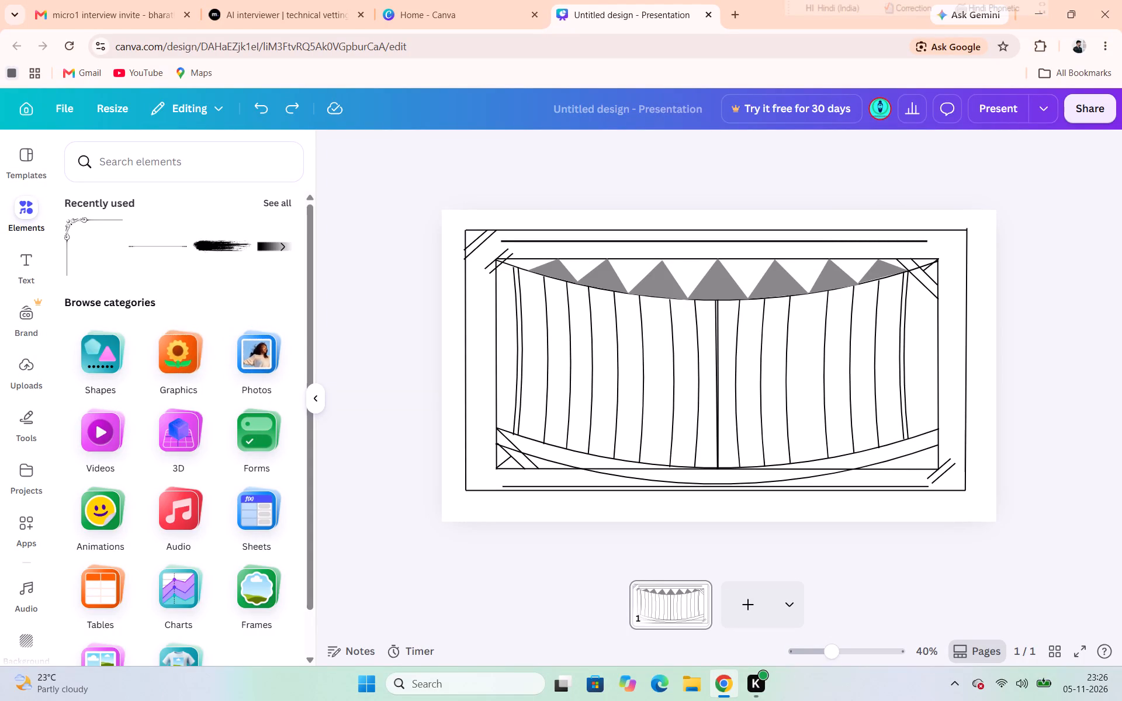
Browse the Shapes category and its full set of recently used shapes for an element to add.
click(111, 387)
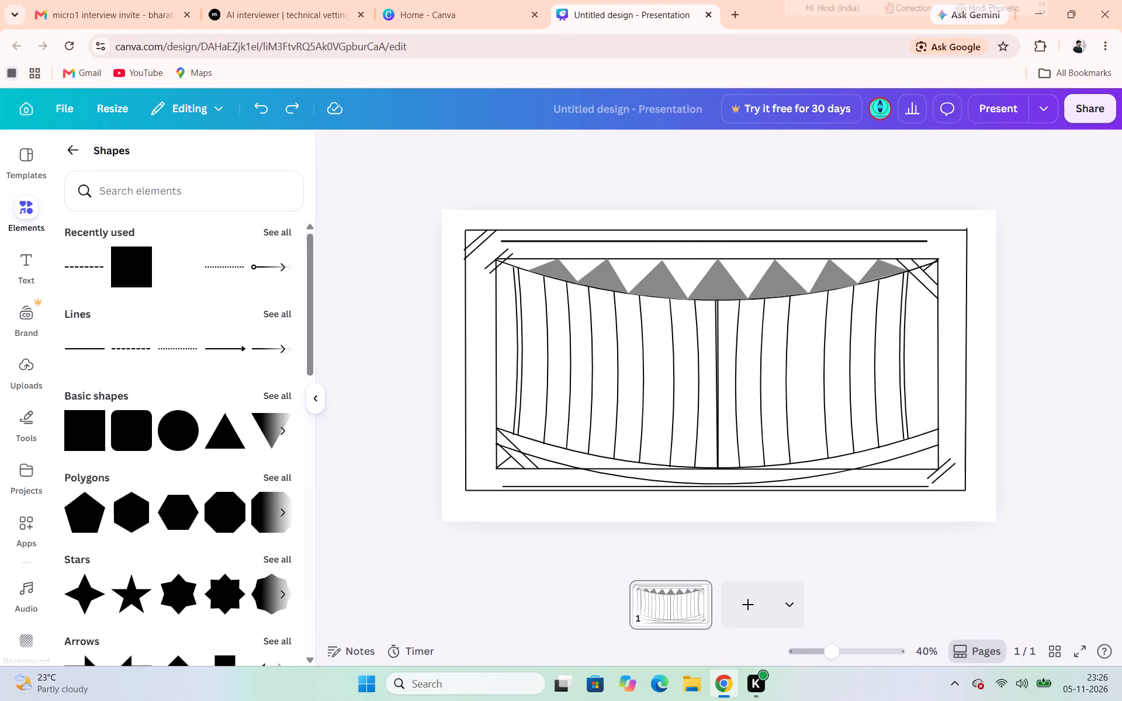
scroll(184, 460, down, 5)
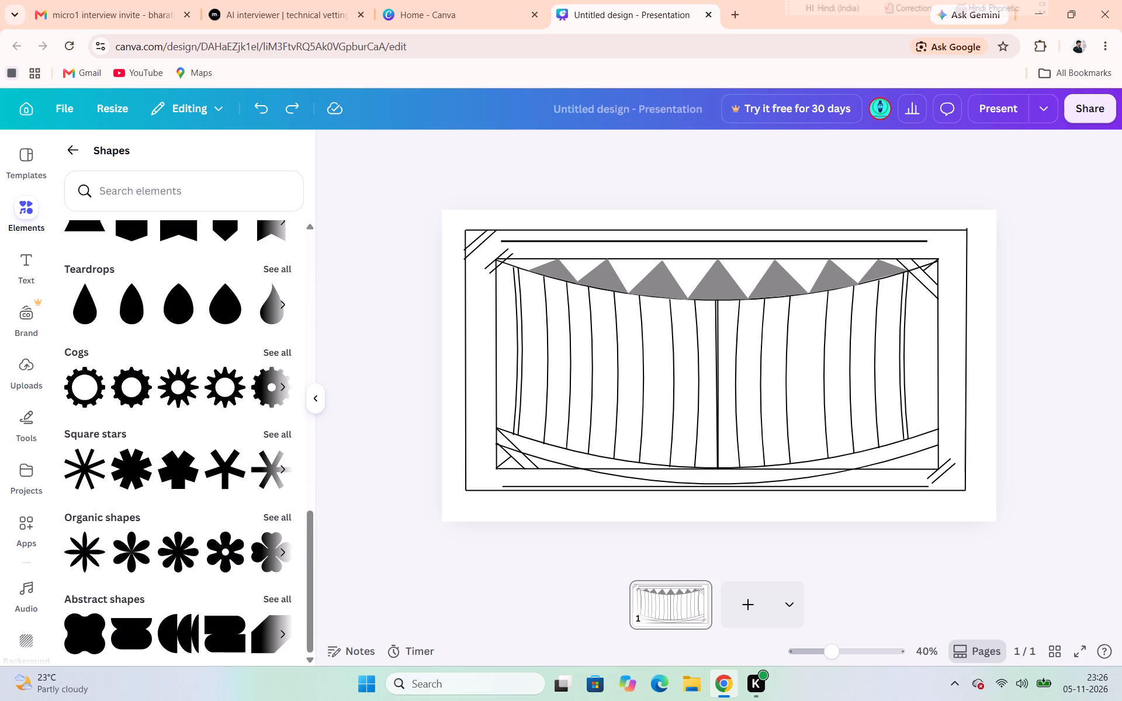
scroll(184, 460, down, 1)
scroll(184, 460, up, 8)
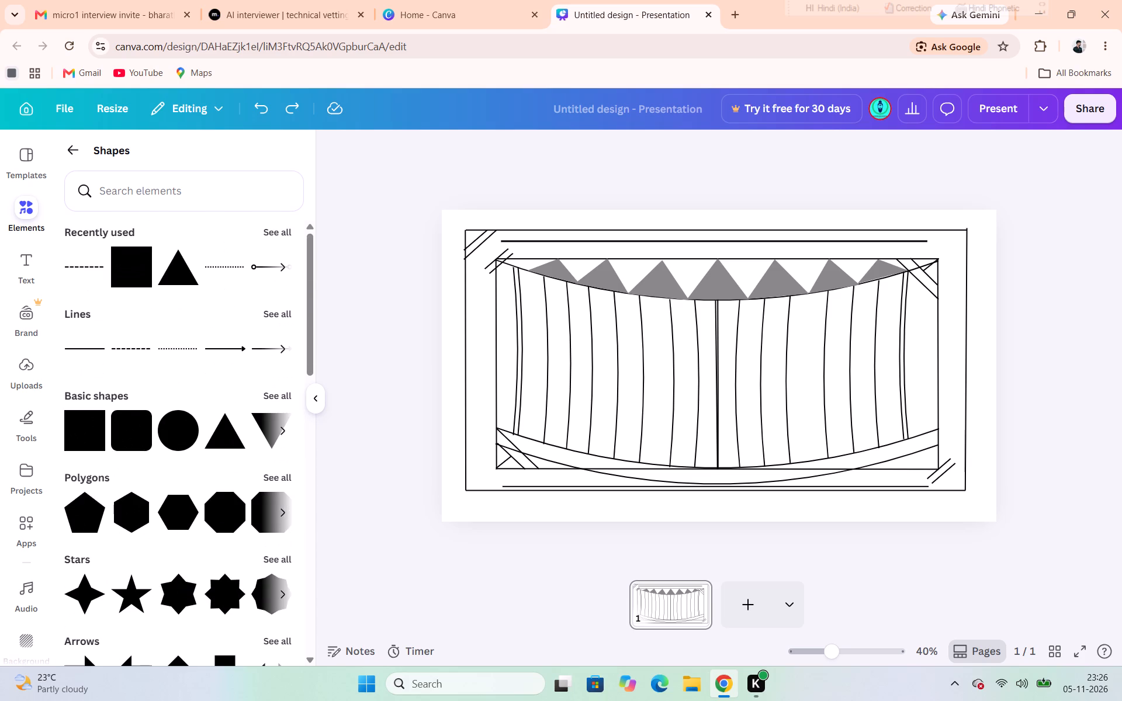
click(283, 232)
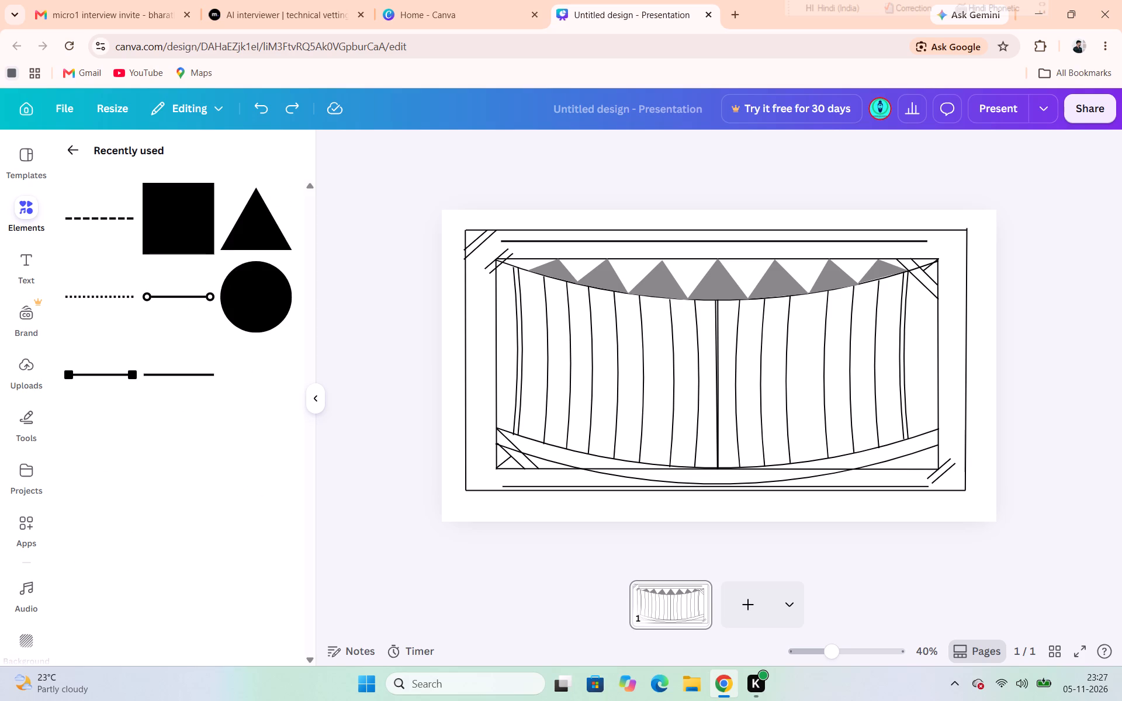
click(81, 144)
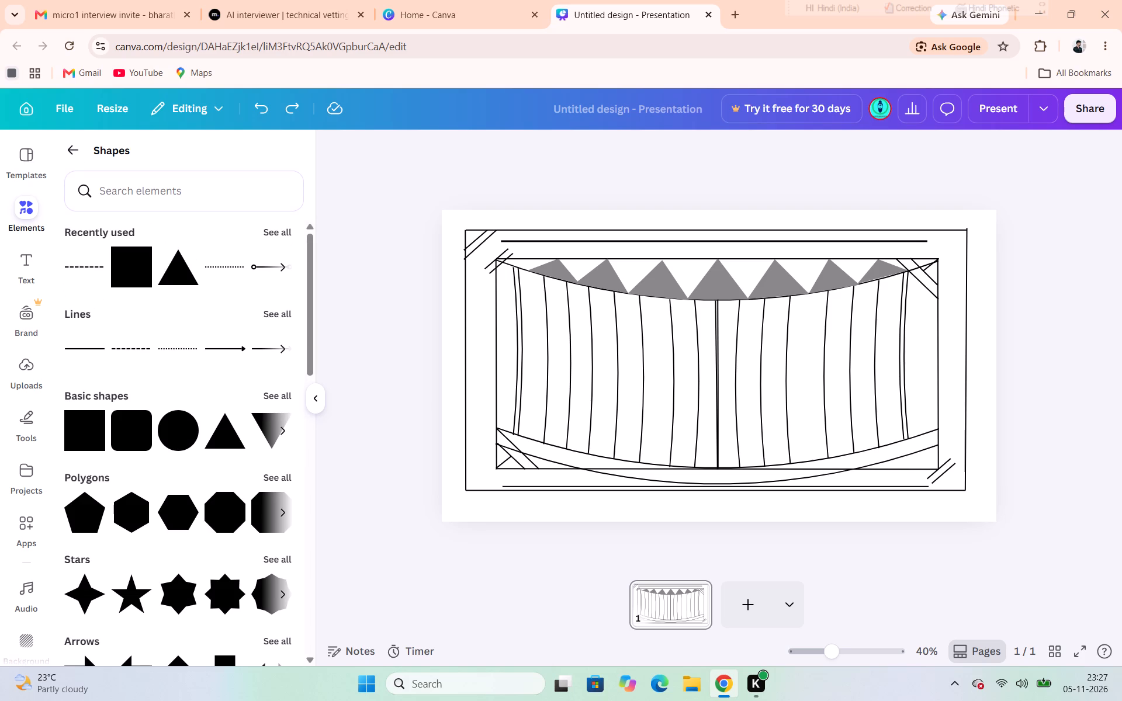
Add a dotted line from the recently used shapes and place it horizontally across the upper part of the triangle row.
click(225, 279)
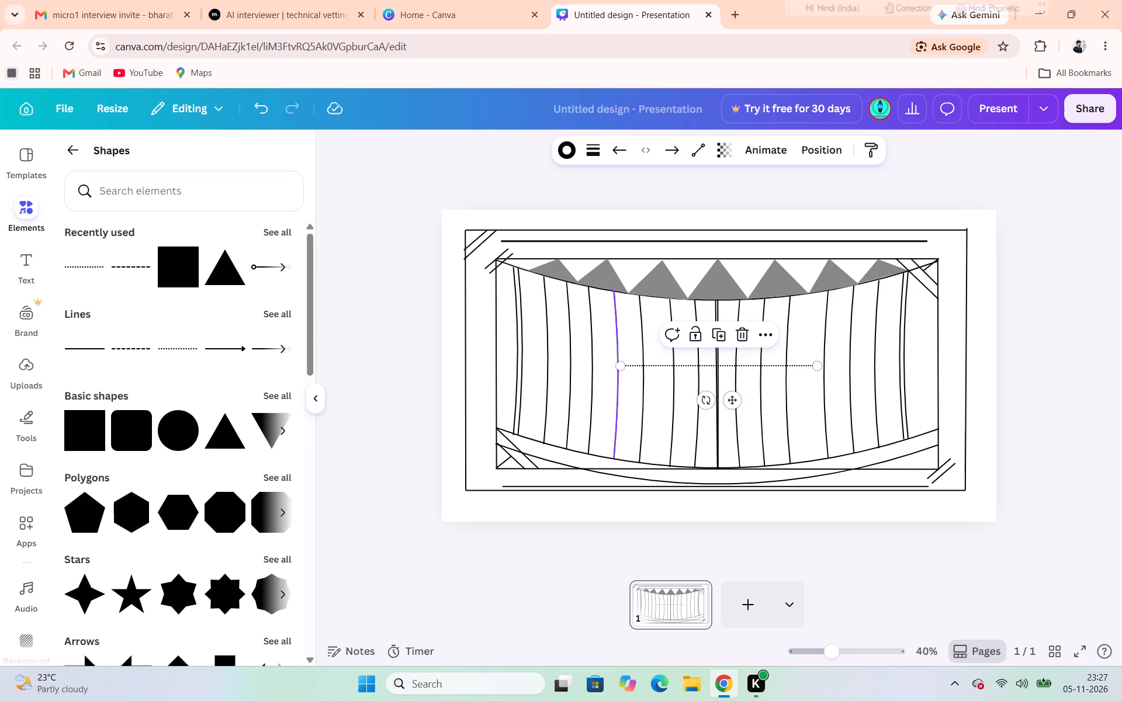
drag(735, 402, 672, 302)
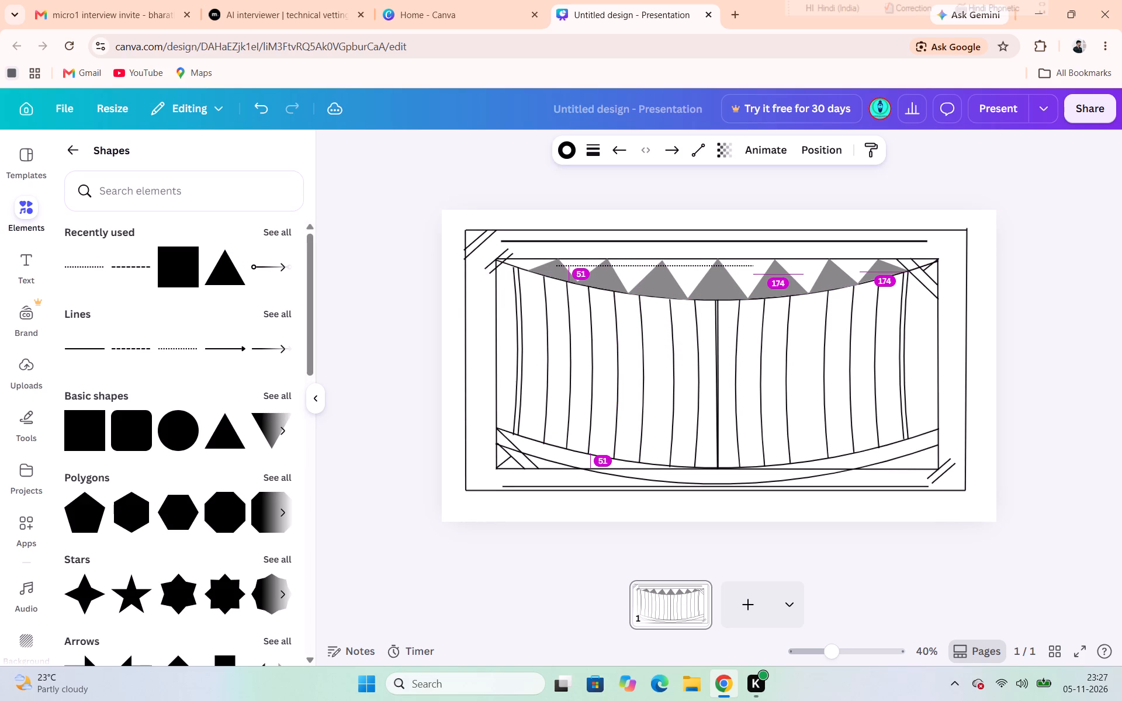
drag(672, 302, 714, 287)
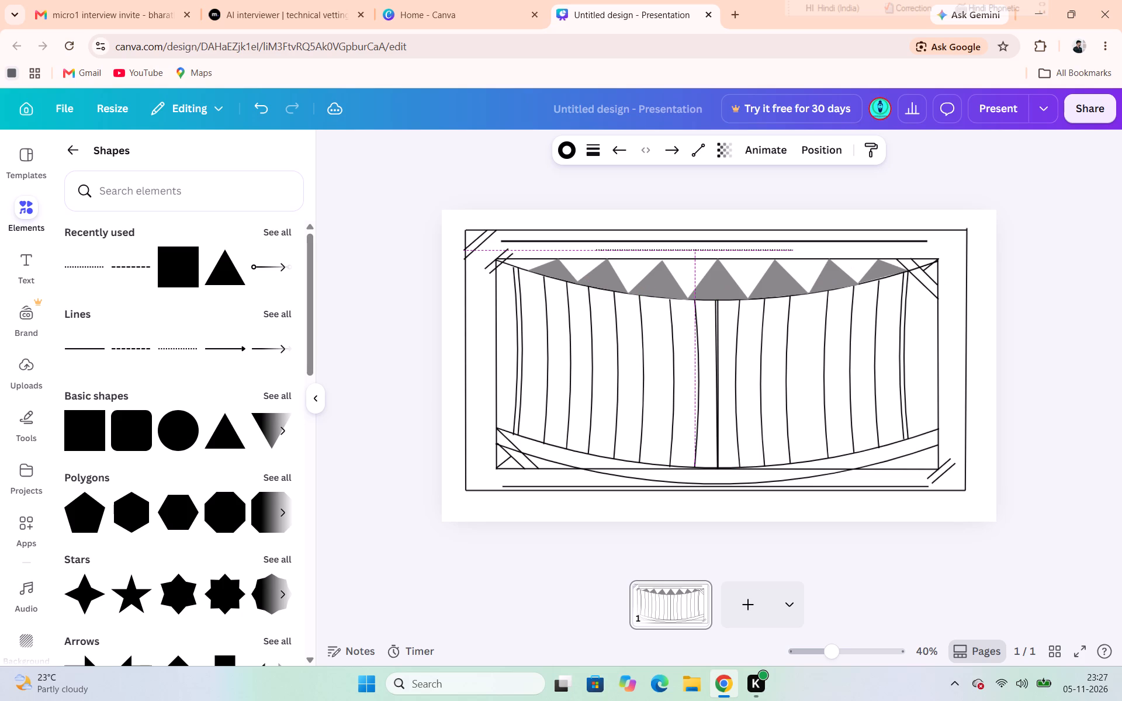
drag(714, 287, 723, 284)
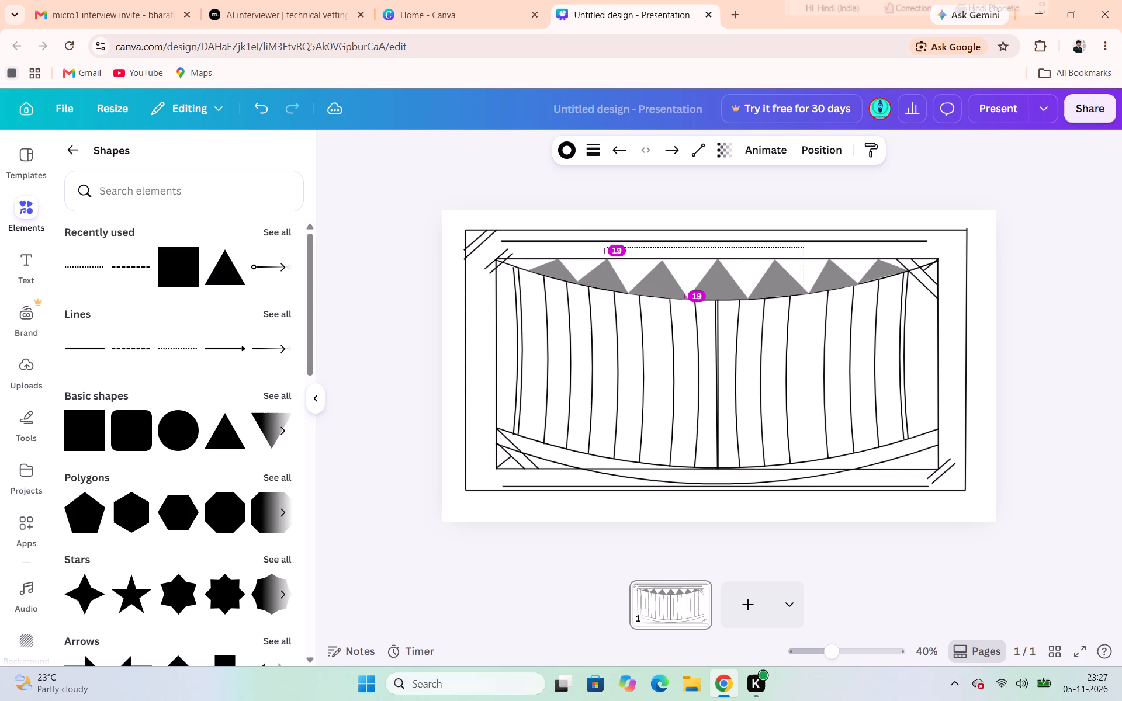
drag(723, 284, 714, 285)
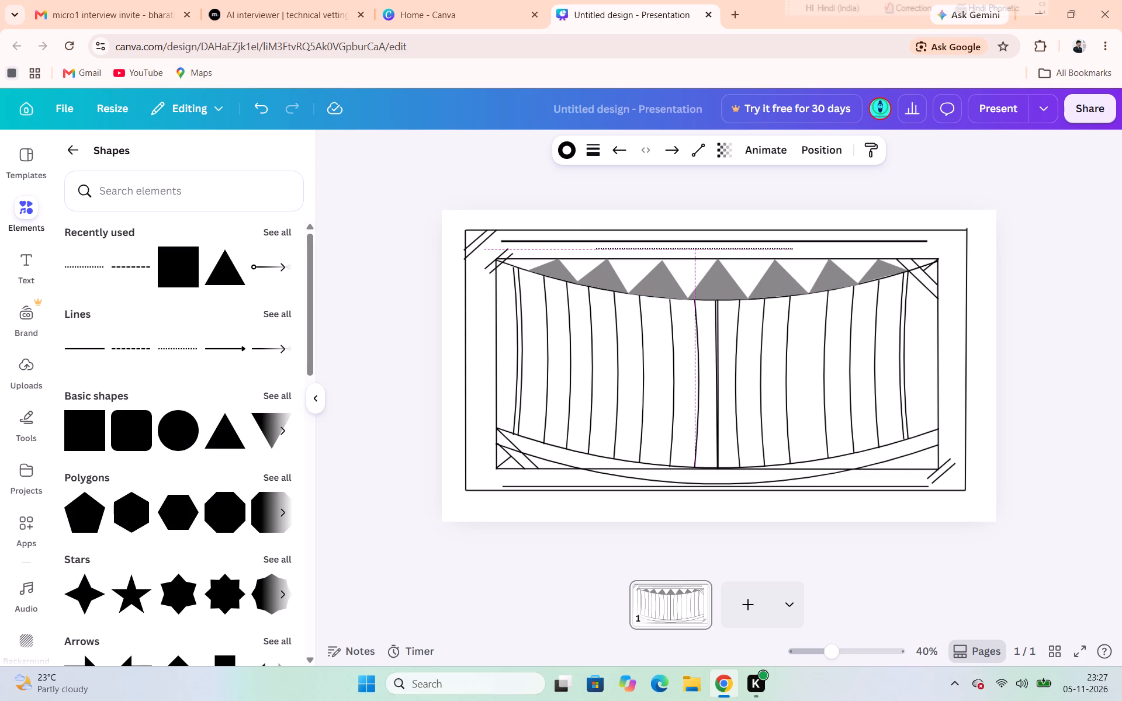
drag(714, 285, 735, 286)
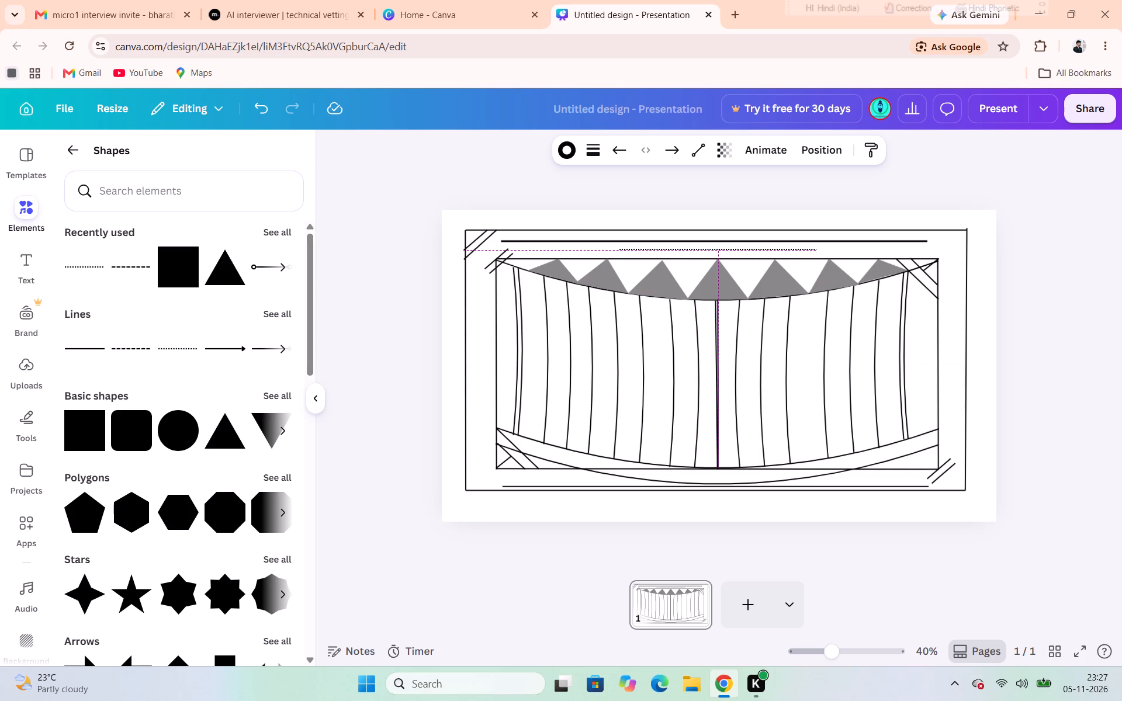
drag(735, 286, 735, 283)
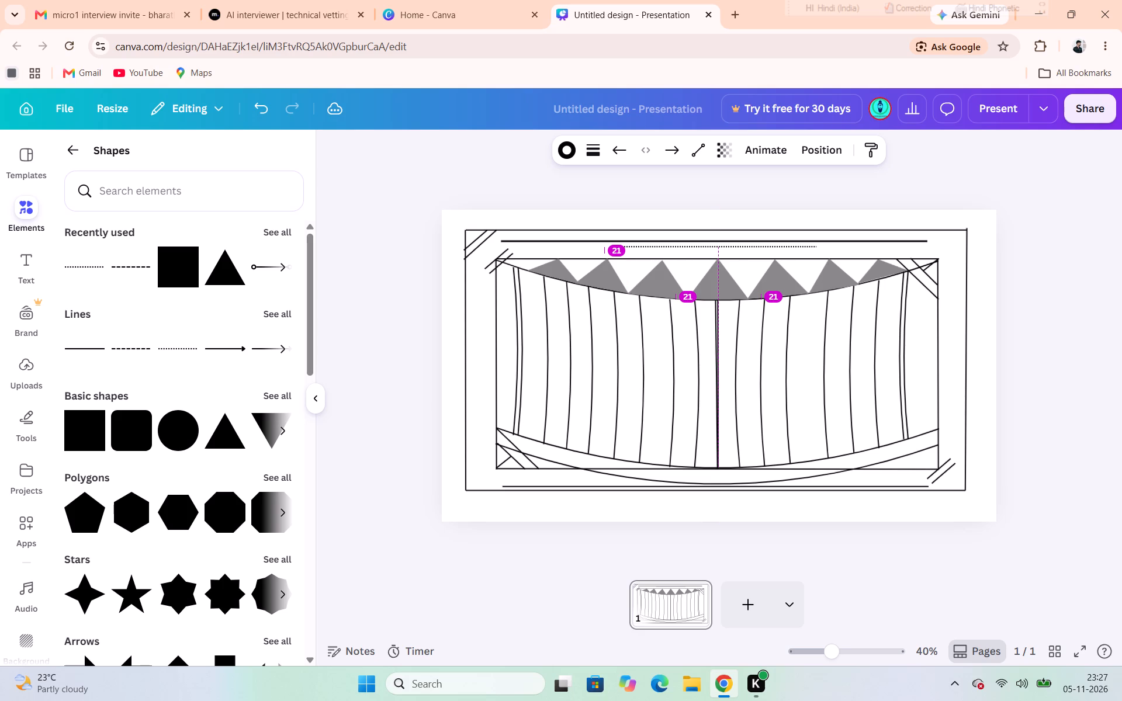
drag(735, 283, 733, 283)
drag(733, 283, 733, 280)
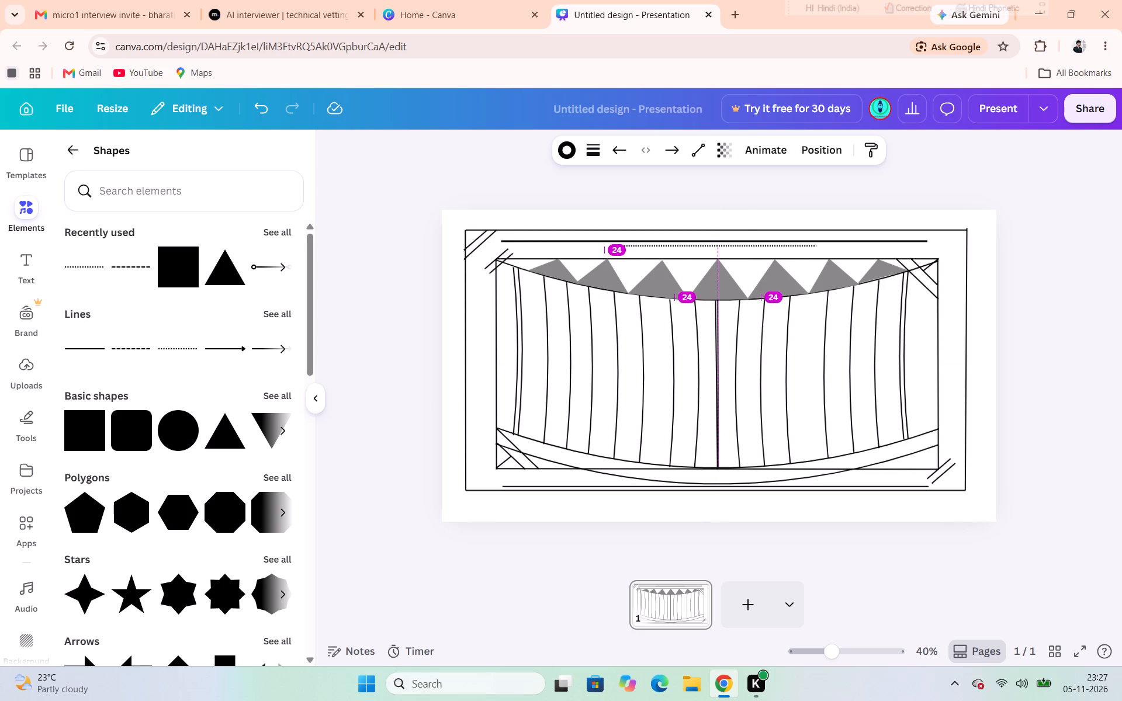
drag(733, 280, 730, 291)
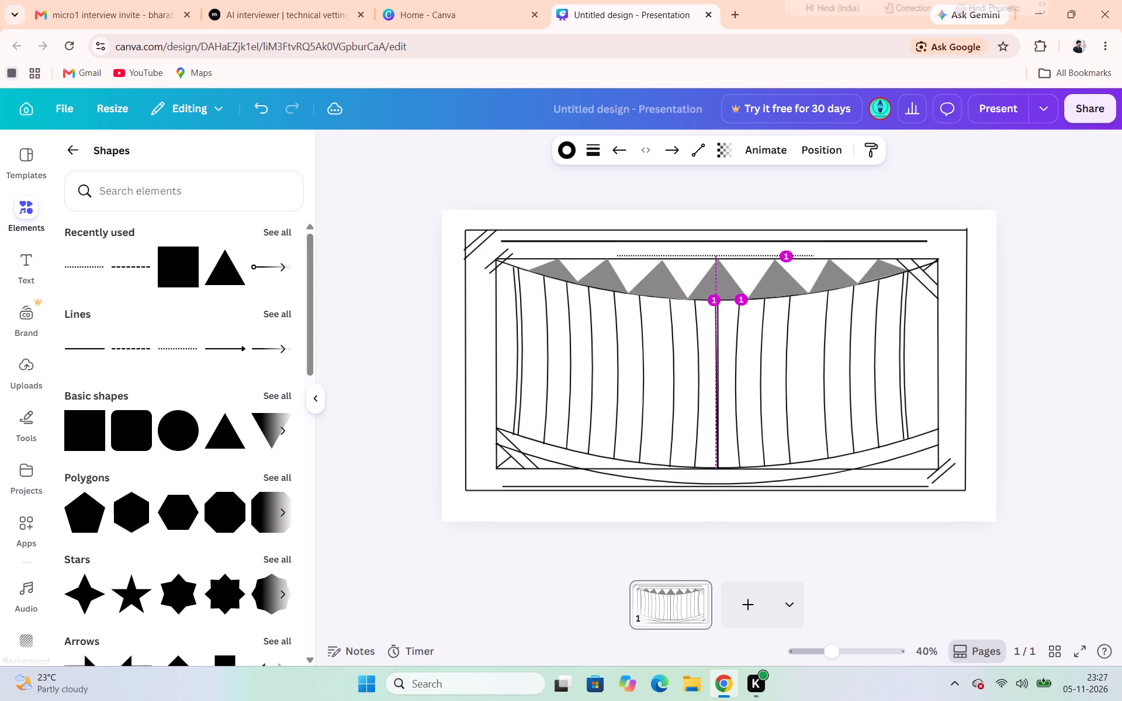
drag(730, 291, 712, 293)
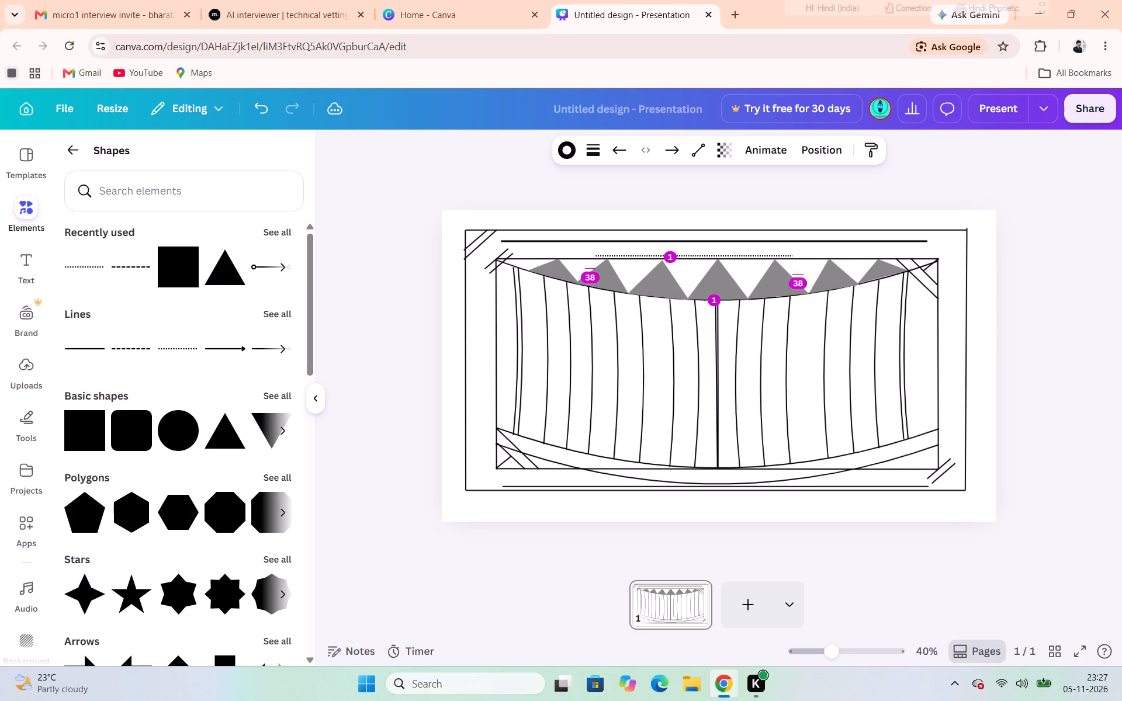
drag(712, 293, 705, 306)
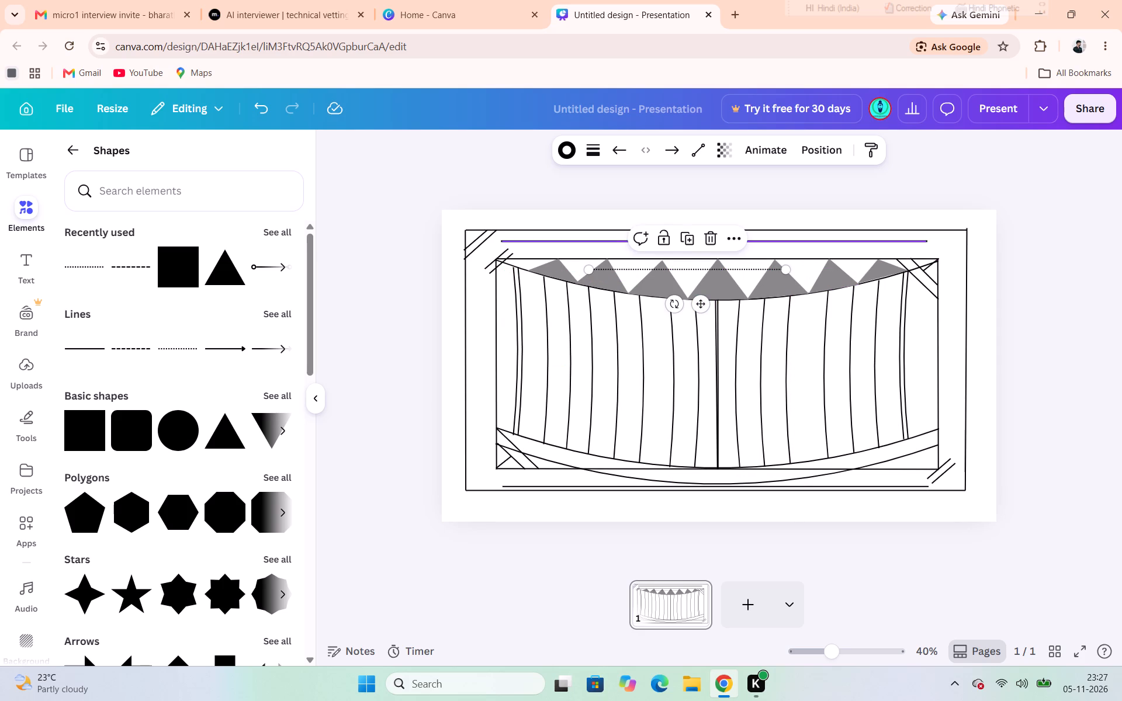
click(1029, 211)
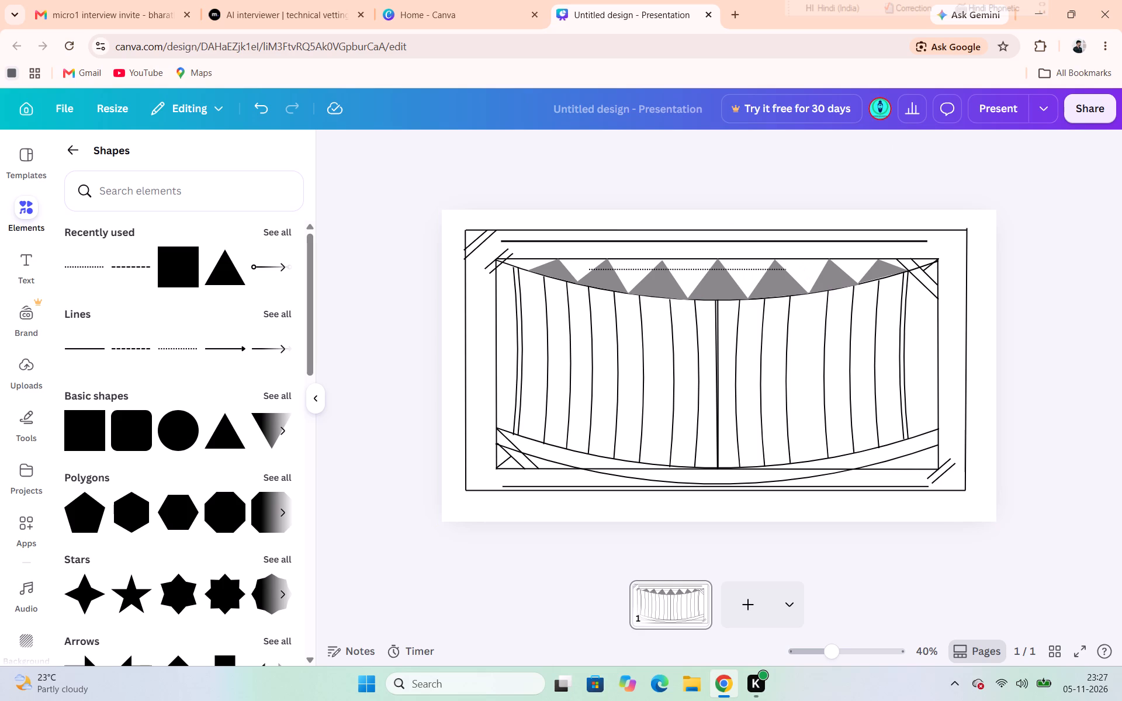
Move the dotted line above the triangles, centred on the page between the top line and the inner frame's upper edge.
drag(700, 267, 720, 273)
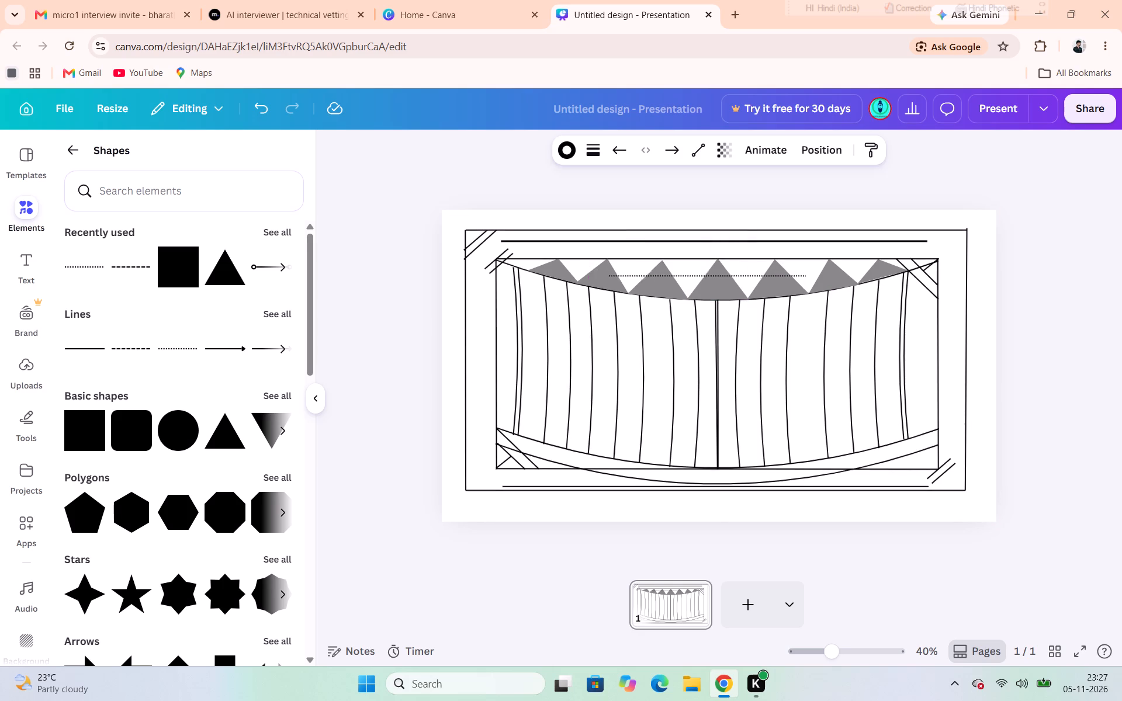
drag(720, 273, 734, 254)
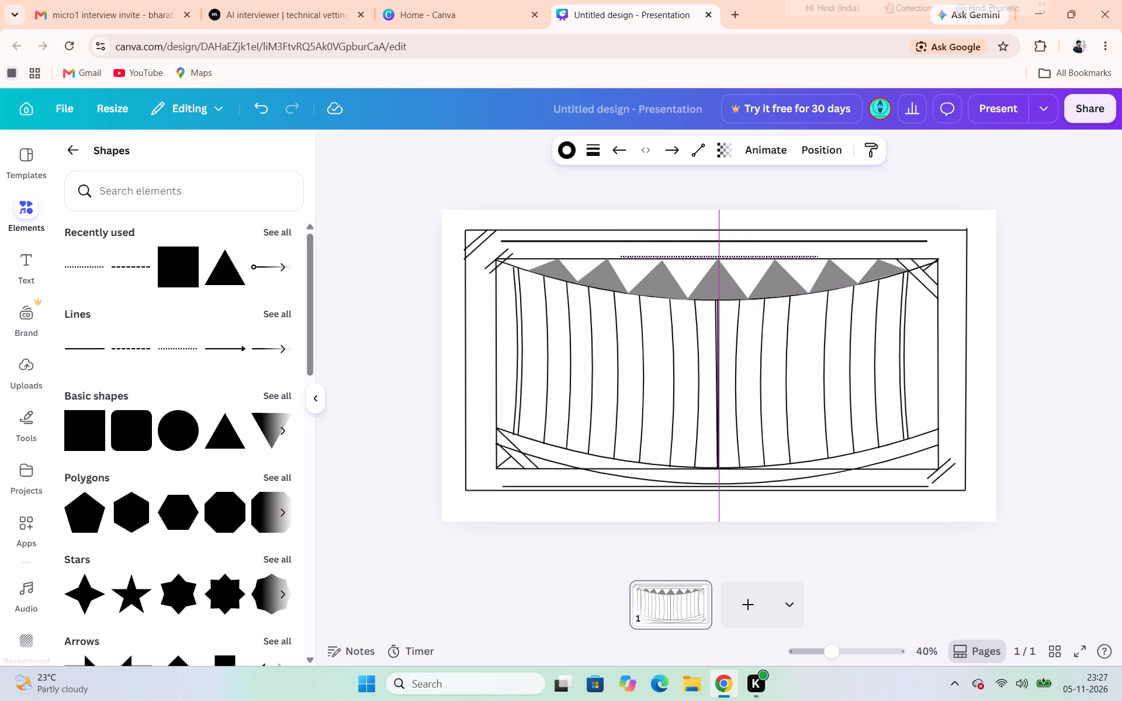
drag(734, 254, 735, 248)
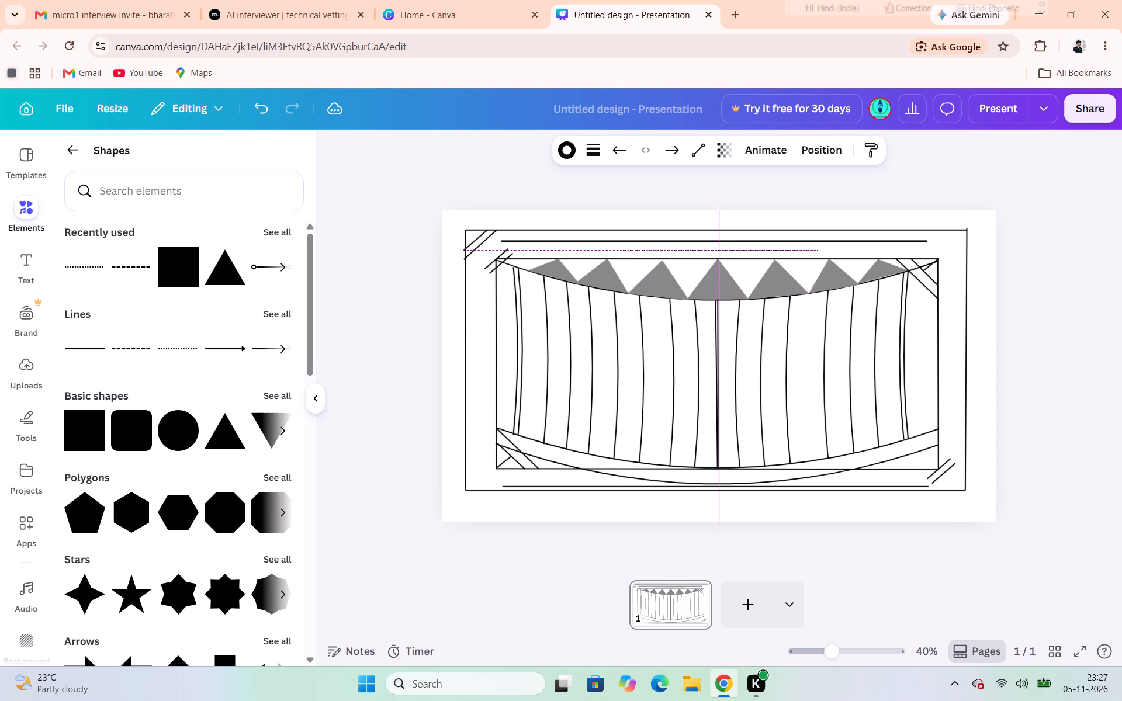
drag(735, 248, 735, 247)
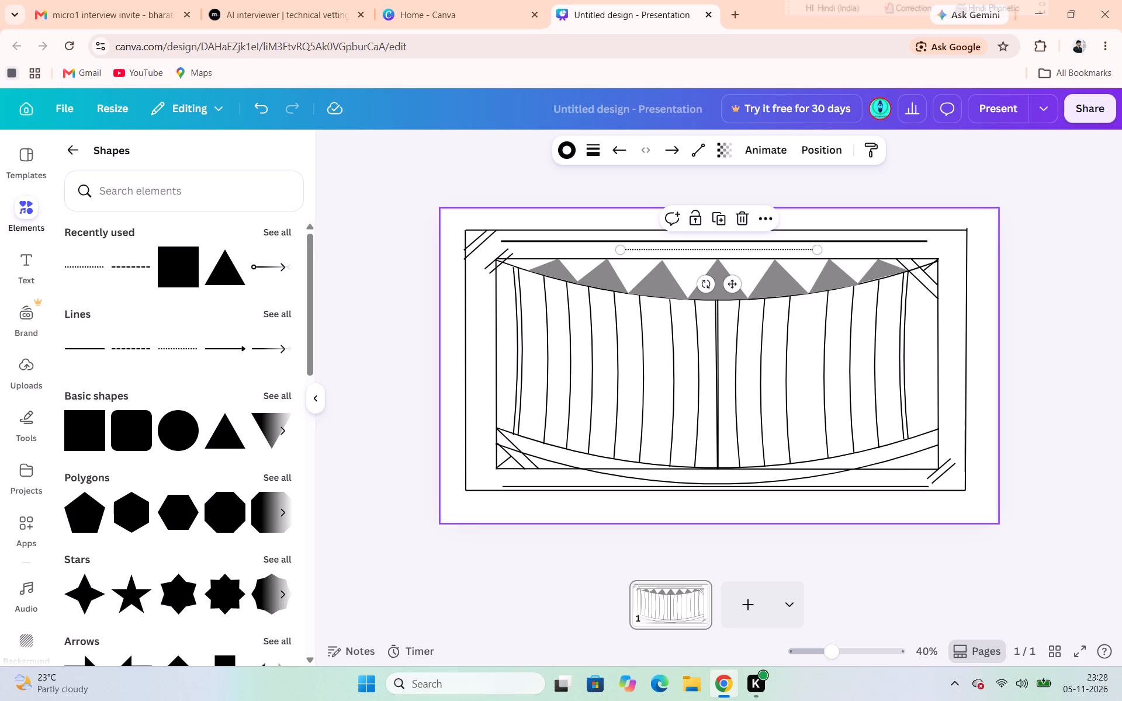
click(841, 194)
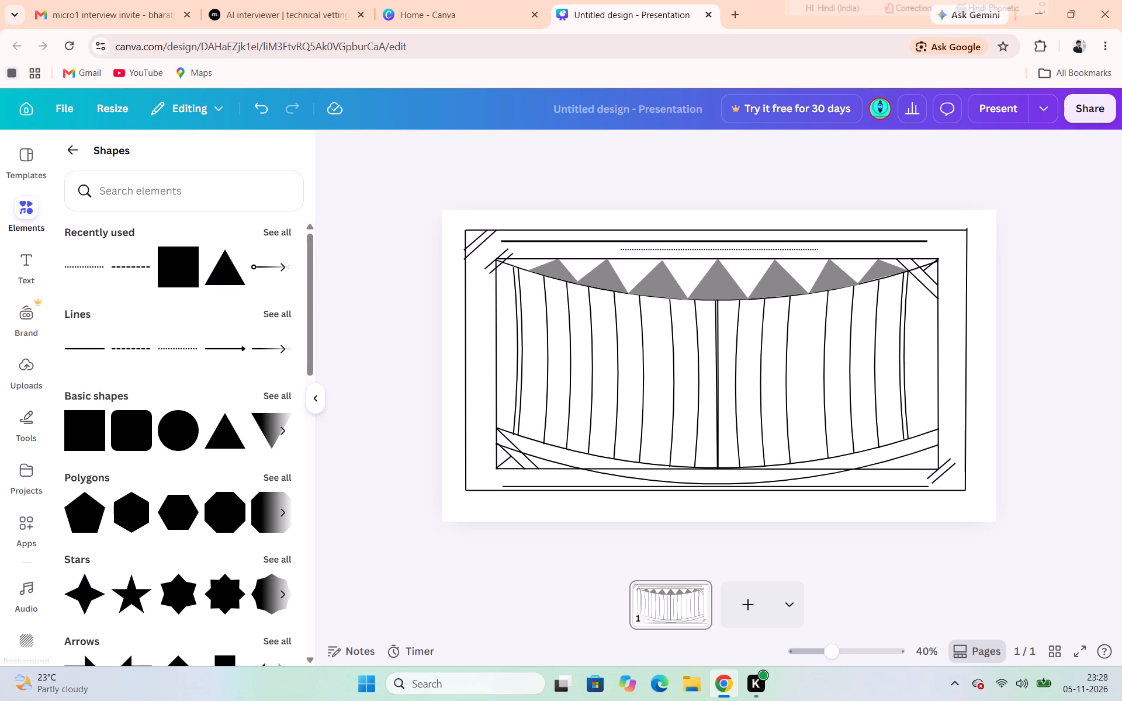
click(788, 168)
Look through the design's presentation modes, sharing options and PDF download settings, and close them without exporting.
click(1088, 124)
click(1085, 98)
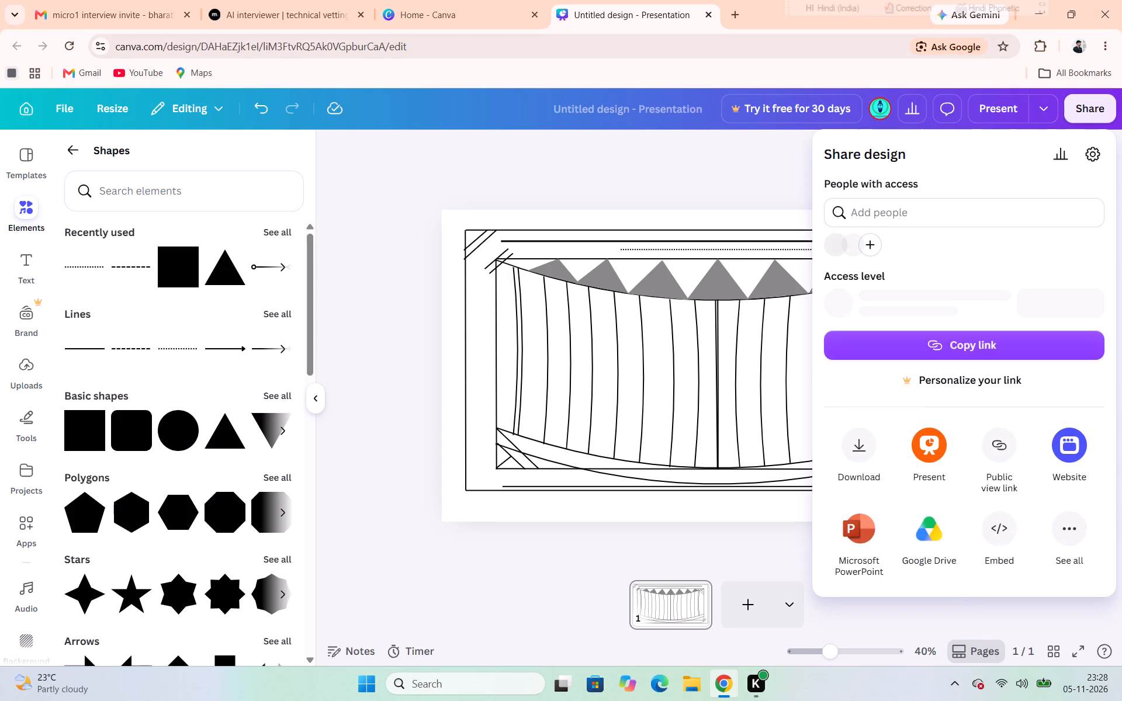
click(1037, 103)
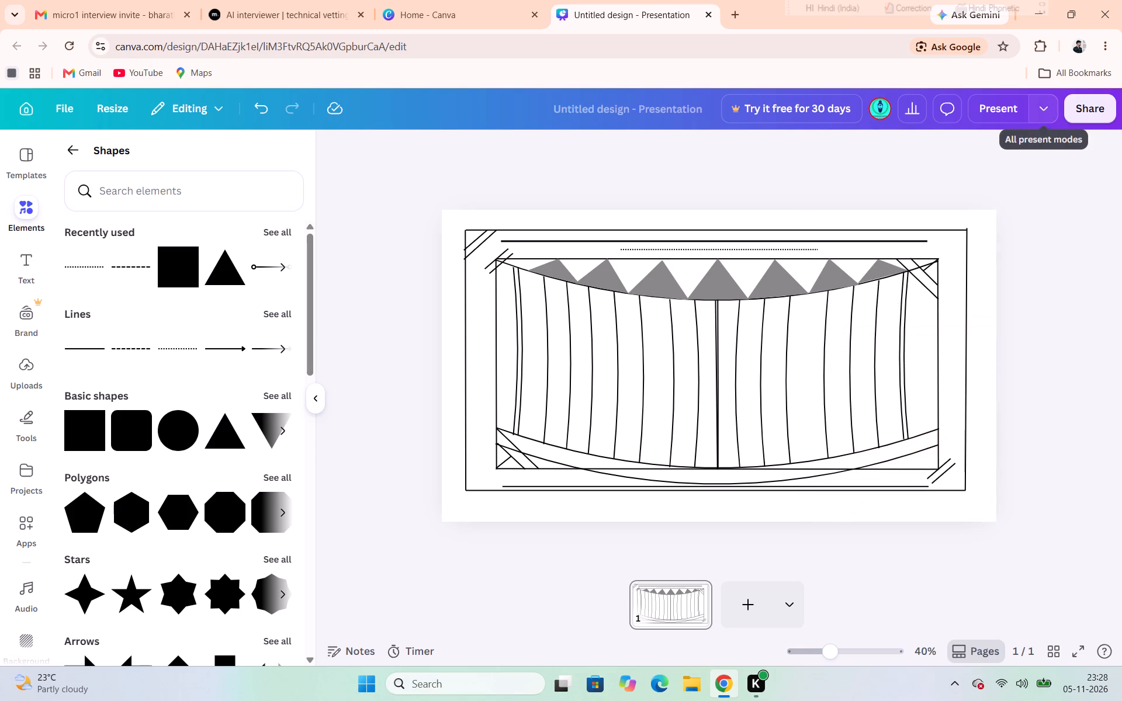
click(1037, 103)
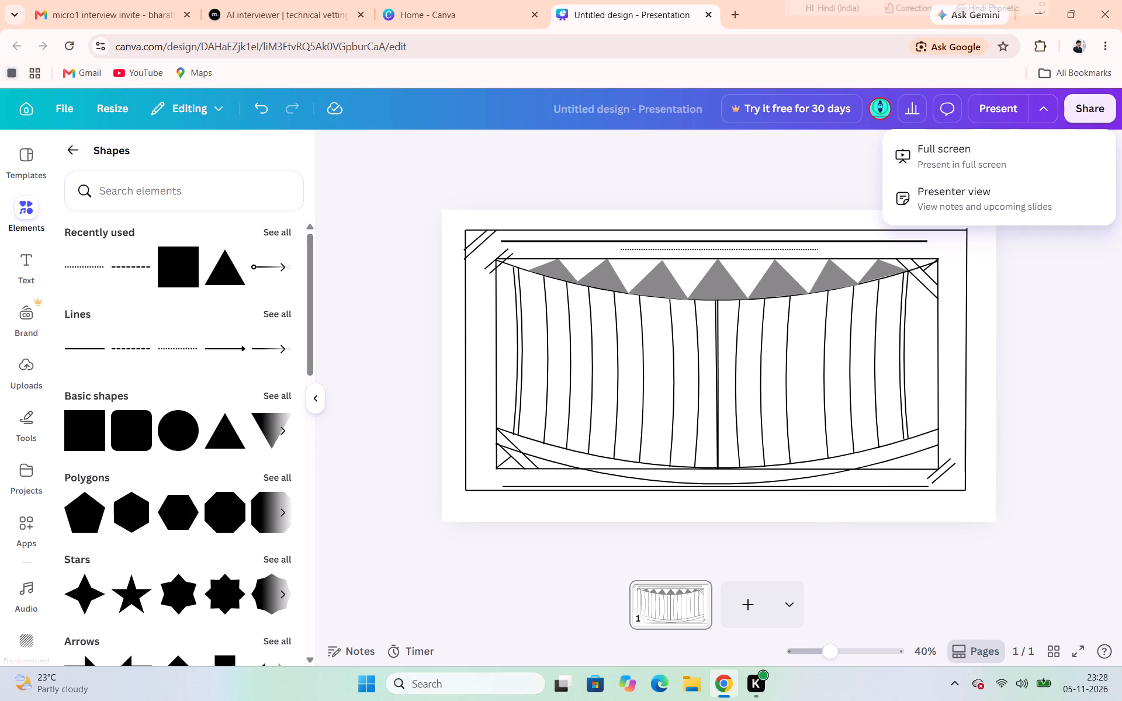
click(1079, 94)
click(1092, 111)
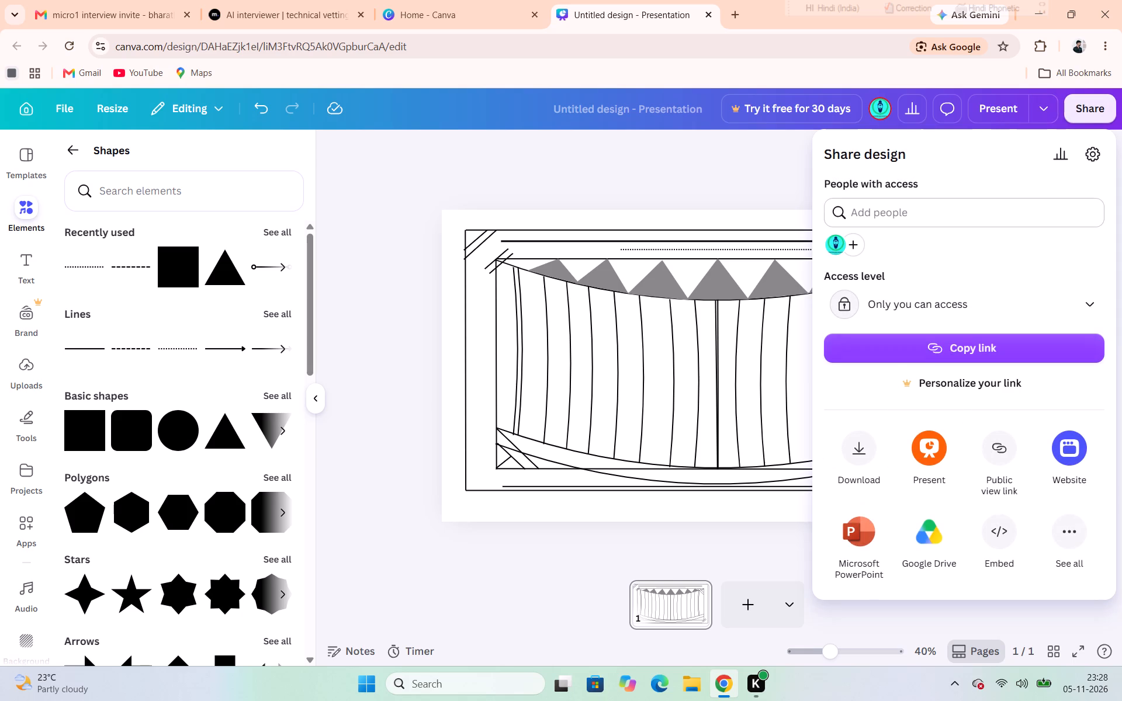
click(880, 460)
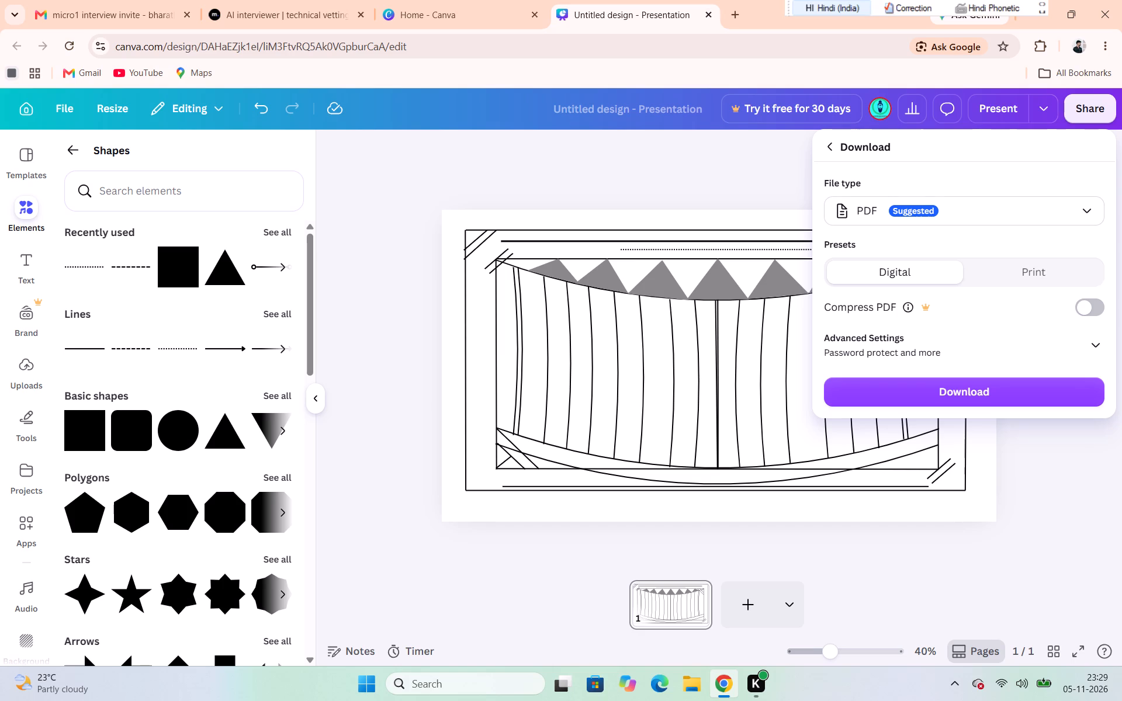
click(805, 99)
click(839, 68)
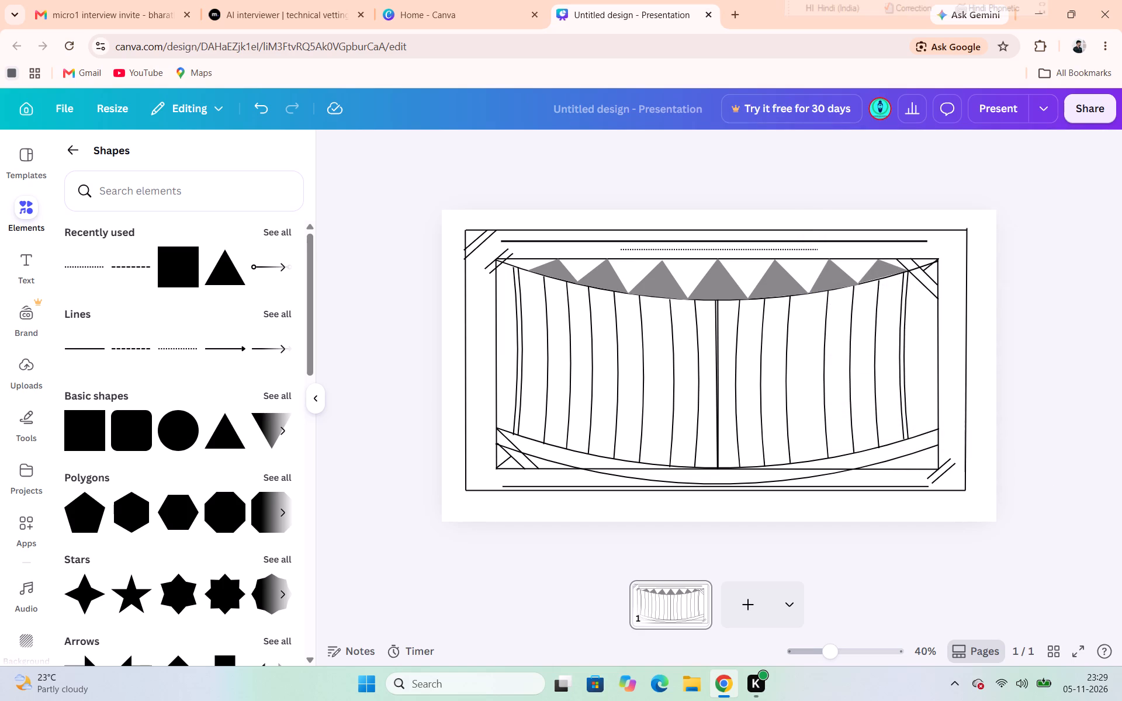
click(1014, 29)
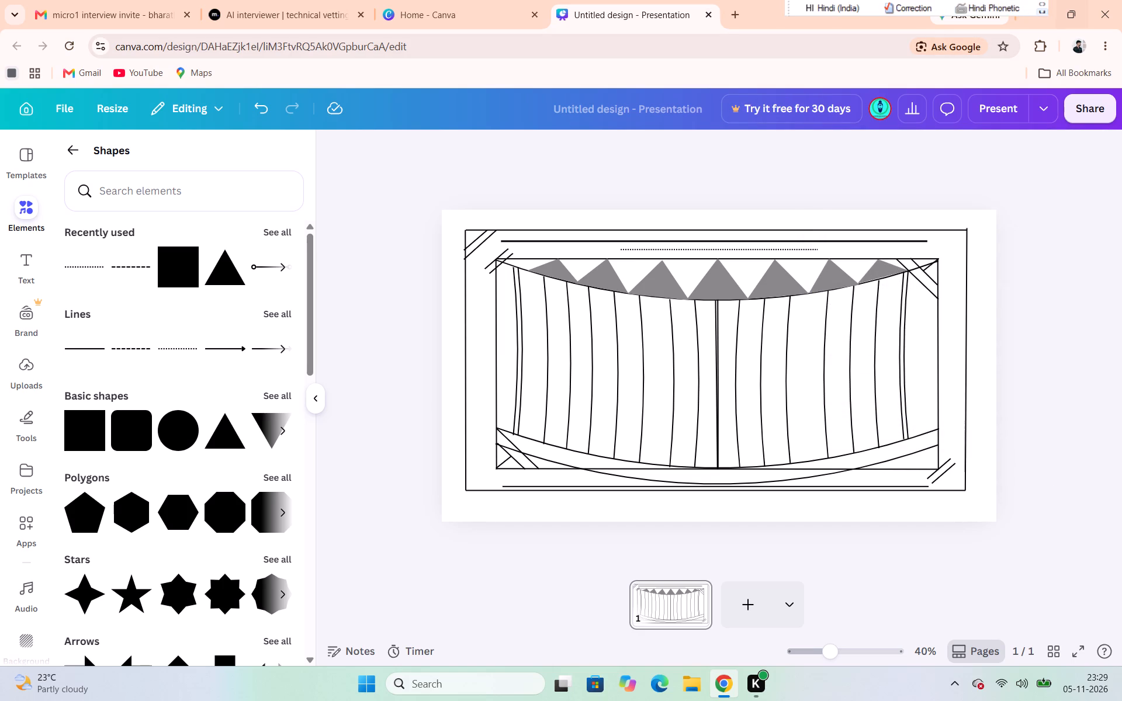